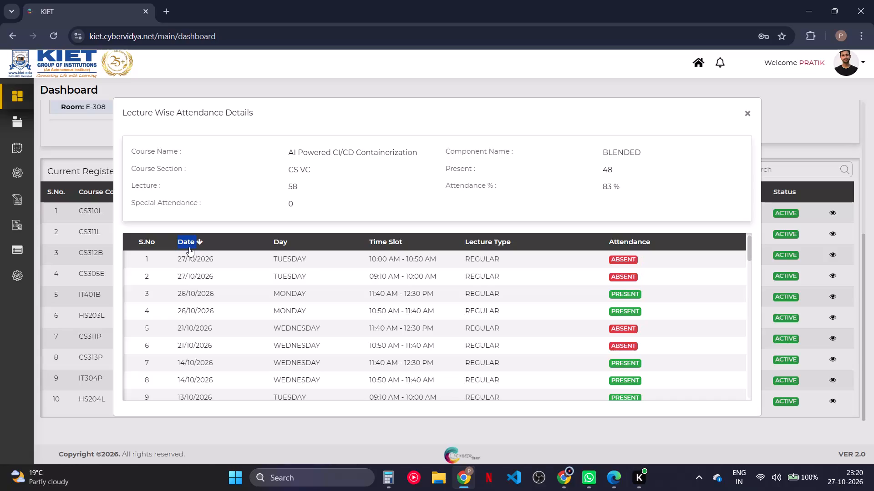
Look through the lecture-wise attendance records for AI Powered CI/CD Containerization and close the details.
click(263, 293)
scroll(263, 293, down, 4)
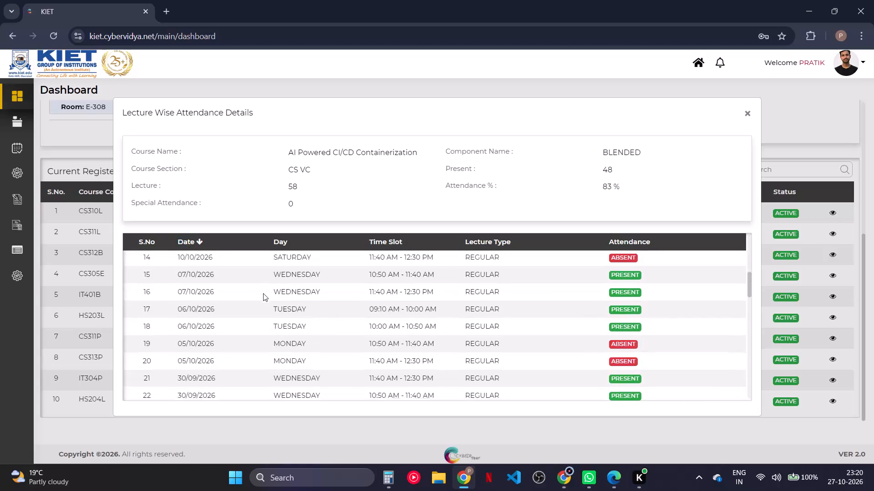
scroll(263, 293, down, 2)
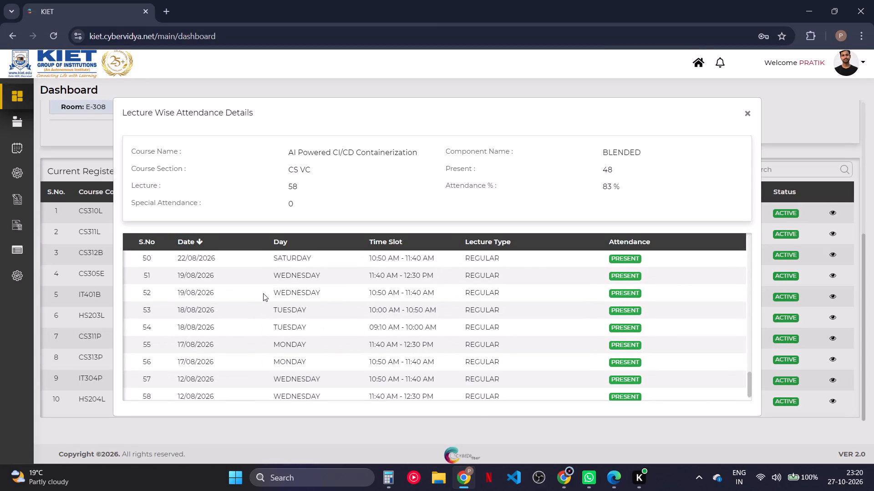
scroll(263, 293, up, 9)
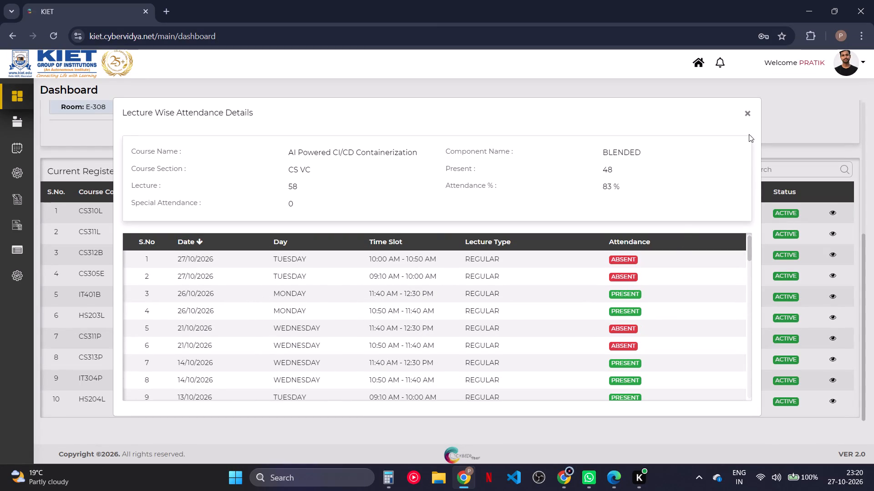
click(750, 121)
Open the lecture-wise attendance details for Advance Databases from the registered courses and read through the records.
scroll(368, 408, down, 3)
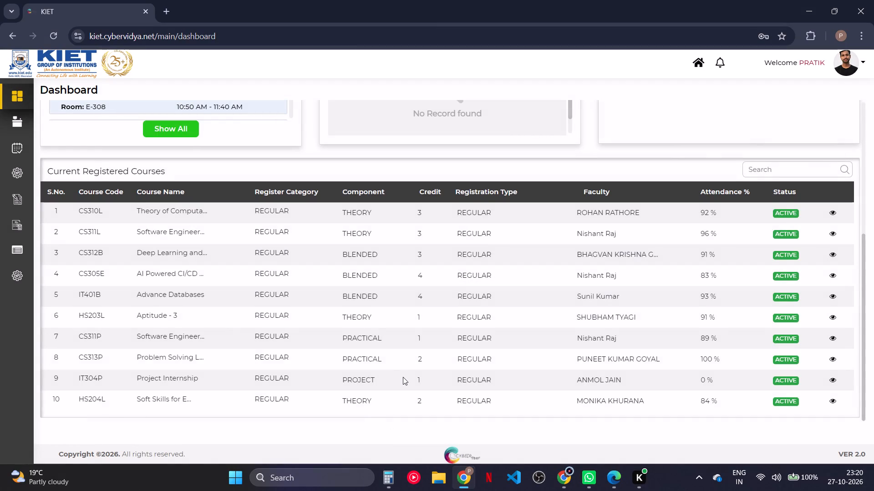
scroll(403, 377, up, 1)
scroll(403, 377, down, 2)
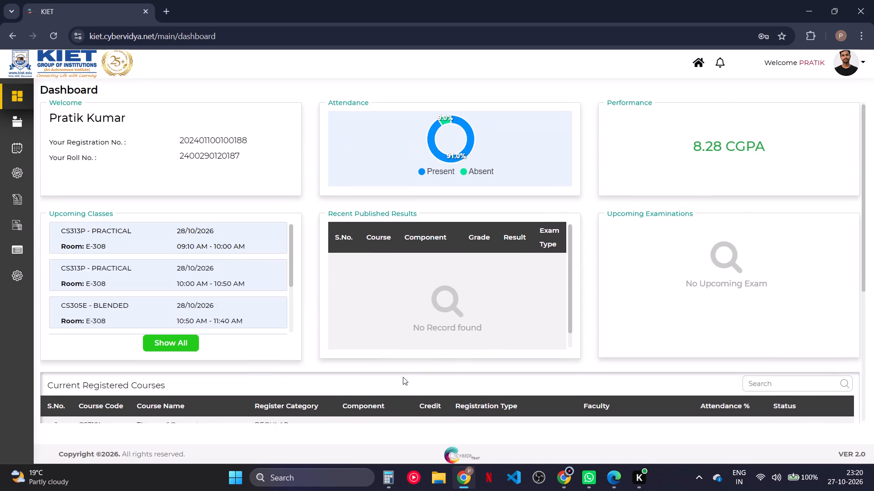
scroll(403, 377, down, 1)
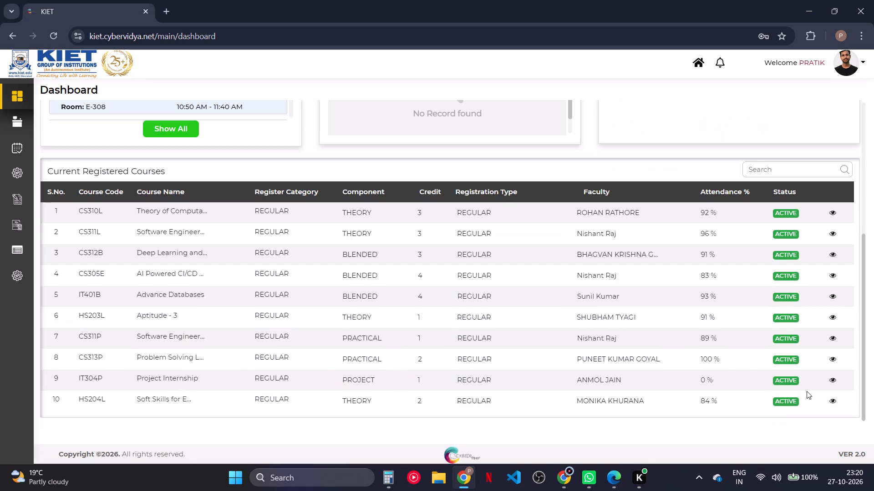
click(838, 233)
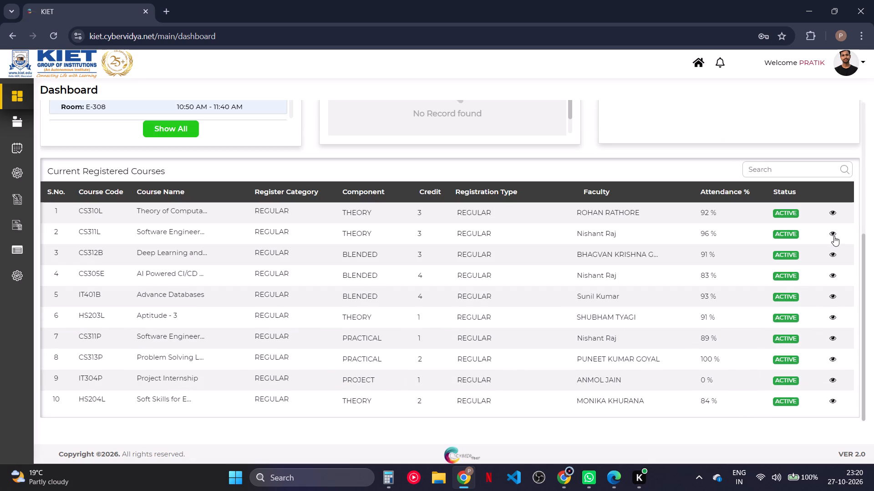
click(832, 298)
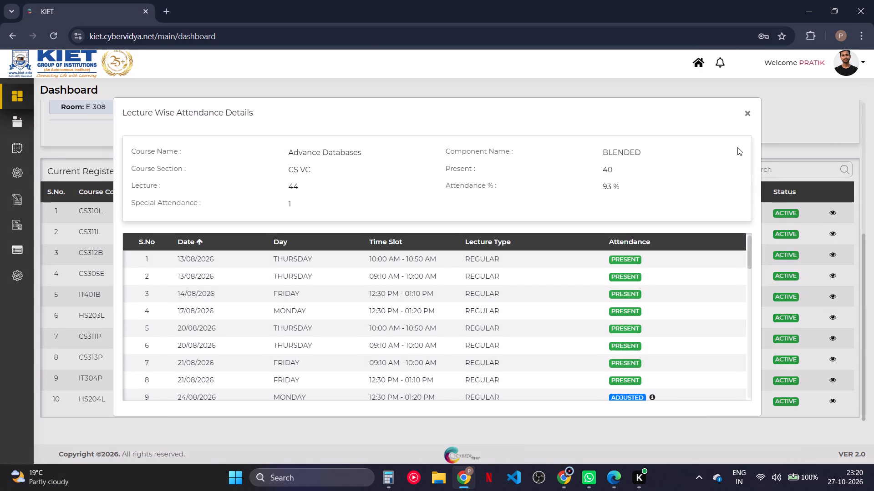
scroll(685, 202, down, 4)
right_click(642, 253)
scroll(645, 301, down, 2)
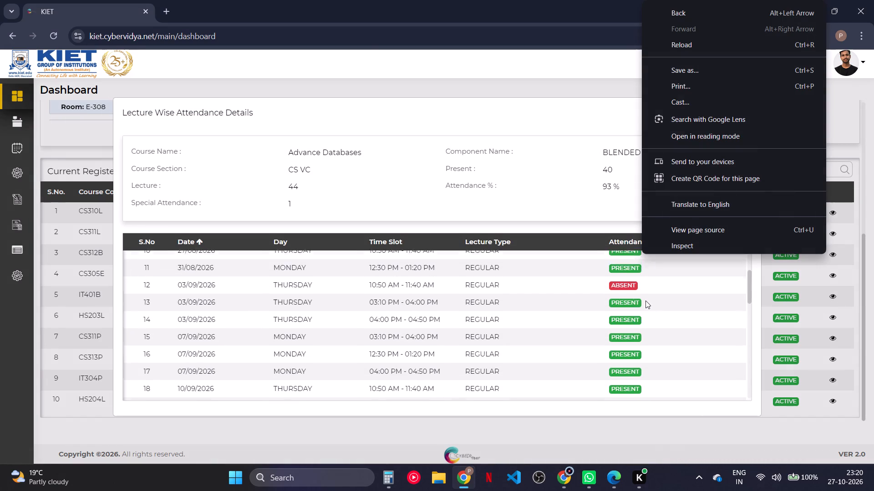
click(548, 299)
scroll(548, 299, down, 3)
scroll(548, 299, up, 3)
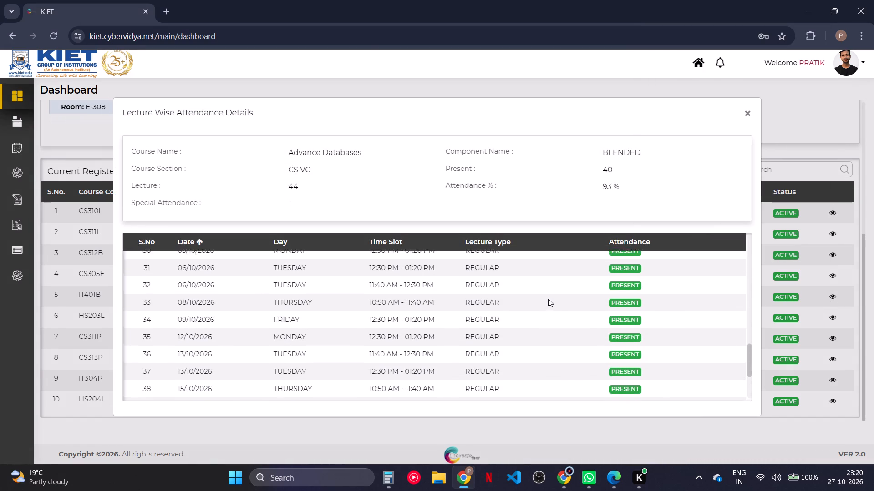
scroll(548, 299, up, 6)
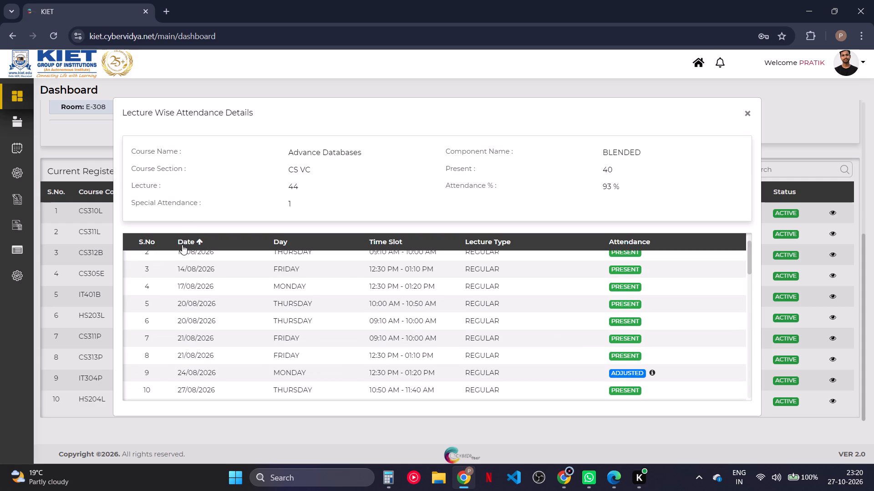
Sort the Advance Databases attendance records by date with the newest first, review them, and close the details.
click(182, 245)
drag(208, 266, 309, 317)
click(309, 317)
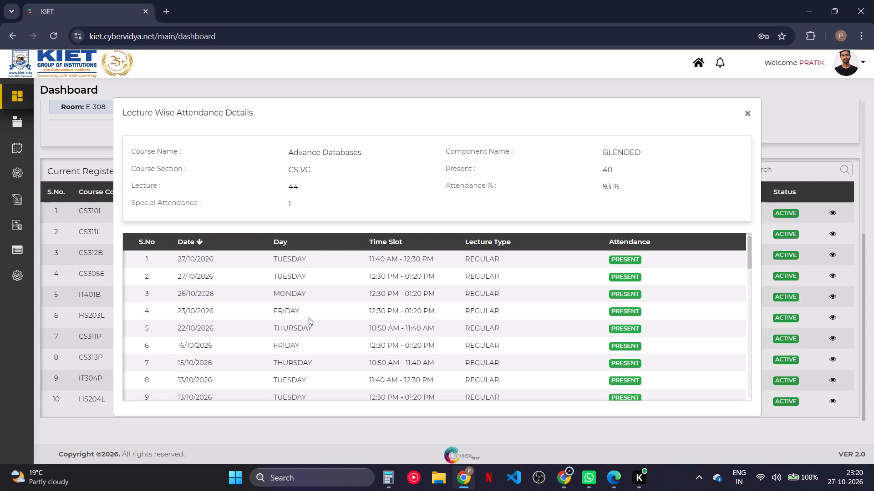
click(309, 317)
drag(309, 317, 355, 336)
click(355, 336)
drag(385, 330, 443, 366)
click(443, 366)
click(758, 117)
scroll(740, 244, down, 2)
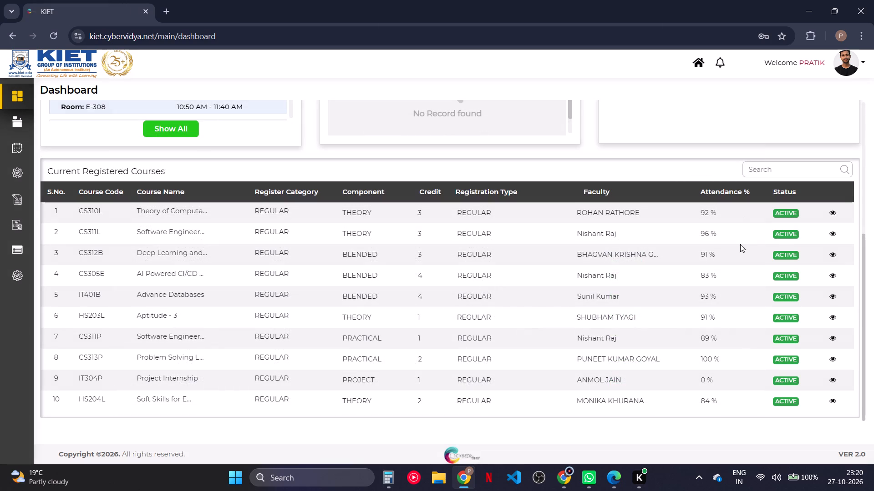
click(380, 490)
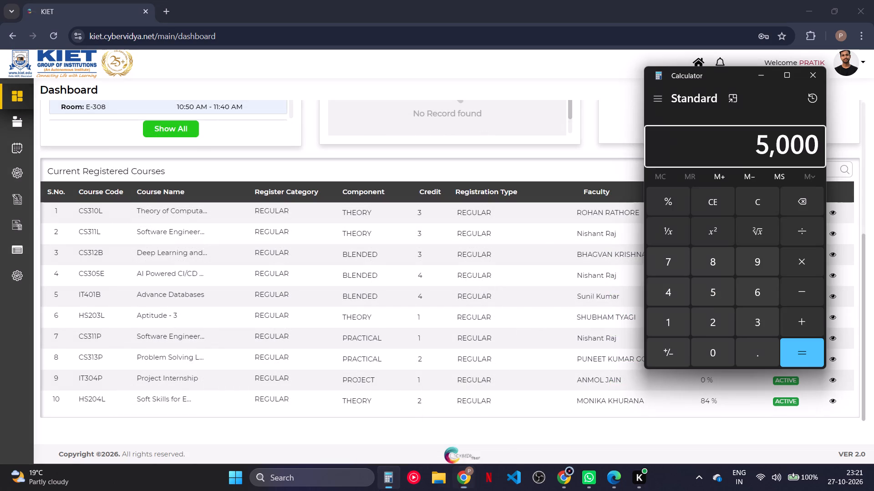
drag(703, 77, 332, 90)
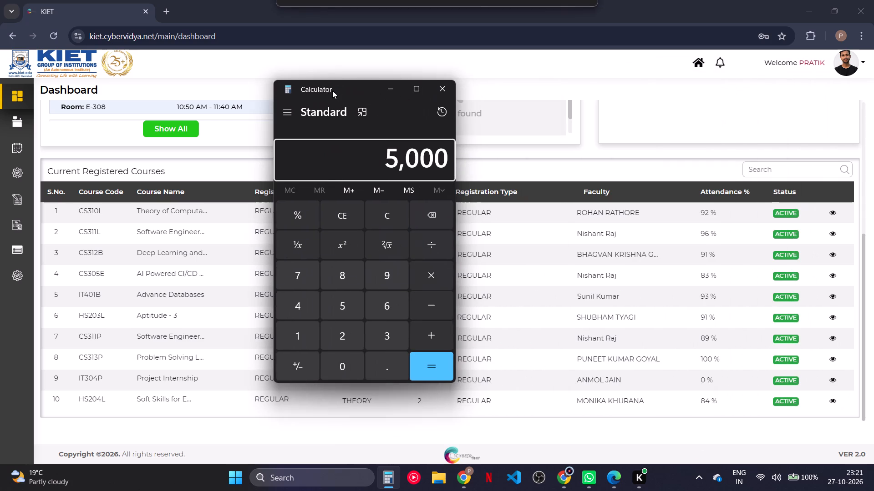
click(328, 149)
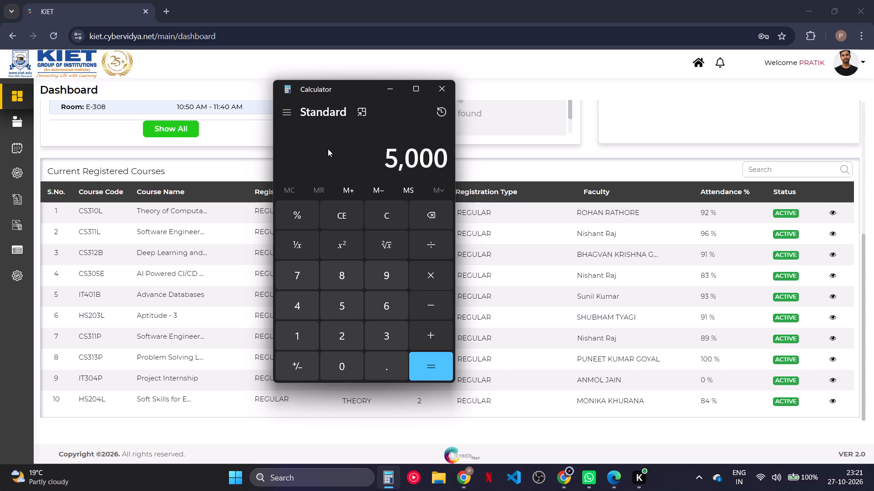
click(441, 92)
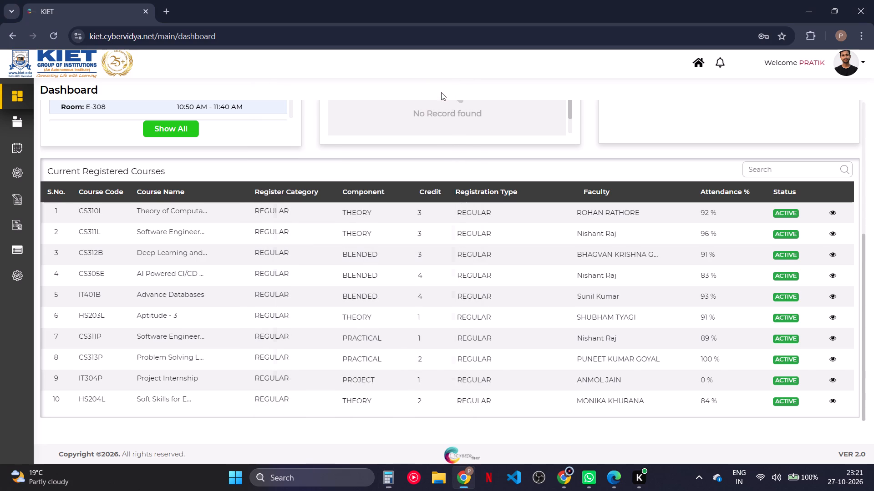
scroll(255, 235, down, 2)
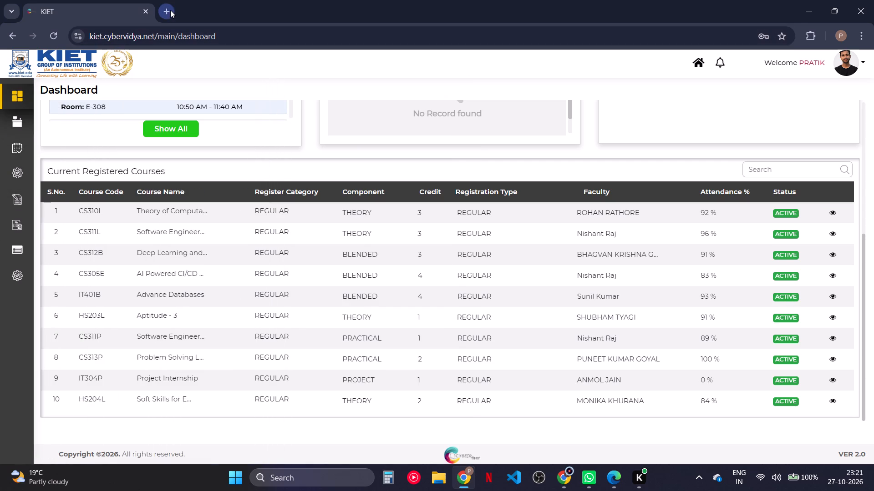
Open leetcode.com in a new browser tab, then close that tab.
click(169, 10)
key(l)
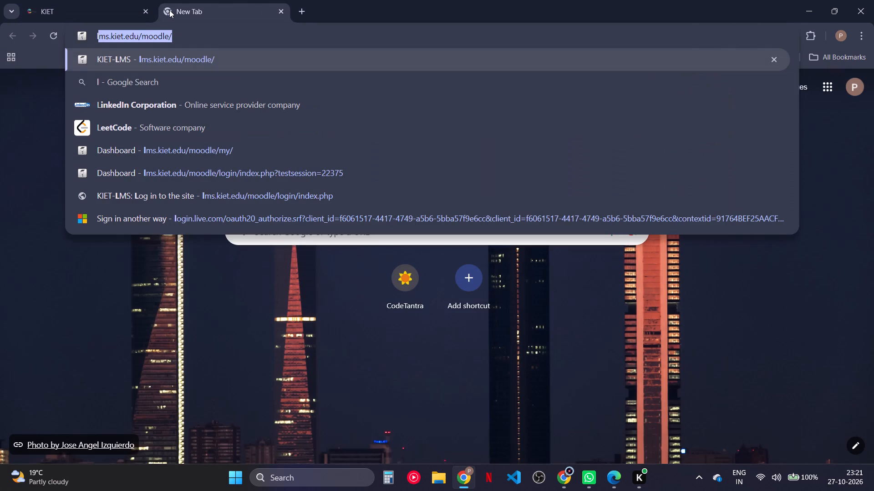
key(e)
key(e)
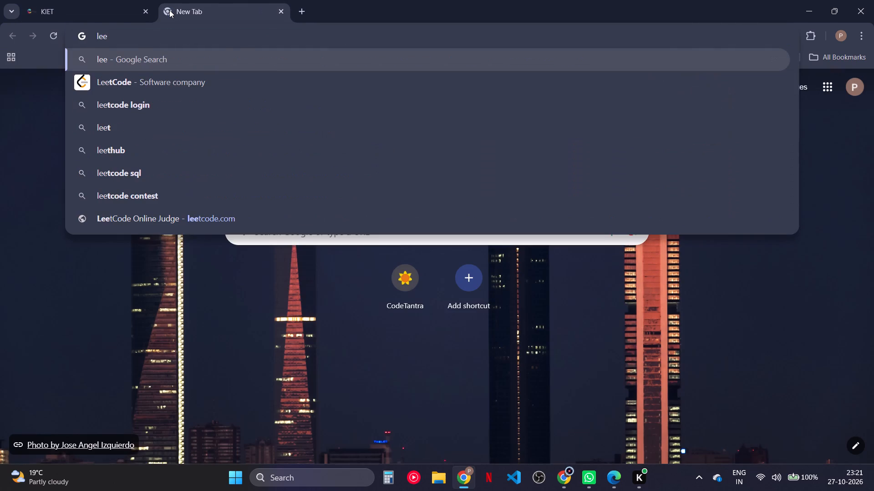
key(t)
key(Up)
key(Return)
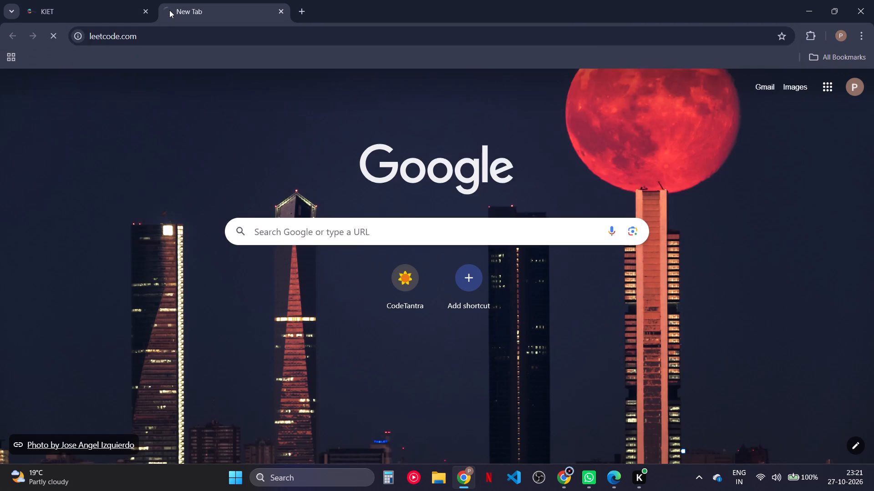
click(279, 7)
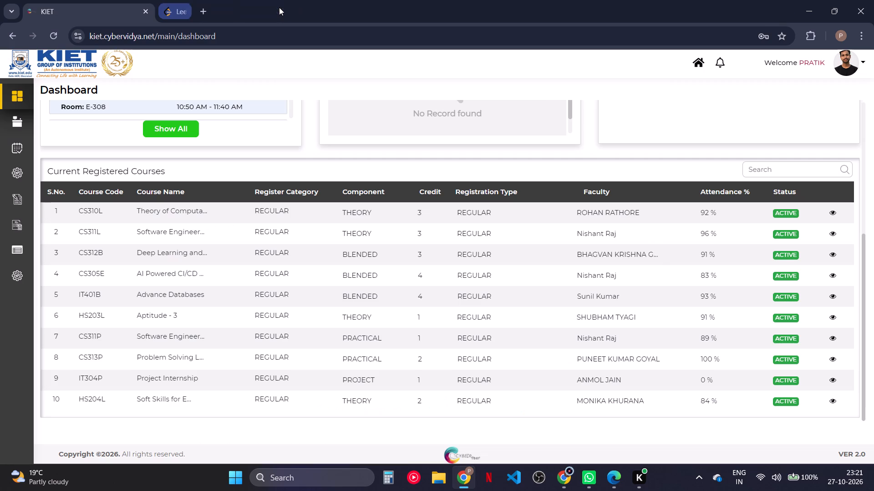
Switch to the other Chrome window and reload the AWS Console Home page.
click(565, 477)
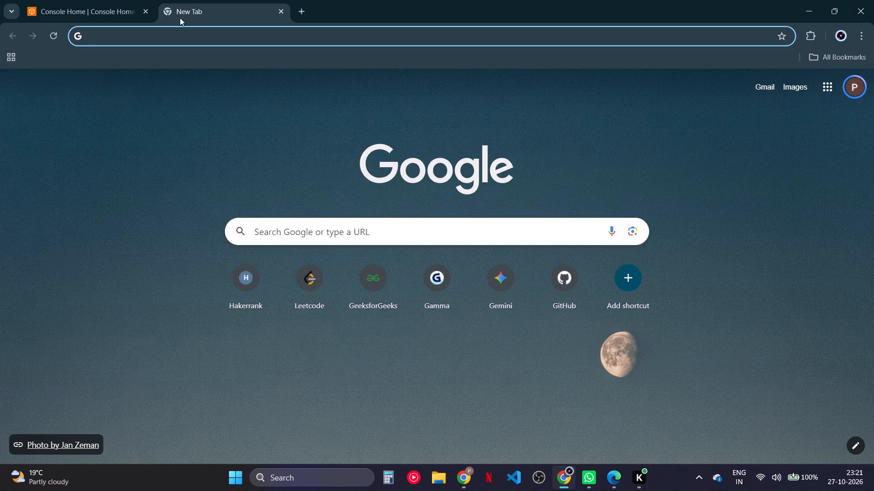
click(140, 0)
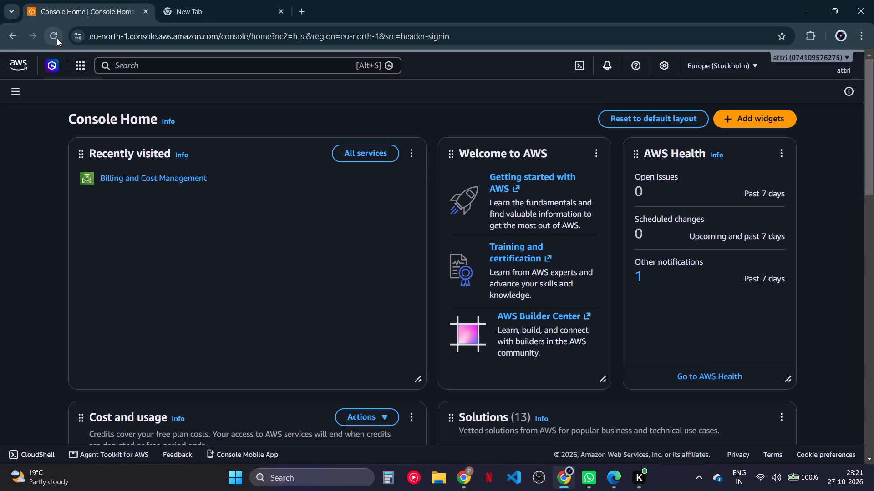
click(57, 38)
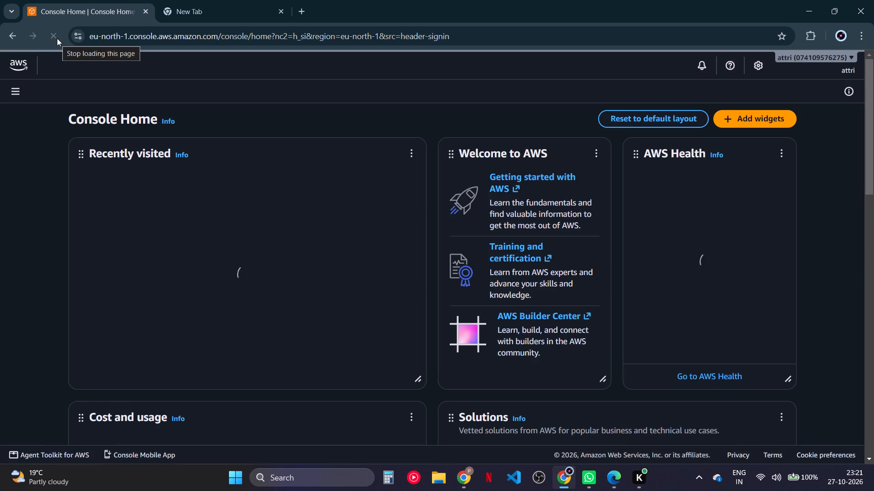
Launch Docker Desktop and show its list of containers.
click(294, 473)
key(d)
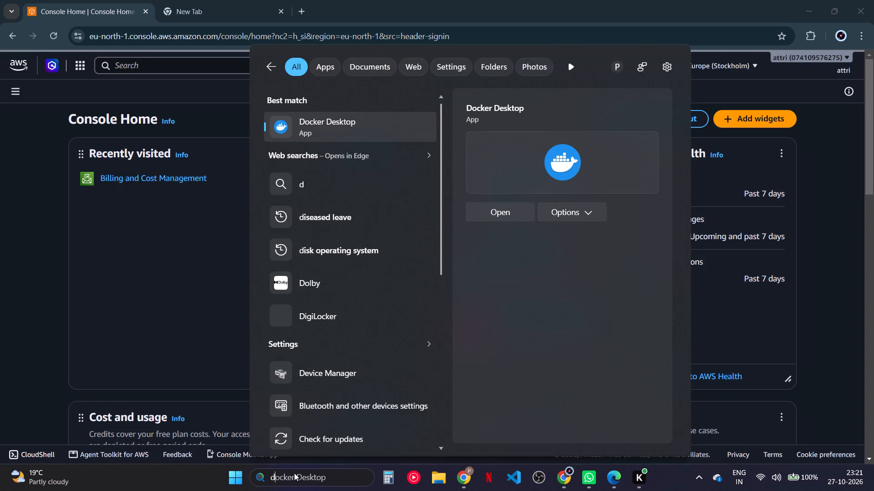
key(Return)
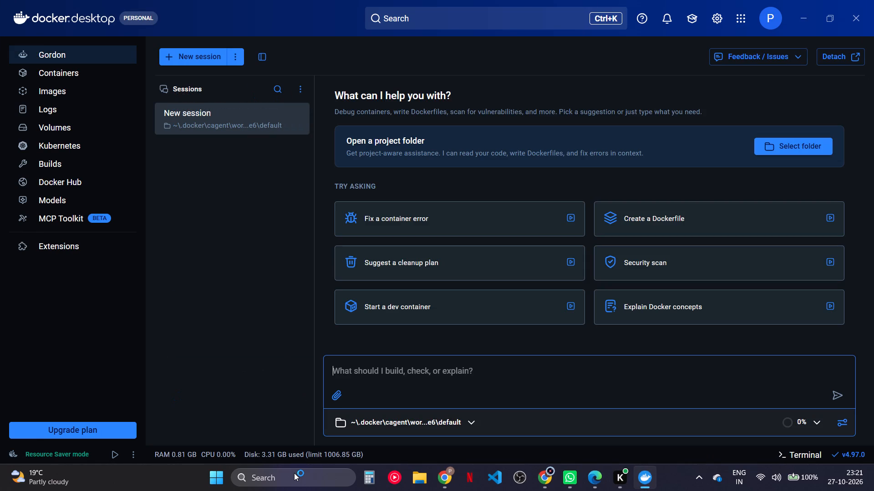
click(69, 80)
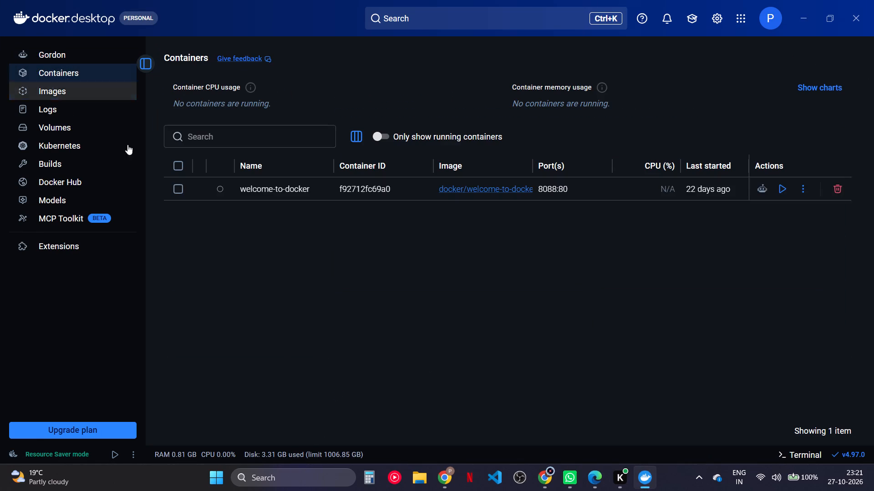
click(309, 315)
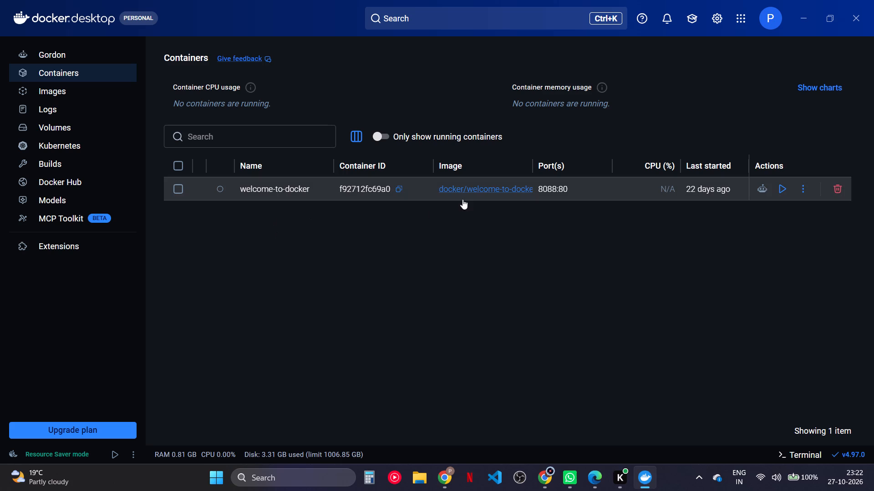
Inspect the image used by the welcome-to-docker container and bring up its new-container run dialog, then cancel it.
click(452, 186)
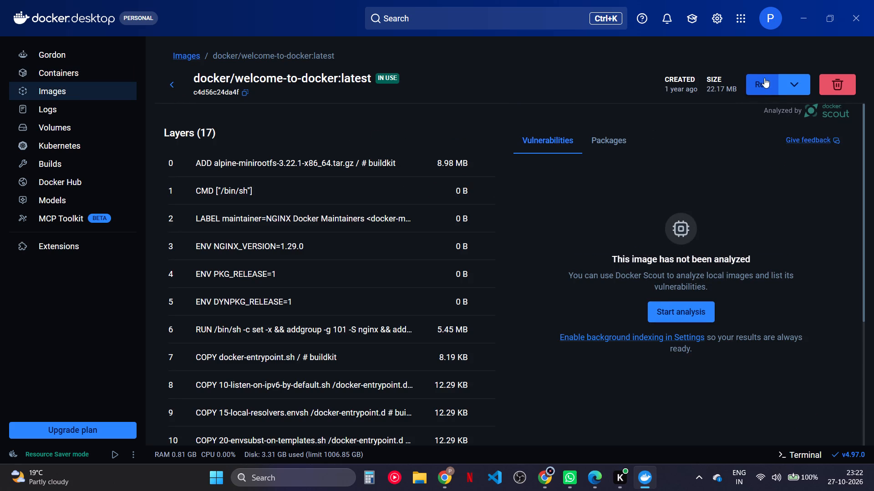
click(764, 78)
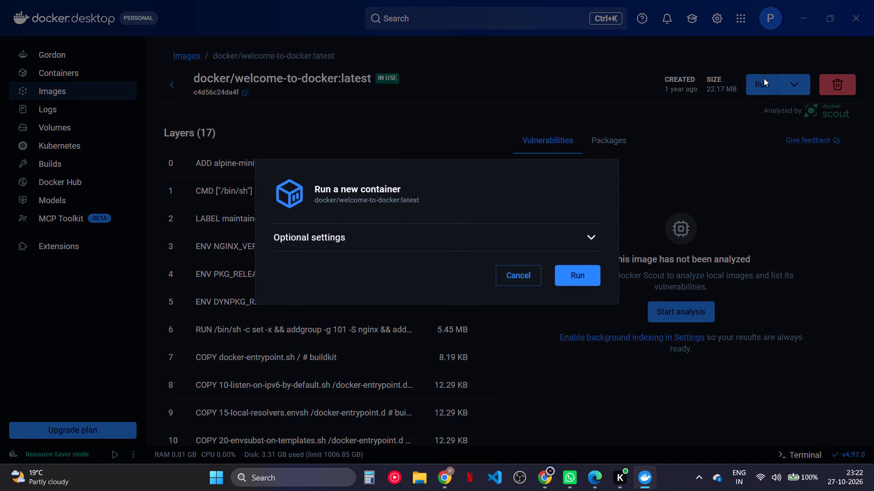
click(523, 273)
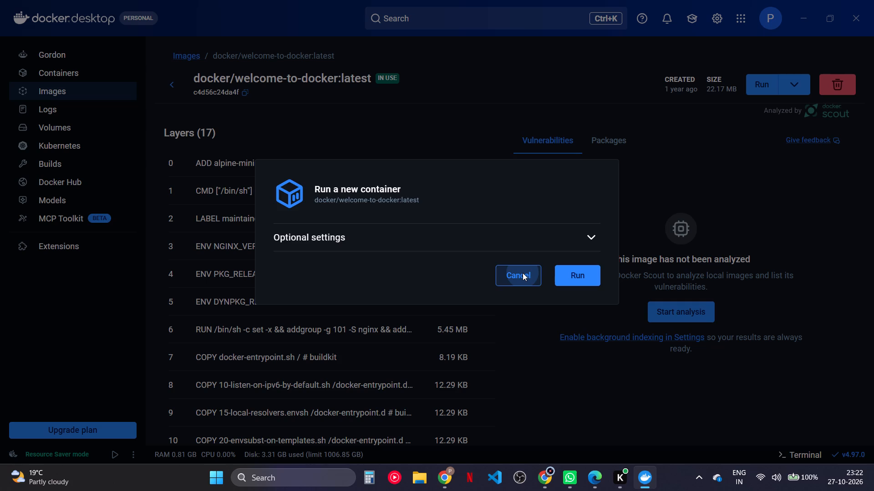
Show the list of local Docker images.
click(97, 85)
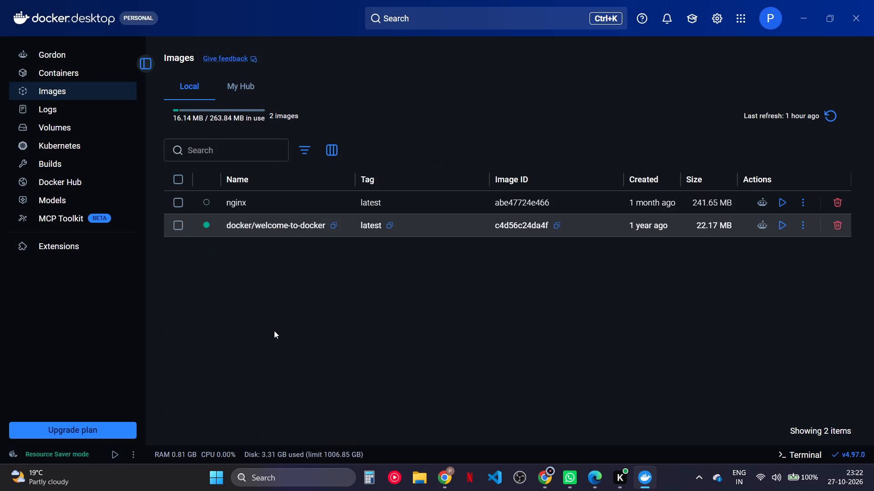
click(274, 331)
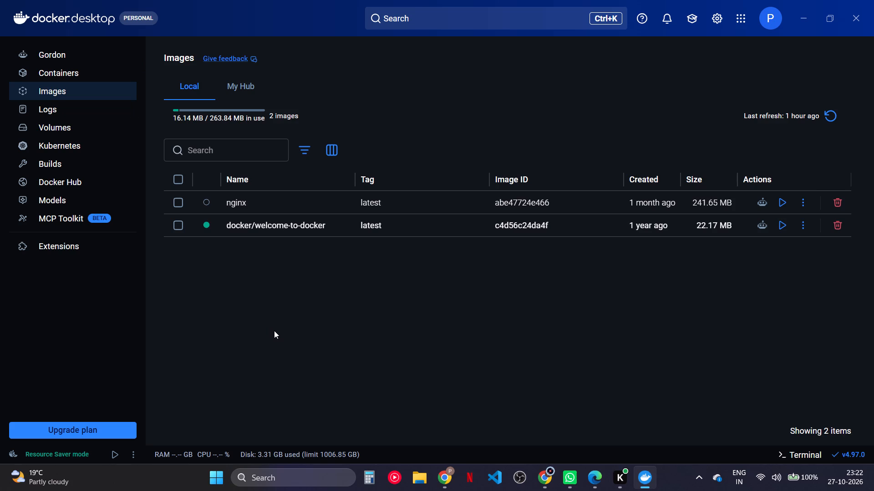
Switch to the KIET portal in Chrome and review the AI Powered CI/CD course's lecture-wise attendance, sorted newest date first.
click(452, 476)
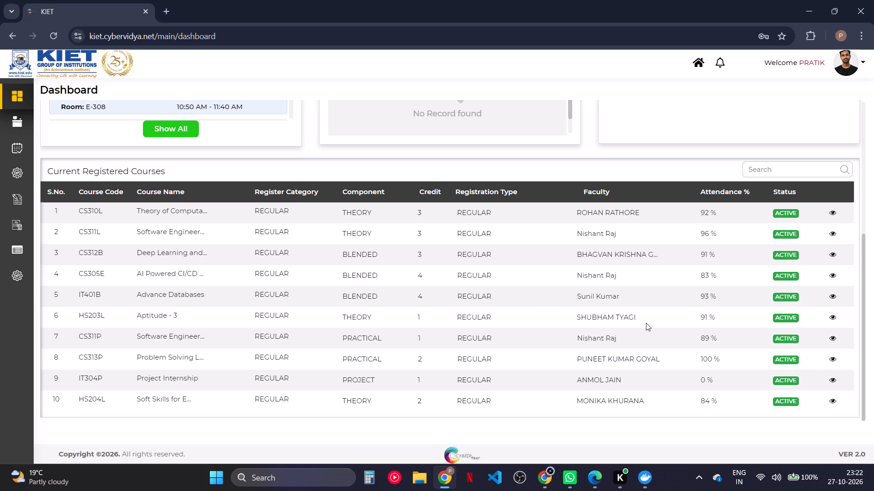
click(829, 277)
click(194, 246)
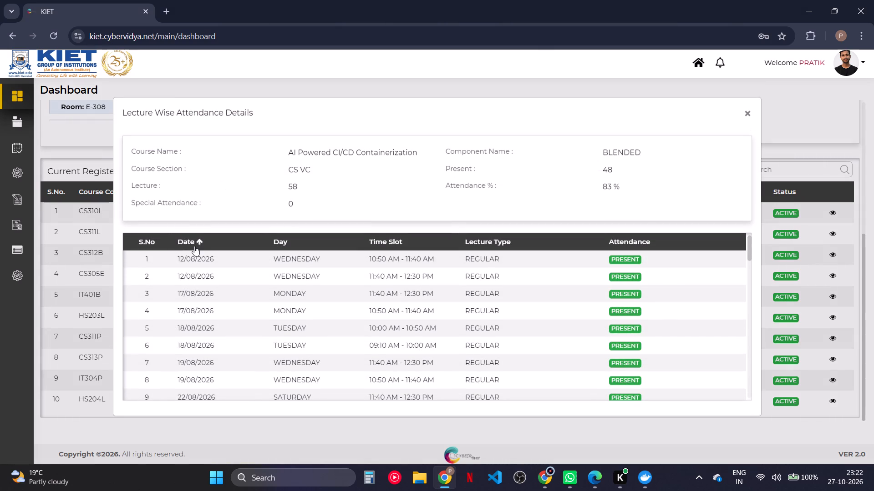
scroll(229, 329, down, 3)
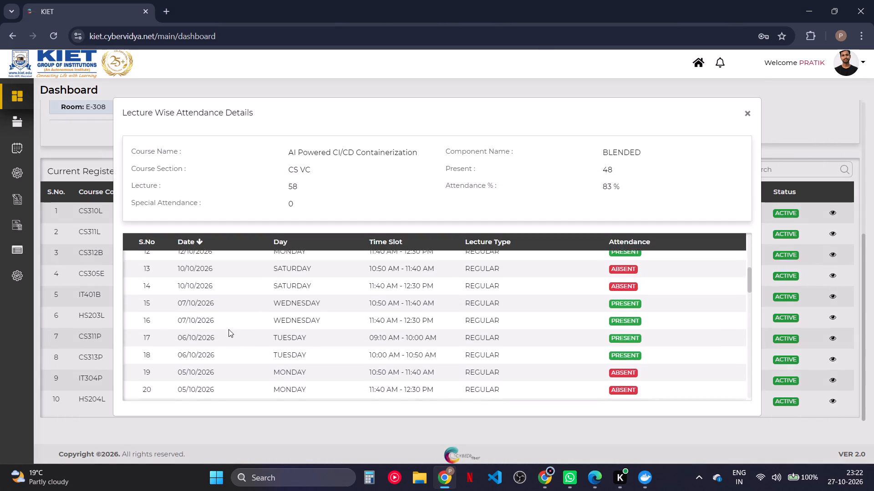
scroll(229, 329, down, 3)
scroll(229, 329, up, 8)
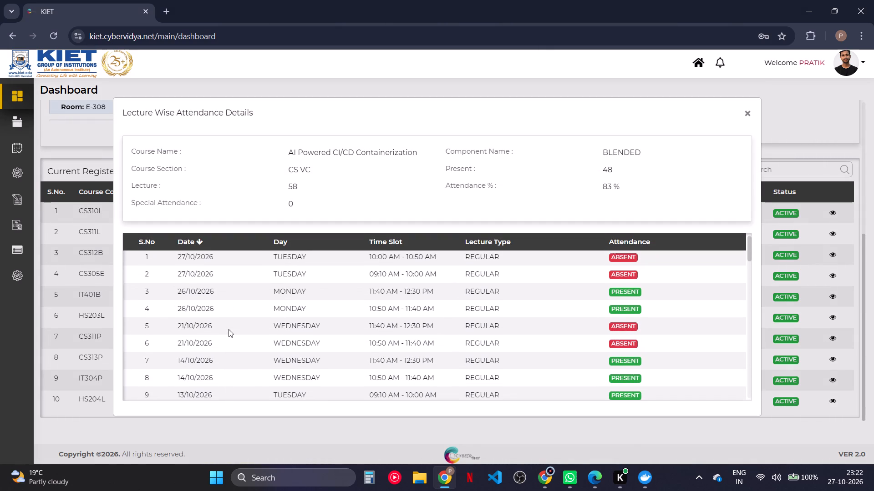
scroll(229, 329, down, 2)
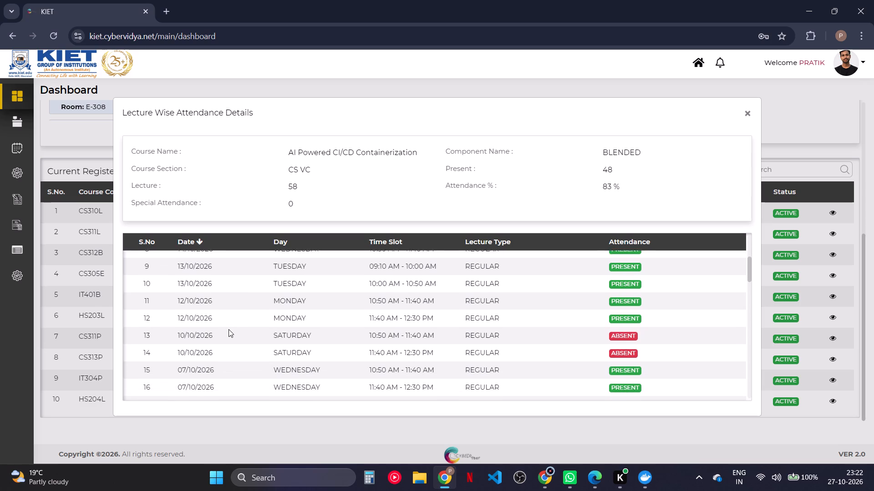
scroll(229, 329, down, 1)
scroll(229, 329, up, 3)
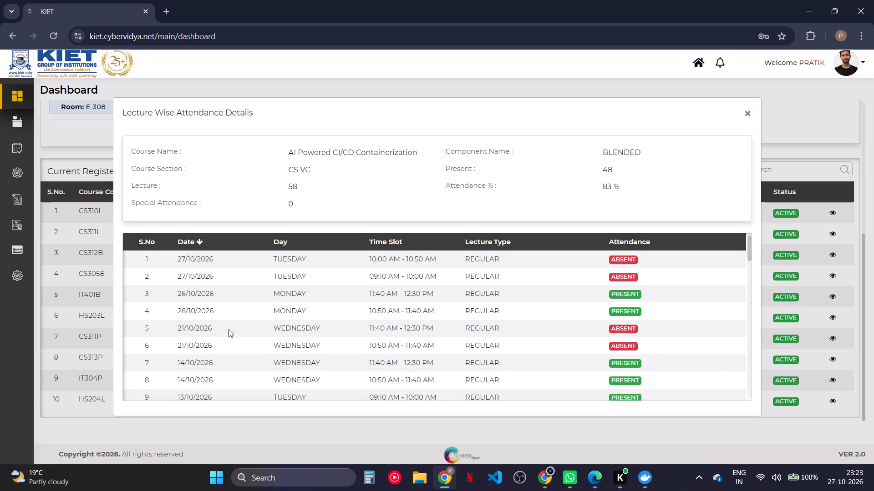
Compute 5000 ÷ 60 in Calculator, placed clear of the attendance details, and close it.
click(375, 490)
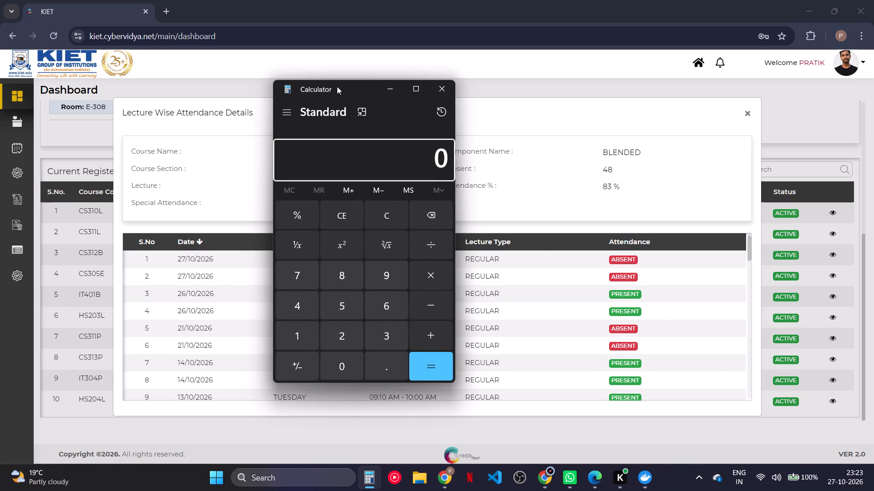
drag(337, 86, 719, 76)
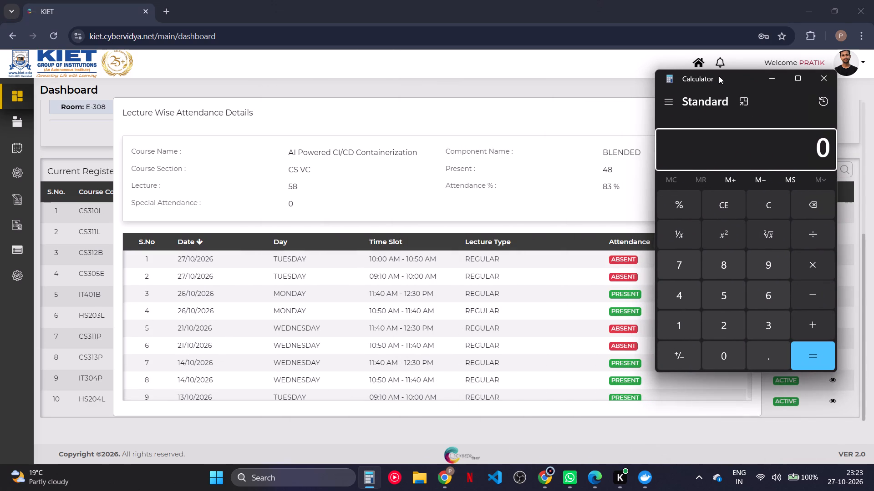
text(5000/)
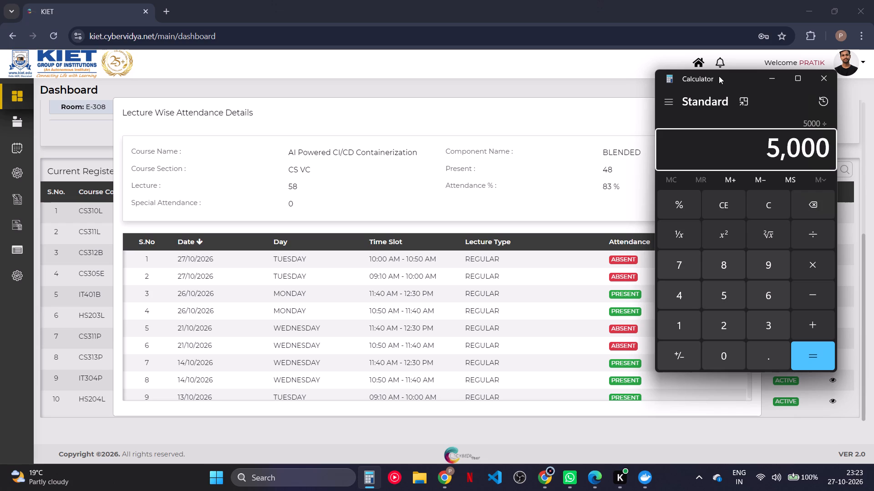
text(60)
key(Return)
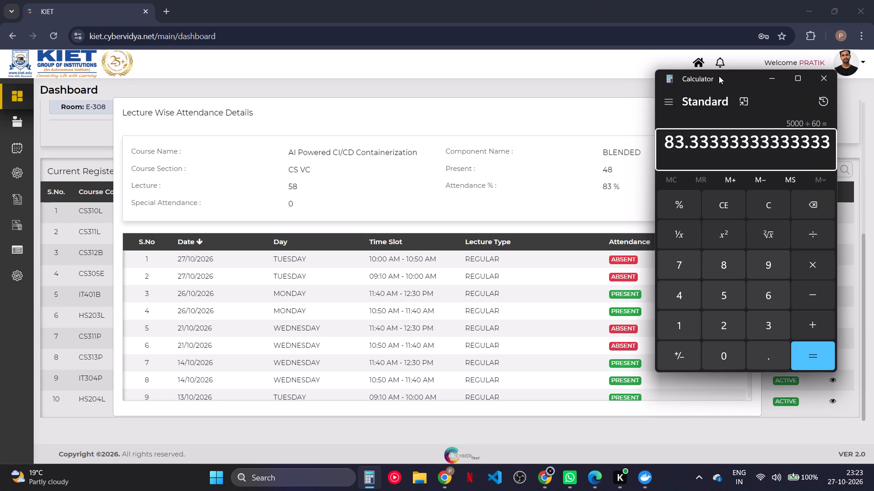
click(818, 81)
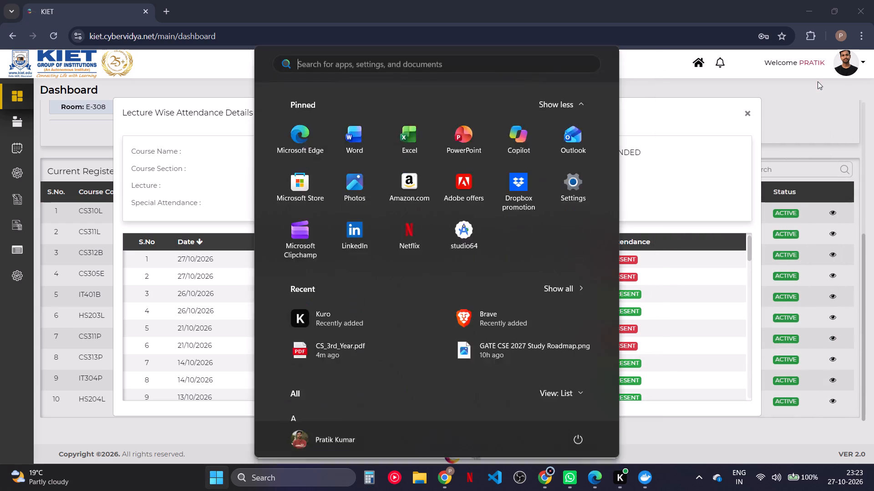
Search Windows for "tasks", open the Tasks.xlsx workbook last modified 5 months ago in Excel, and show the Pratik sheet.
text(ex)
key(BackSpace)
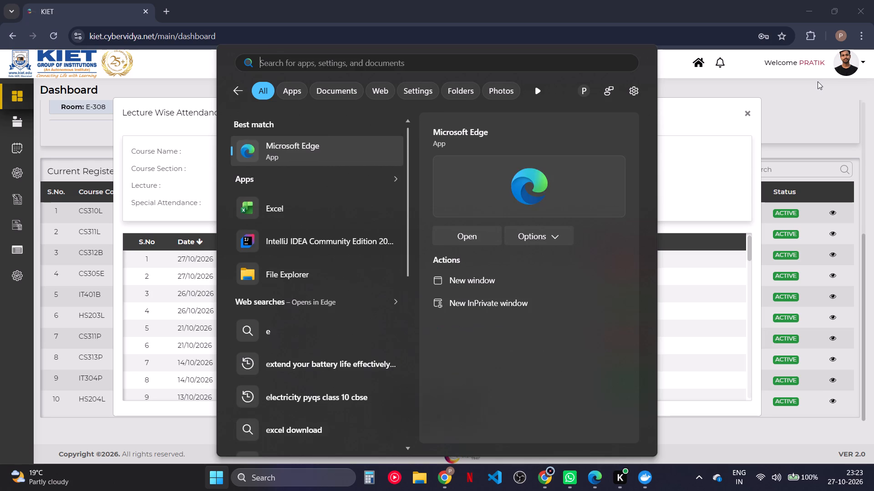
key(BackSpace)
text(tasks)
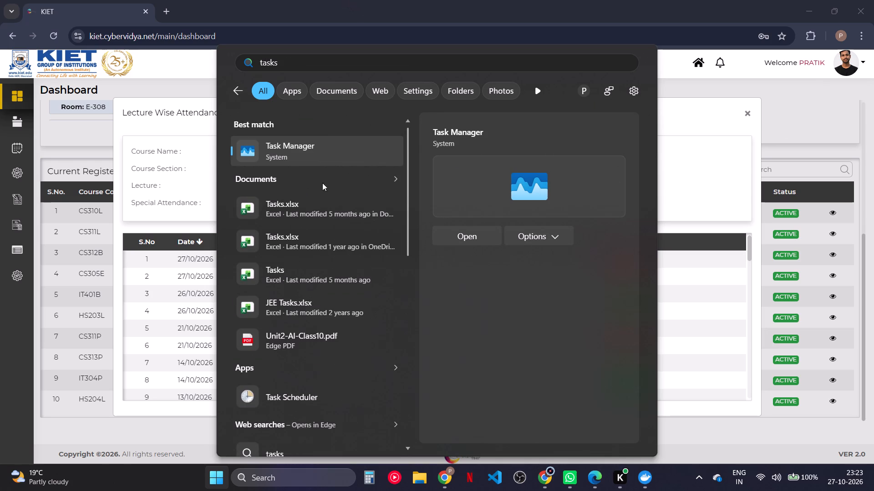
click(313, 221)
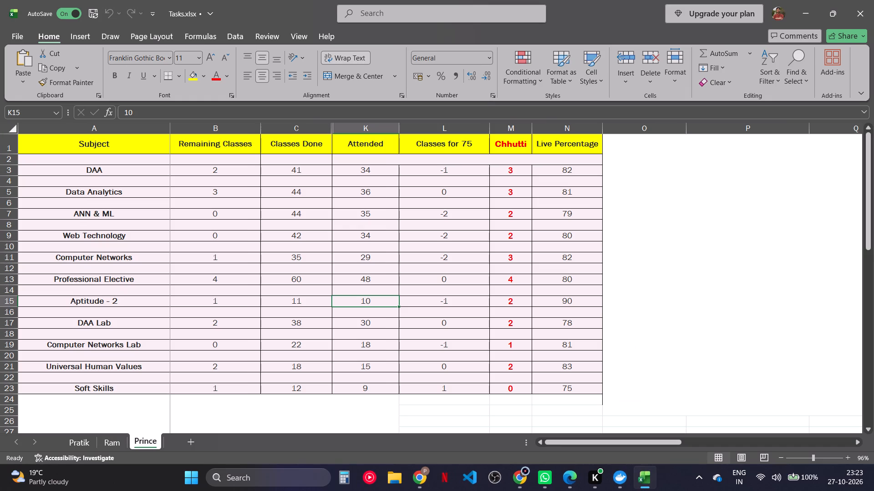
click(81, 438)
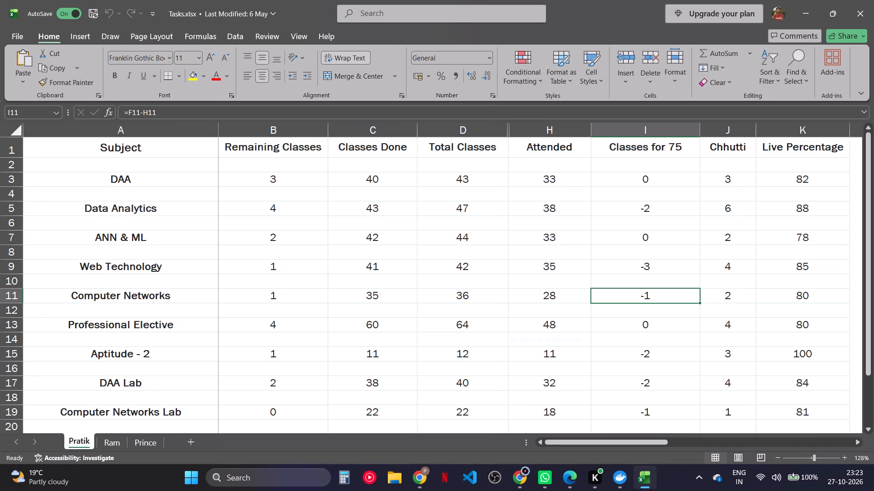
Set the first subject name, in cell A3, to "Advanced Databases".
click(176, 182)
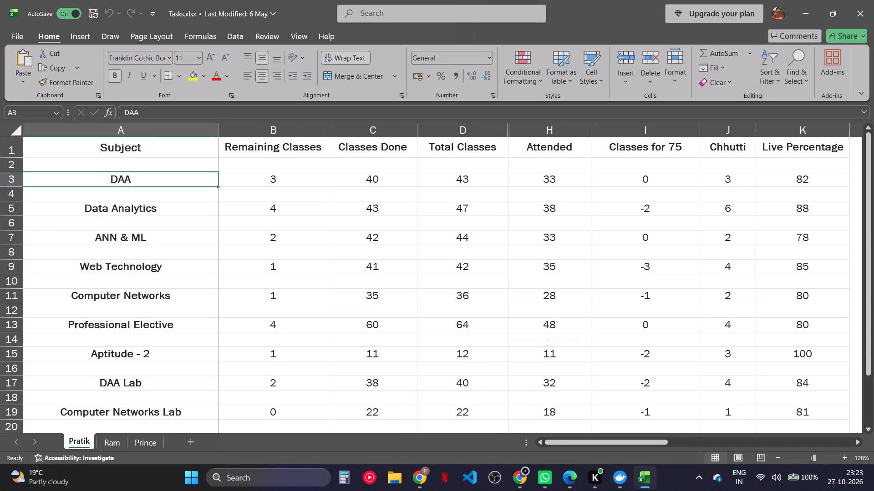
double_click(176, 182)
key(ctrl+a)
key(BackSpace)
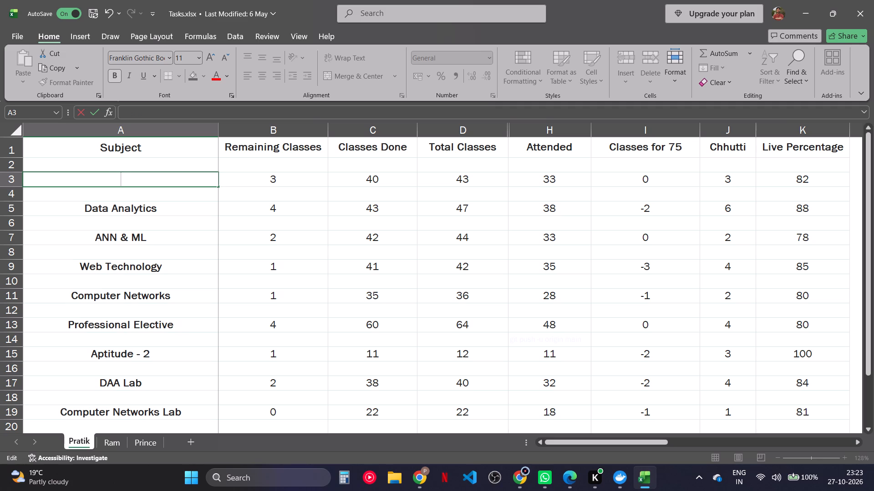
text(Advances)
key(space)
key(BackSpace)
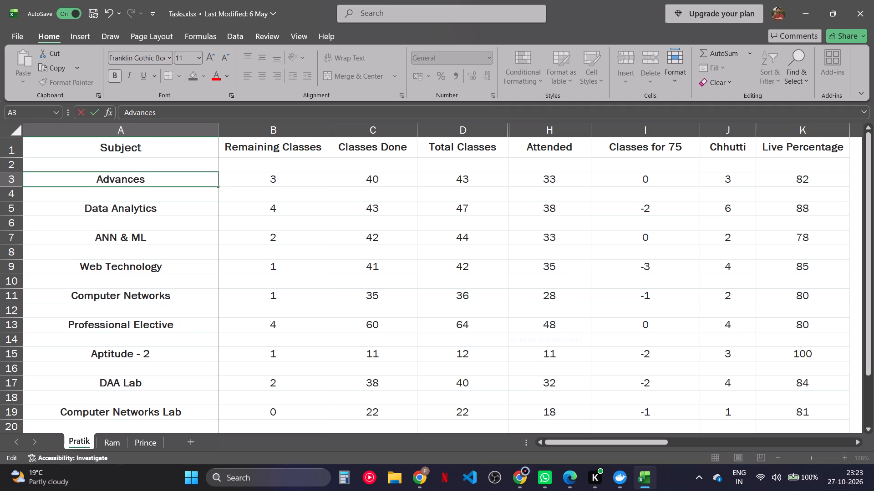
key(BackSpace)
text(d Databases)
key(Return)
key(Return)
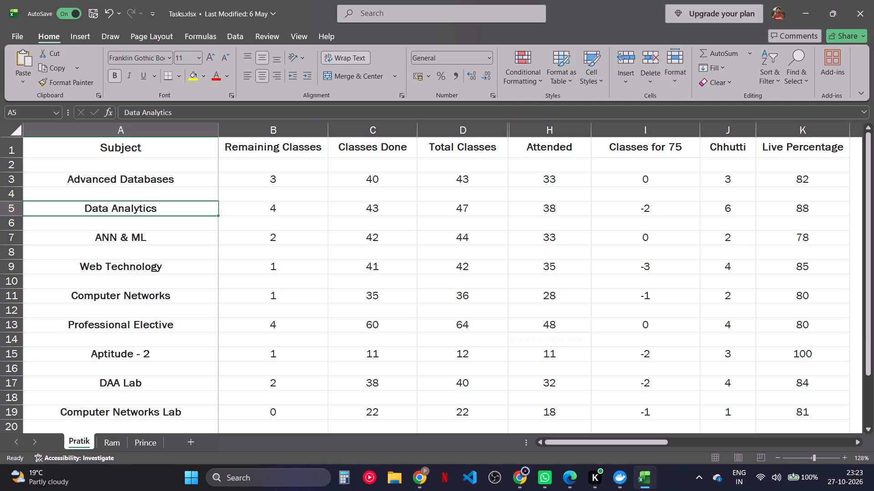
Set the subject name in cell A5 to "Professional Elective".
triple_click(137, 207)
key(ctrl+a)
key(BackSpace)
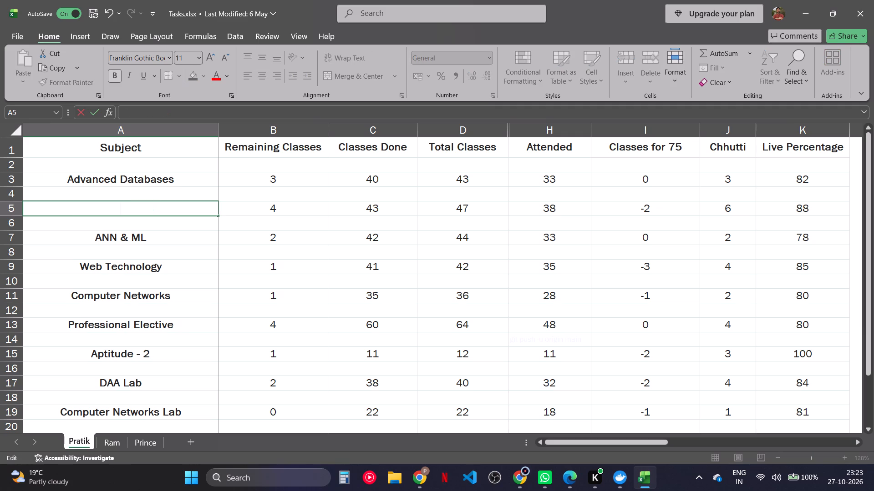
text(Professiona)
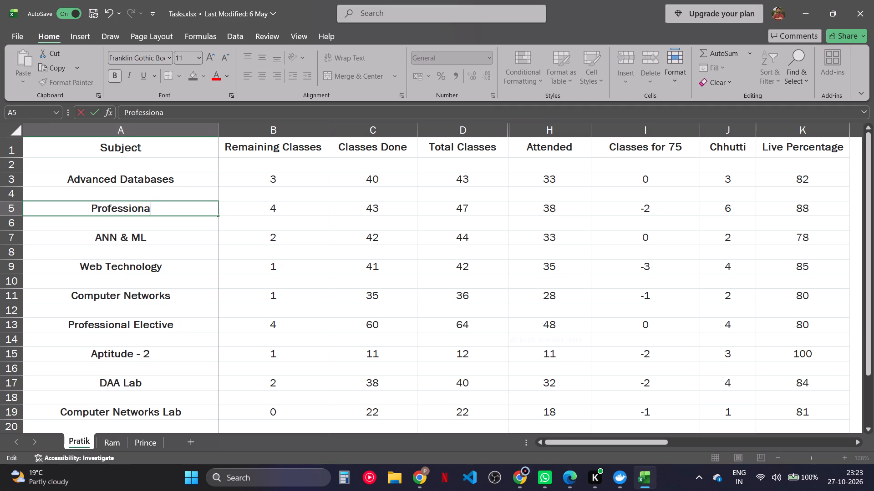
key(space)
key(BackSpace)
text(l Elective)
key(Return)
key(Return)
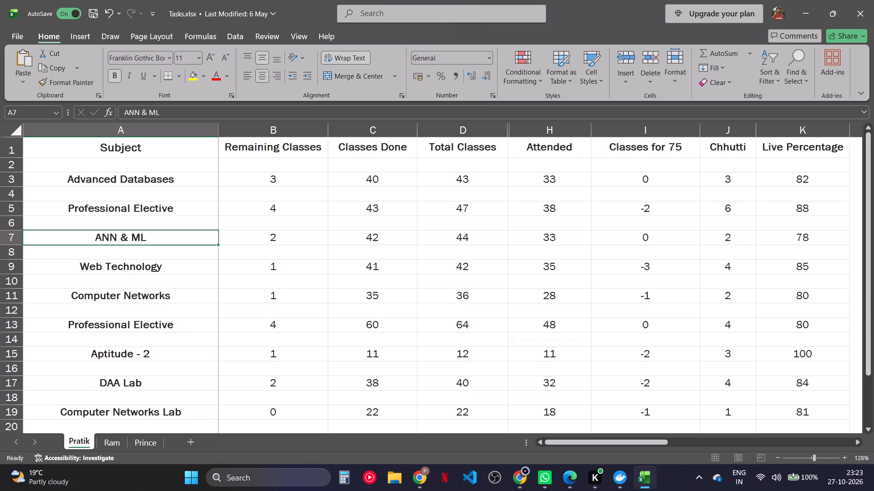
Set the subject name in cell A7 to "Theory of Computation".
triple_click(132, 239)
key(ctrl+a)
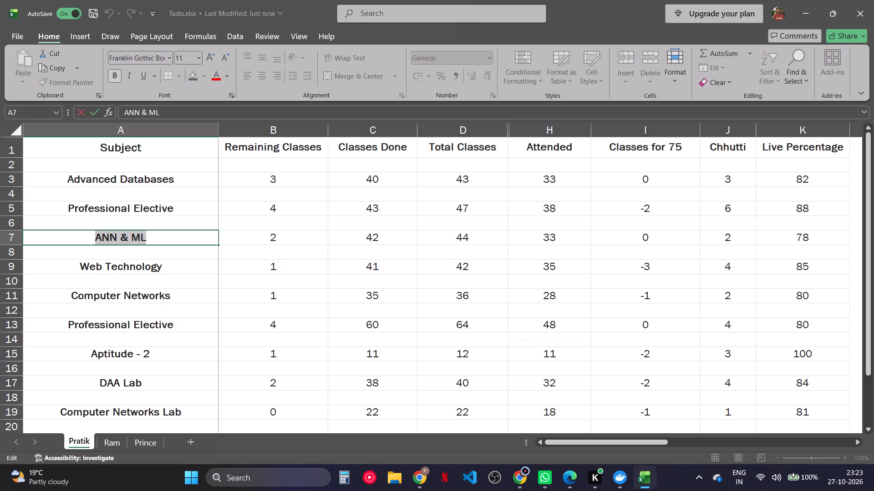
key(BackSpace)
key(shift+d)
key(BackSpace)
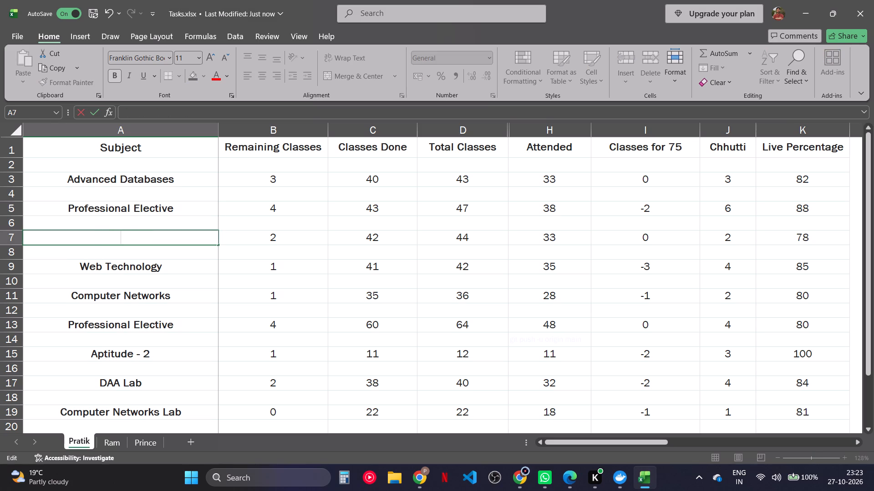
text(Theory if)
key(space)
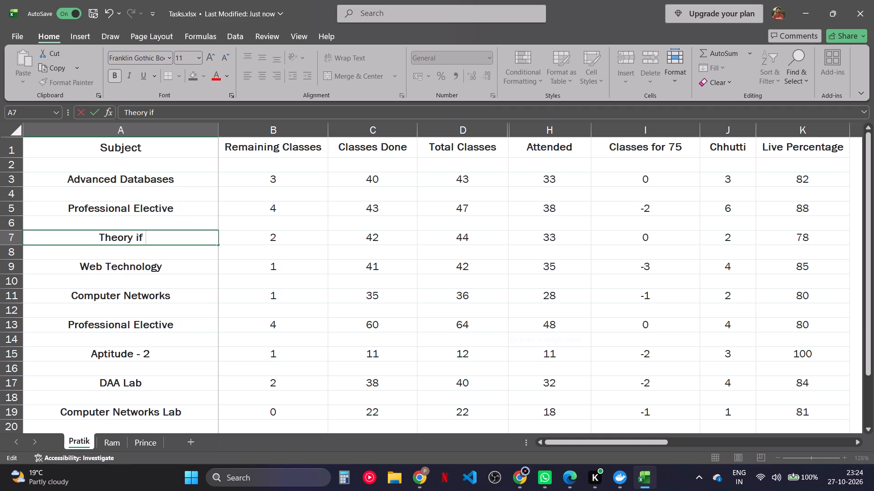
key(BackSpace)
key(BackSpace)
key(BackSpace)
text(of Computatipon)
key(BackSpace)
key(BackSpace)
key(BackSpace)
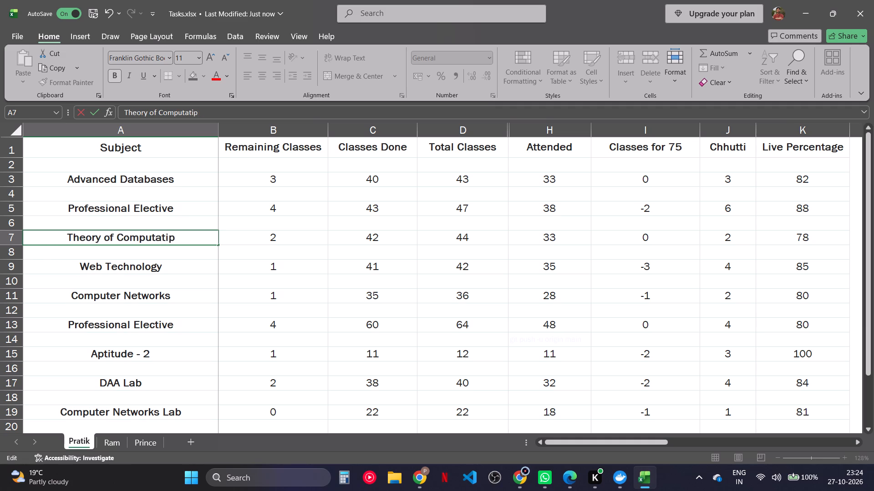
key(BackSpace)
text(ion)
key(Return)
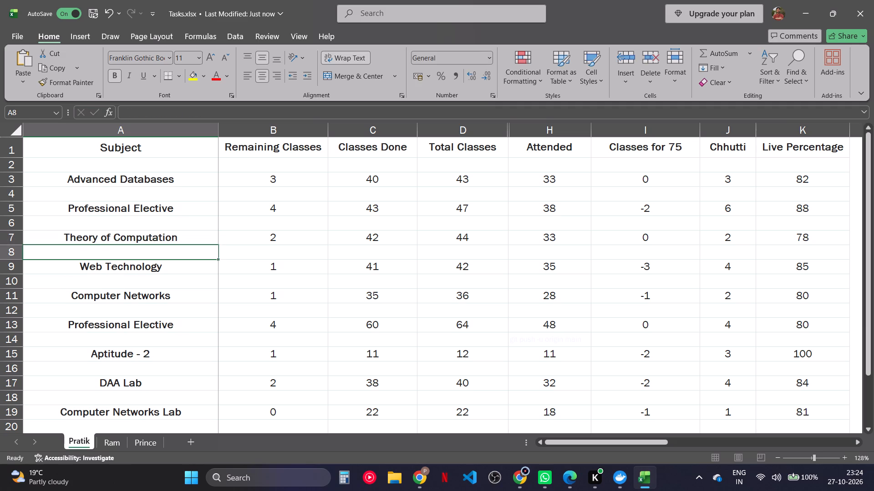
key(Return)
Set the subject name in cell A9 to "Software Engineering".
click(122, 276)
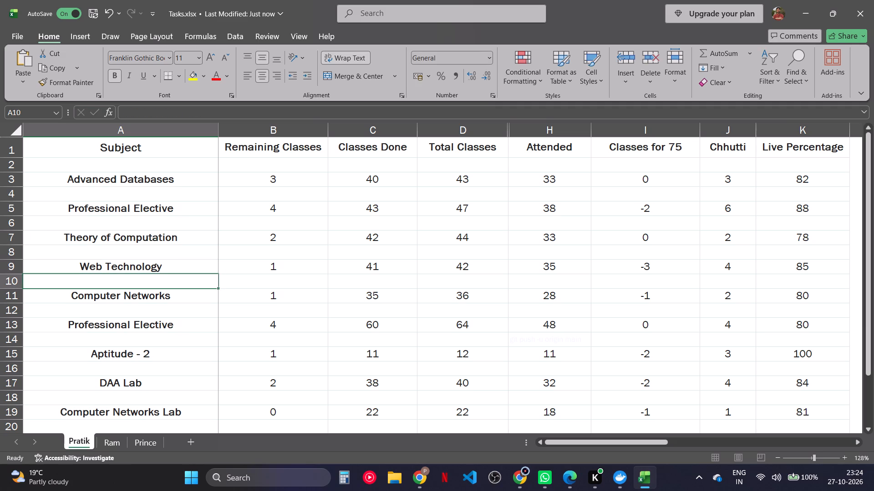
double_click(128, 271)
key(ctrl+a)
key(BackSpace)
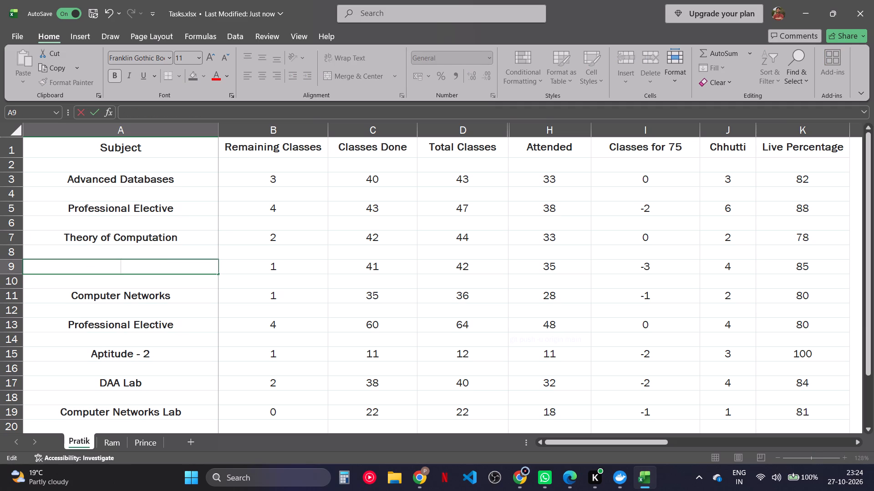
key(shift+d)
key(BackSpace)
key(d)
key(BackSpace)
text(Software Enfin)
key(BackSpace)
key(BackSpace)
key(BackSpace)
text(gineering)
key(Return)
key(Return)
key(Return)
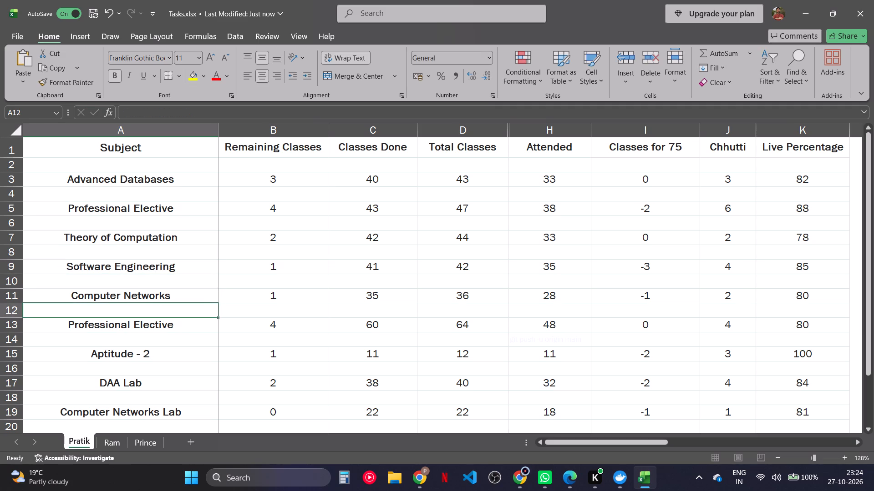
Clear the existing subject name from cell A11 so the cell is empty for a new name.
key(Up)
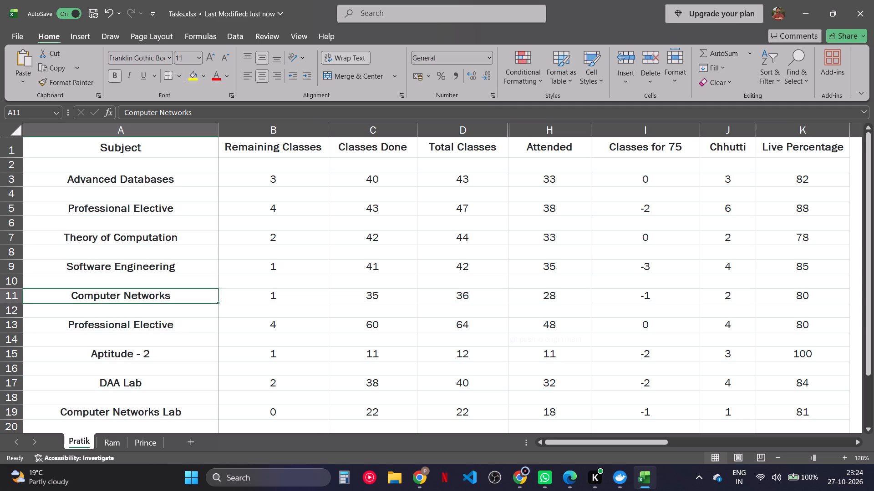
double_click(120, 297)
key(ctrl+a)
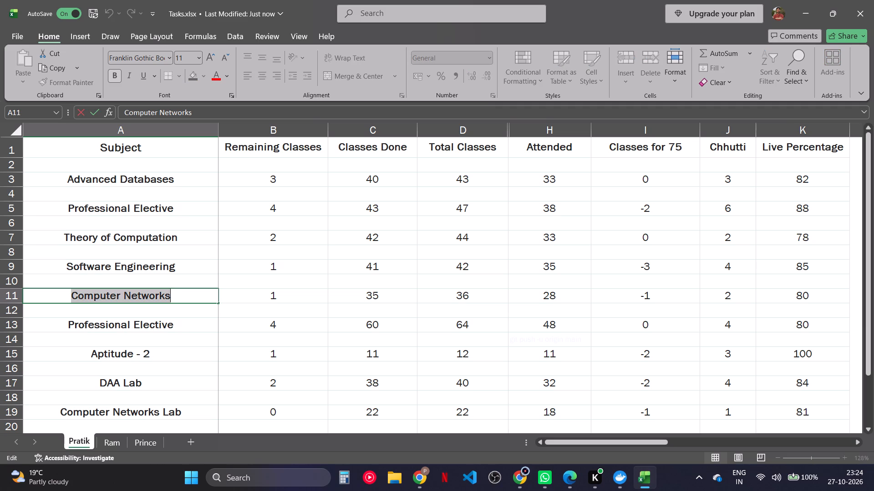
key(BackSpace)
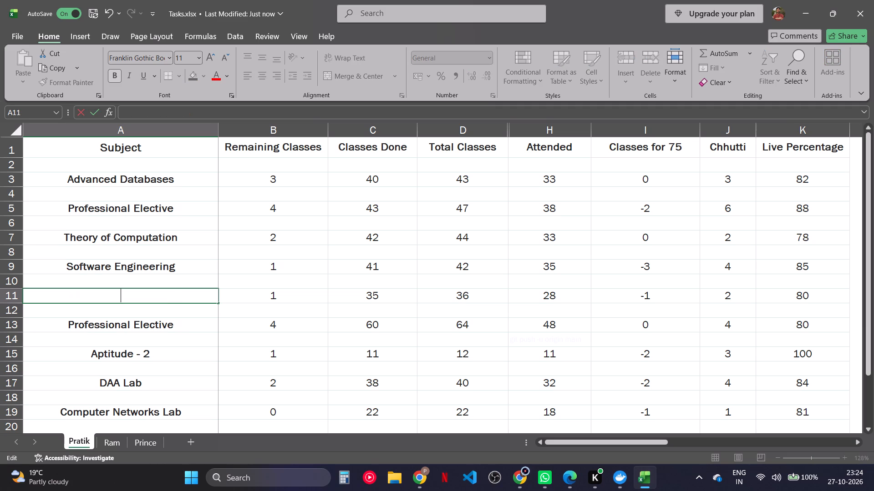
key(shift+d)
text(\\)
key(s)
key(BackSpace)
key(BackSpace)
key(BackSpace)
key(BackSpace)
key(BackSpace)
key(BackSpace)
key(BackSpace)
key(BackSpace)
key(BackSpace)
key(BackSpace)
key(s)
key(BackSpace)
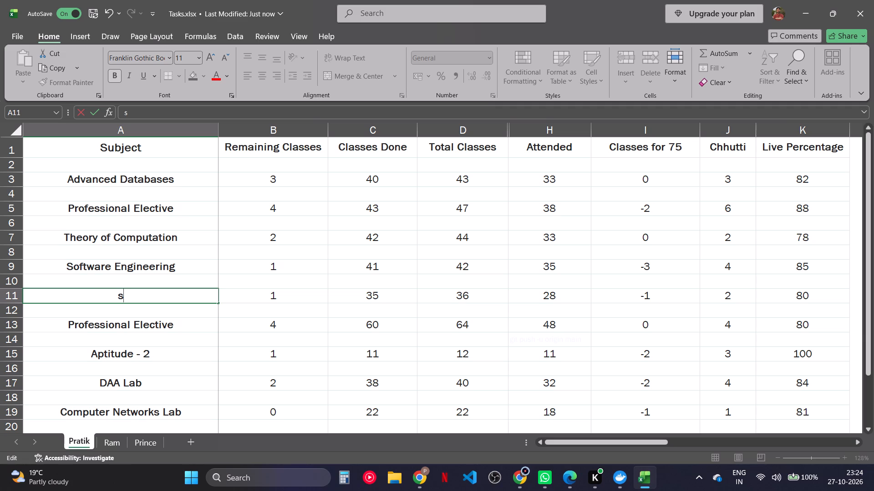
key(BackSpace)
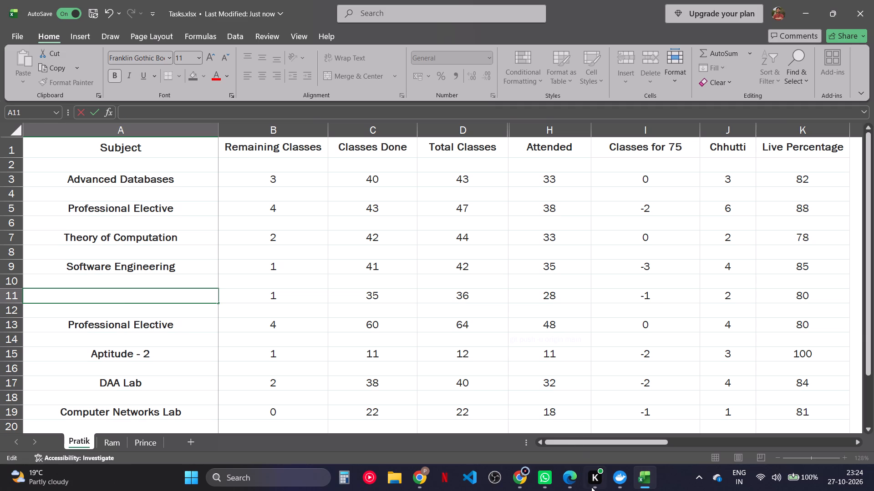
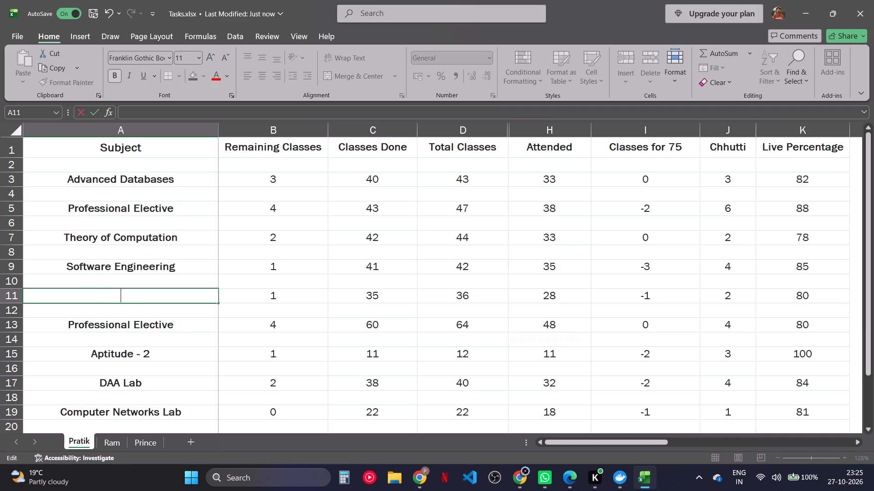
Enter the subject name "Deep Learning" in cell A11.
text(Deep Learning)
key(Return)
key(Return)
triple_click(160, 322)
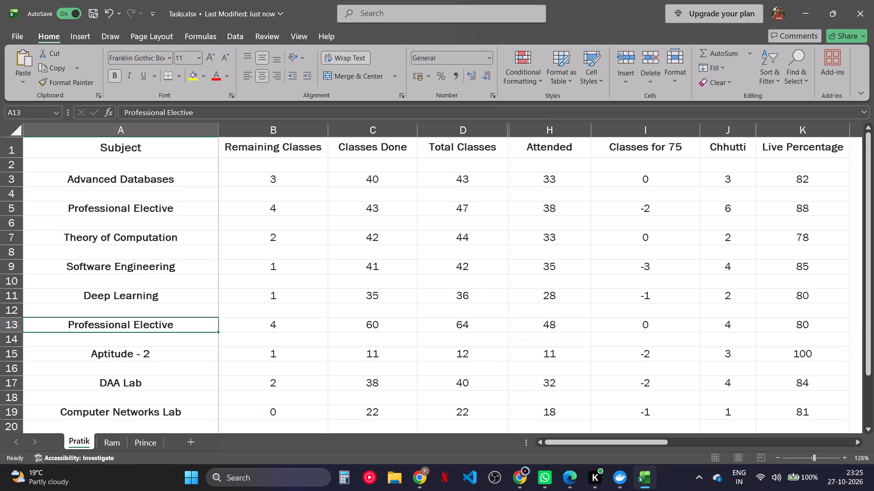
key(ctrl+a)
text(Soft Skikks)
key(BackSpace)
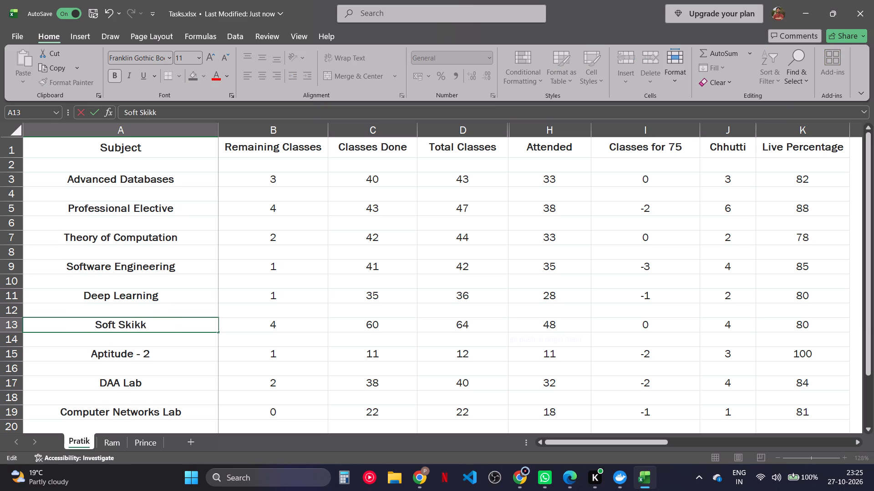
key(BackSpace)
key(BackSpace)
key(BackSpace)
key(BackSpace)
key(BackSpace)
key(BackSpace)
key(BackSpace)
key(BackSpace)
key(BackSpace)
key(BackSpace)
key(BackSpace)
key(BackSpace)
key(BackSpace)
Set the subject name in cell A13 to "Aptitude - 3".
text(Ap)
key(Right)
key(BackSpace)
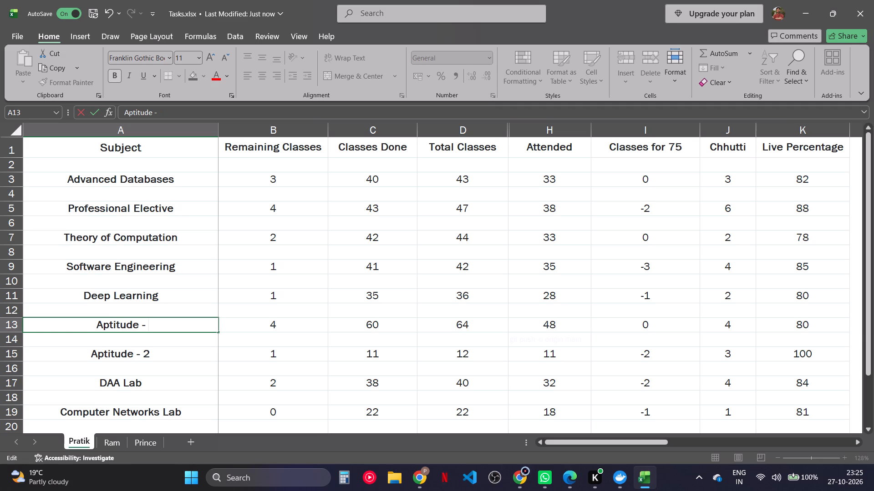
text(3'')
key(BackSpace)
key(BackSpace)
key(Return)
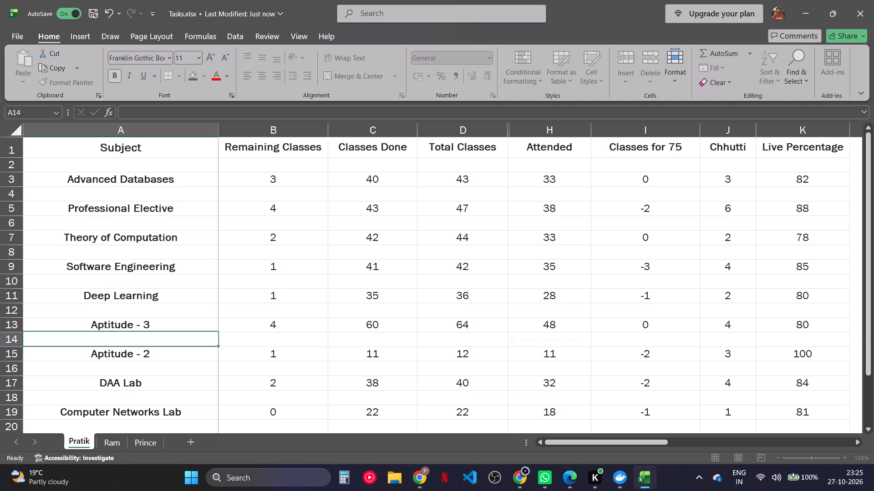
key(Return)
Set the subject name in cell A15 to "Soft Skills".
double_click(135, 351)
key(ctrl+a)
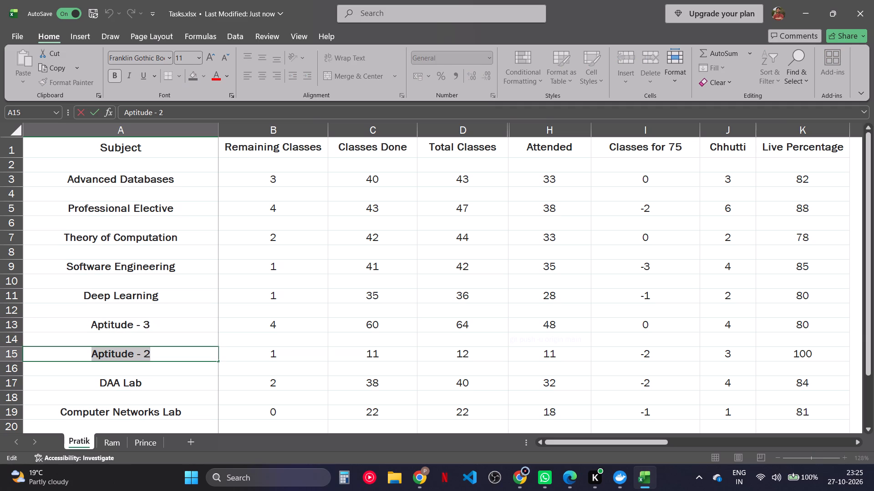
text(Soft Sko)
key(BackSpace)
text(iol)
key(BackSpace)
key(BackSpace)
text(lls)
key(Return)
key(Return)
Set the subject name in cell A17 to "Problem Solving".
text(Probnle)
key(BackSpace)
key(BackSpace)
key(BackSpace)
text(lem Solving)
key(Return)
key(Return)
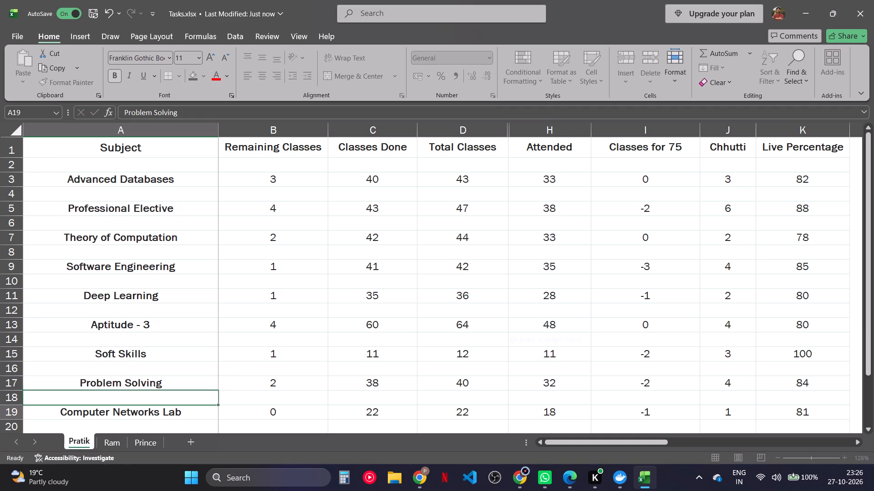
Set the subject name in cell A19 to "Software Engg Lab".
double_click(101, 409)
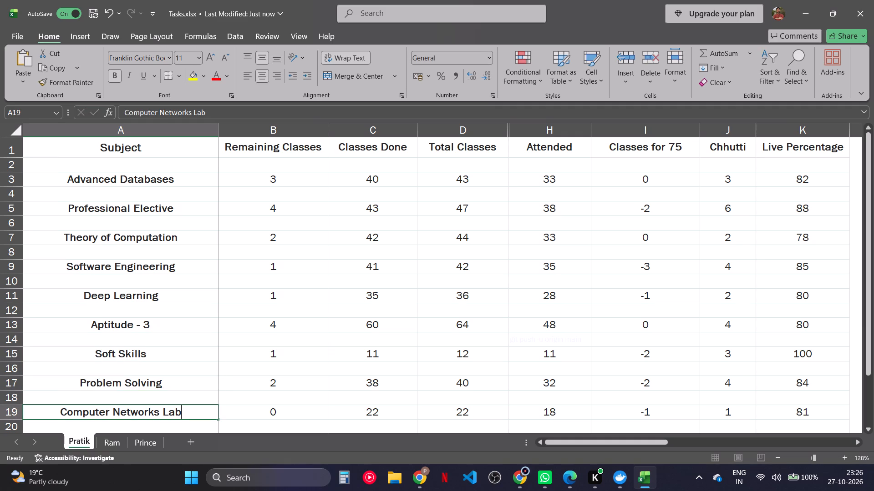
key(ctrl+a)
text(Soft)
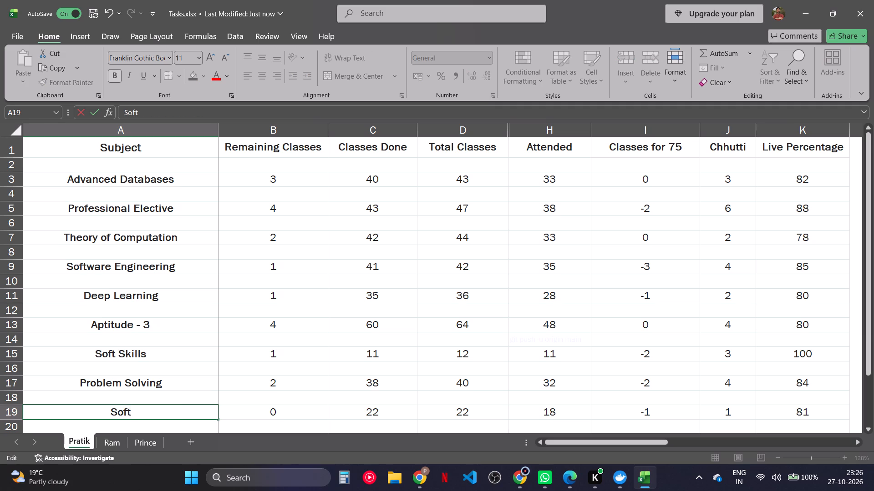
text(ware Engg Lab)
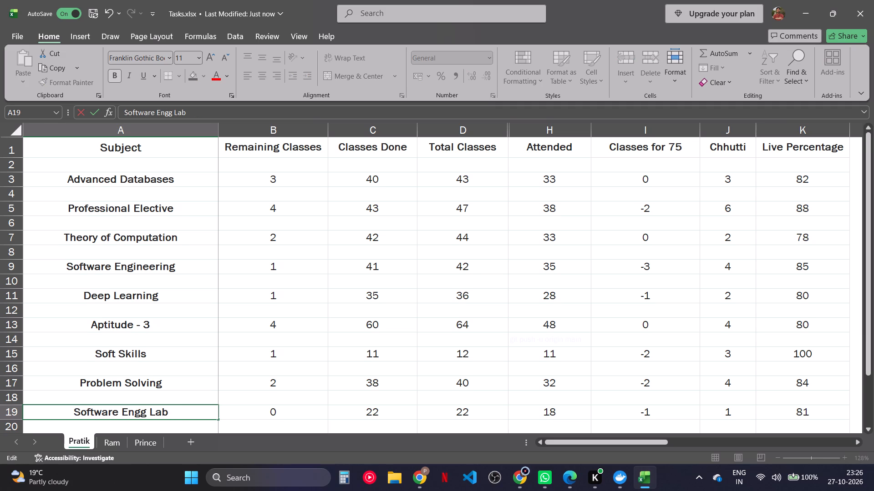
key(Return)
Delete rows 21 to 23, which hold the Universal Human Values entry and the second Soft Skills entry.
scroll(101, 409, down, 1)
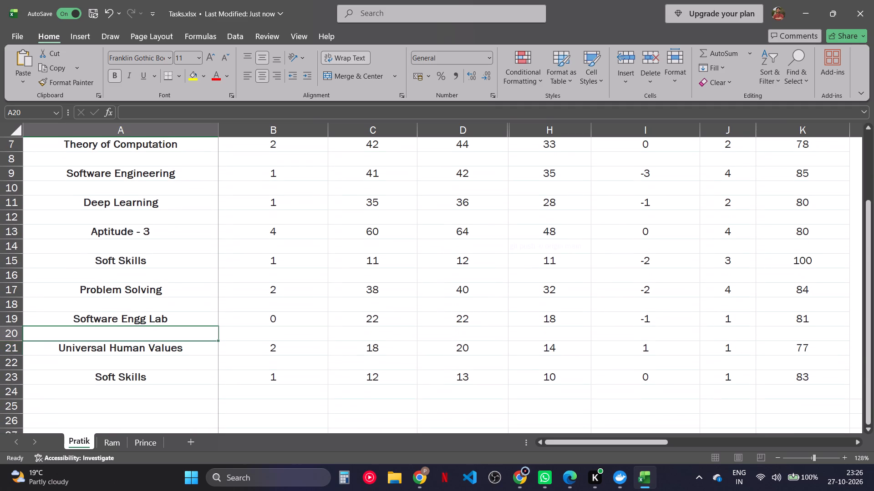
click(7, 350)
key(shift+Down)
key(shift+Down)
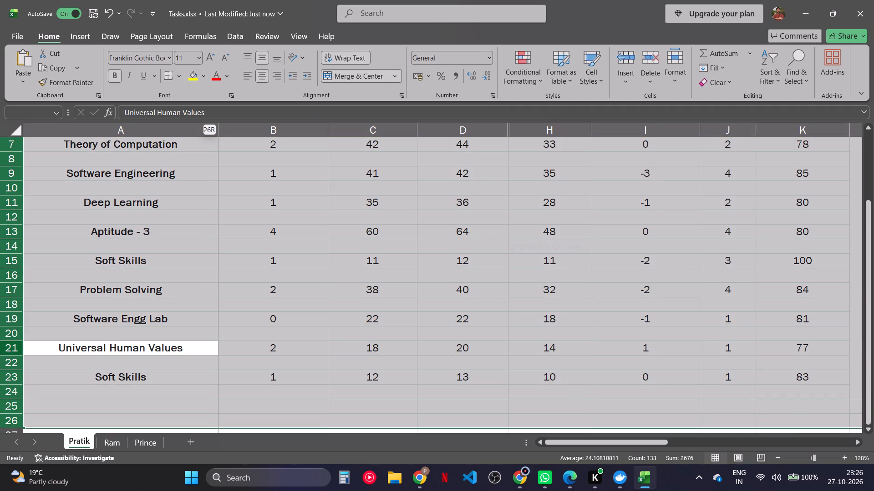
click(7, 345)
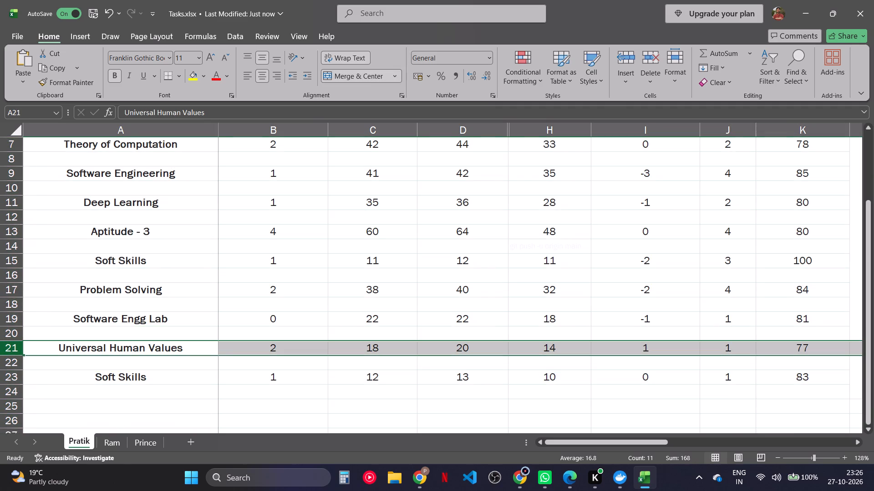
key(shift+Down)
click(39, 342)
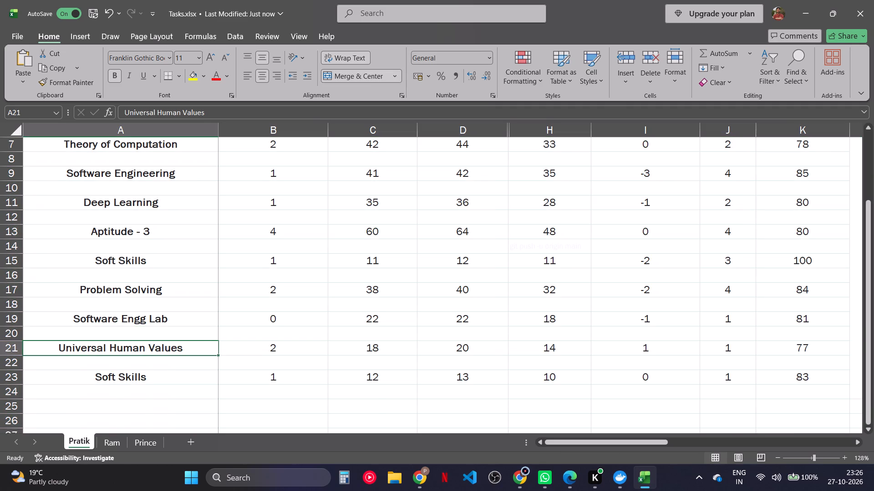
click(5, 351)
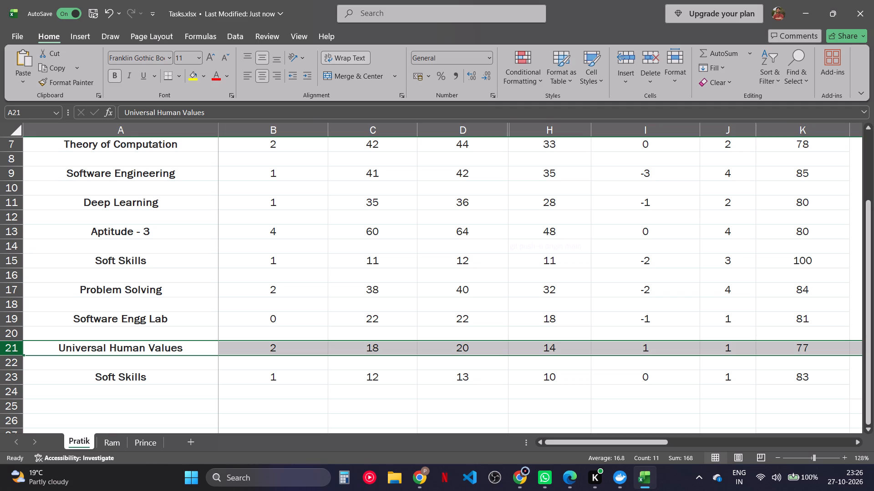
click(653, 55)
click(653, 55)
click(653, 55)
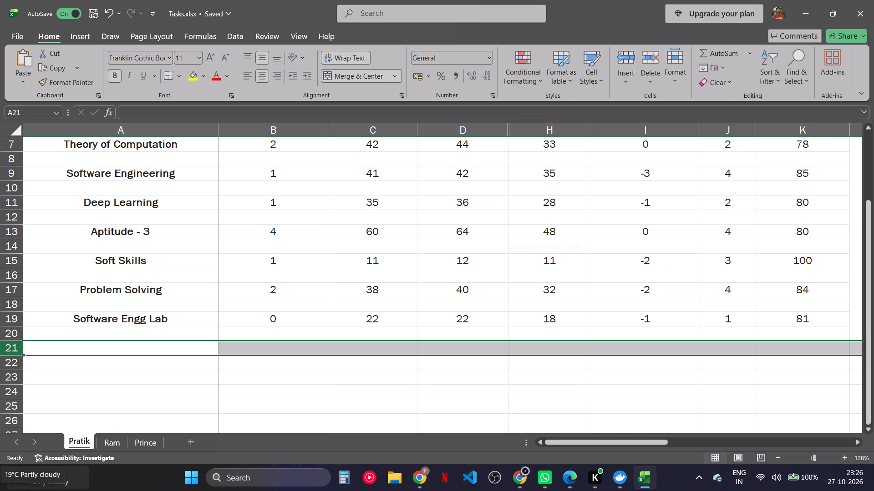
Delete the Ram worksheet from the workbook.
click(110, 440)
right_click(110, 440)
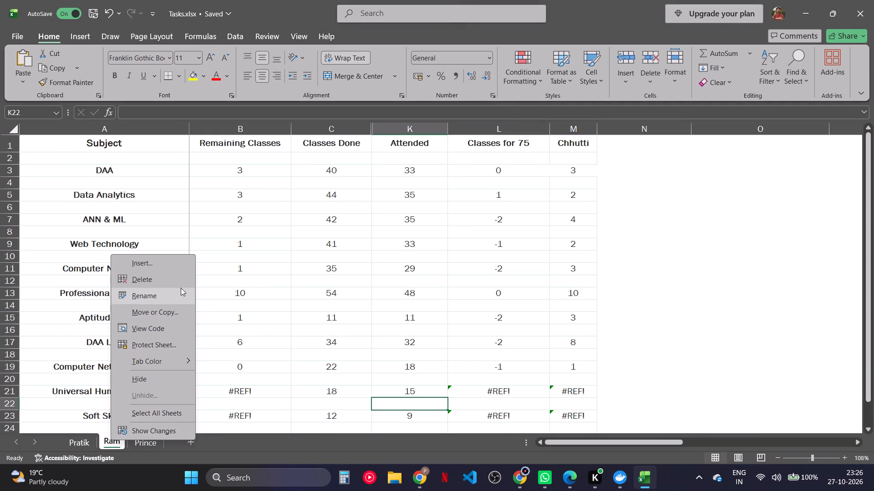
click(180, 286)
key(Return)
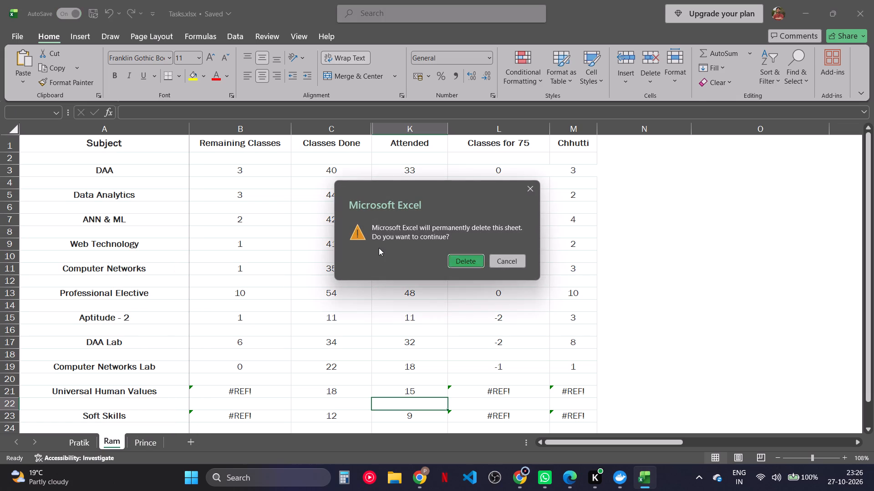
Delete the Prince worksheet from the workbook.
right_click(122, 438)
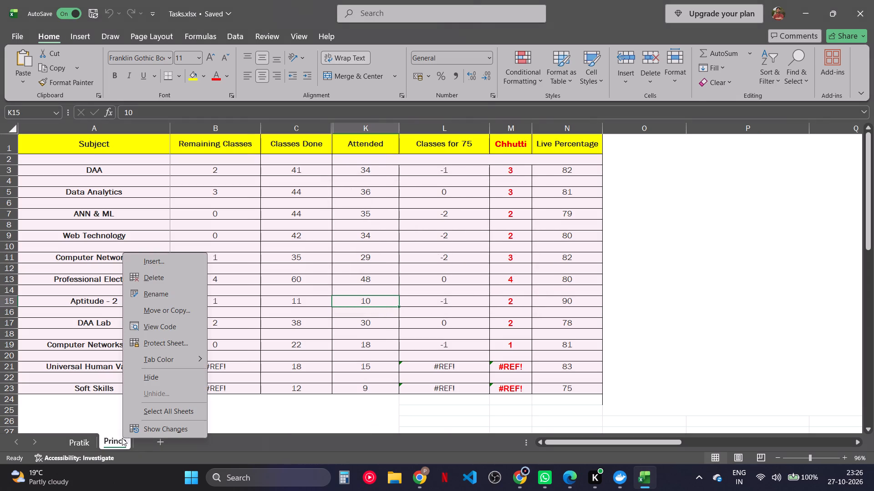
click(157, 281)
key(Return)
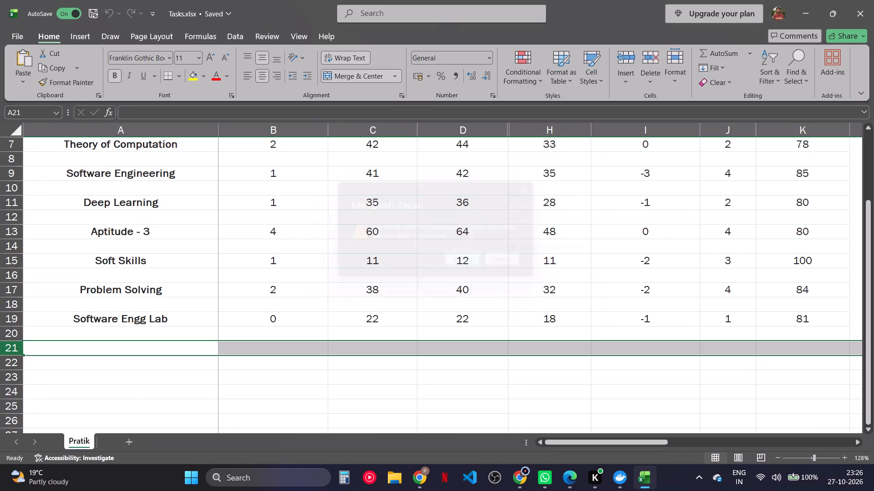
Unhide columns G, F and E between the Total Classes and Attended columns.
scroll(211, 245, up, 4)
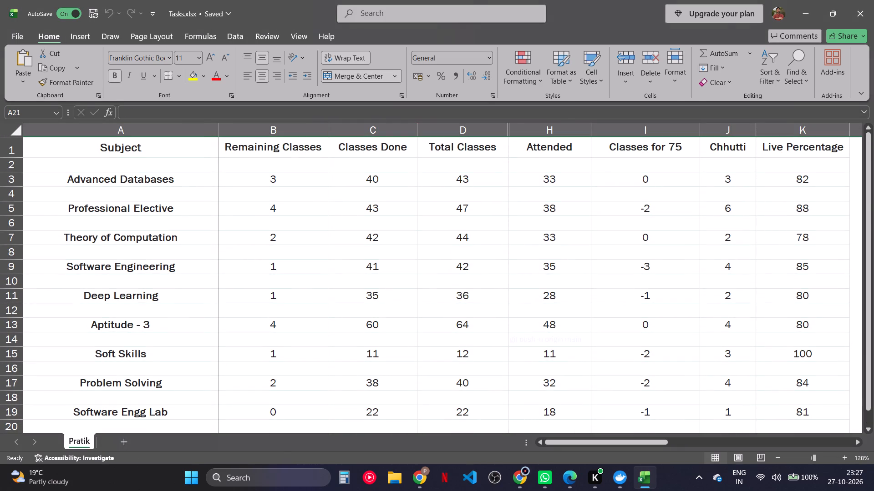
right_click(217, 129)
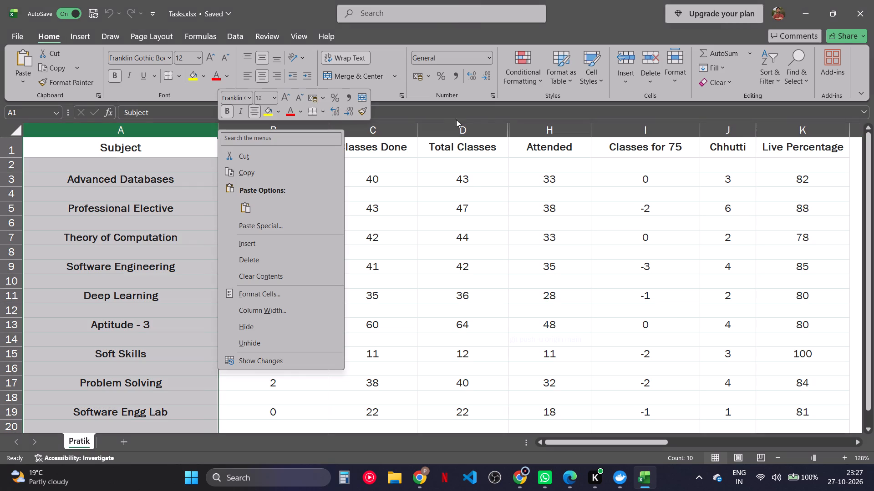
right_click(507, 123)
click(486, 133)
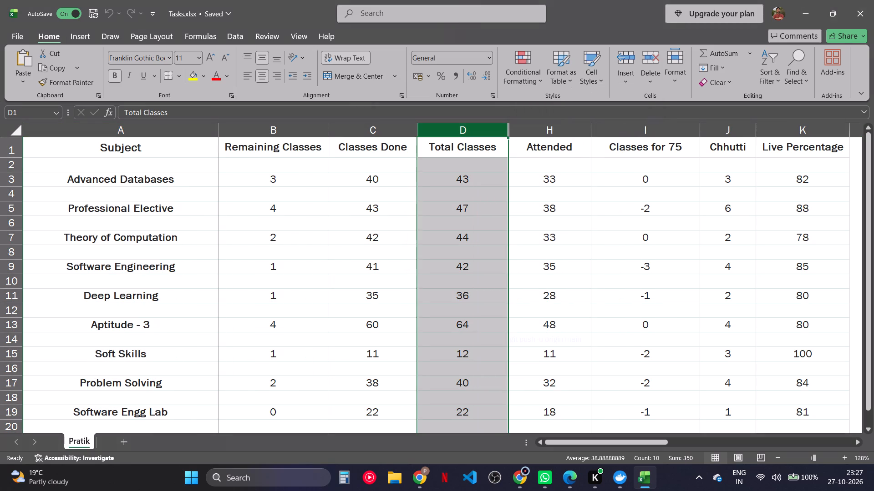
right_click(509, 131)
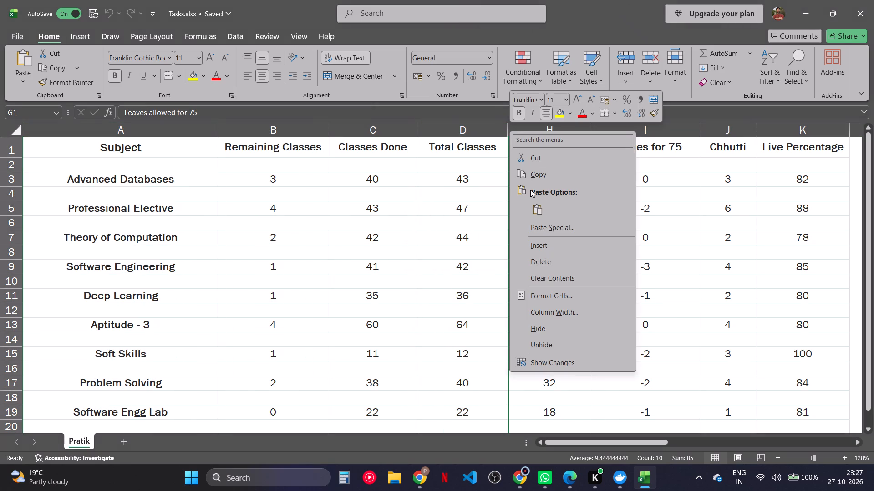
click(555, 341)
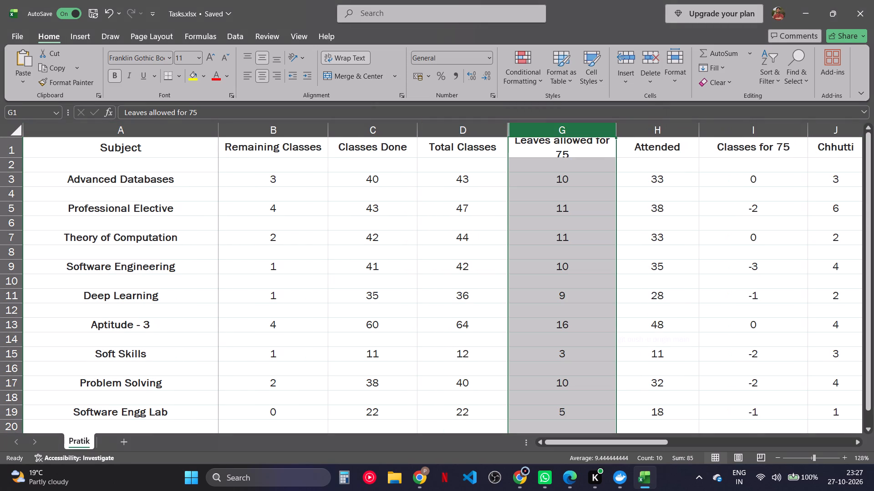
right_click(509, 130)
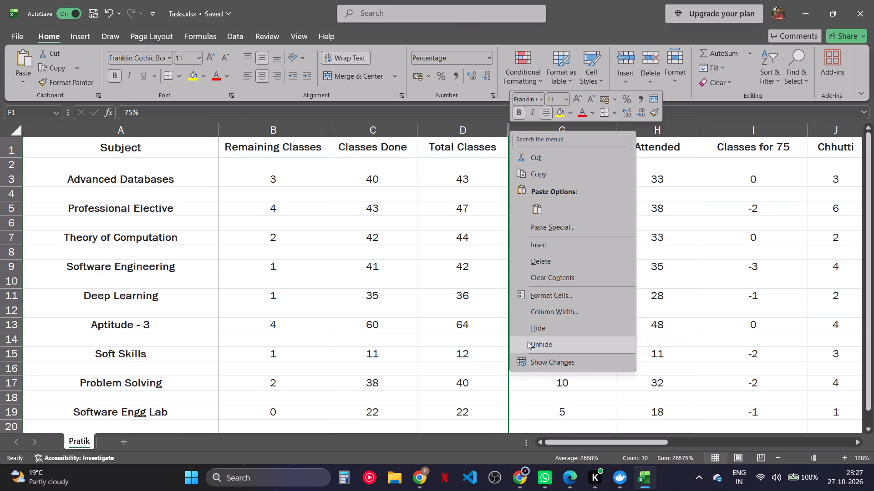
click(528, 341)
right_click(510, 130)
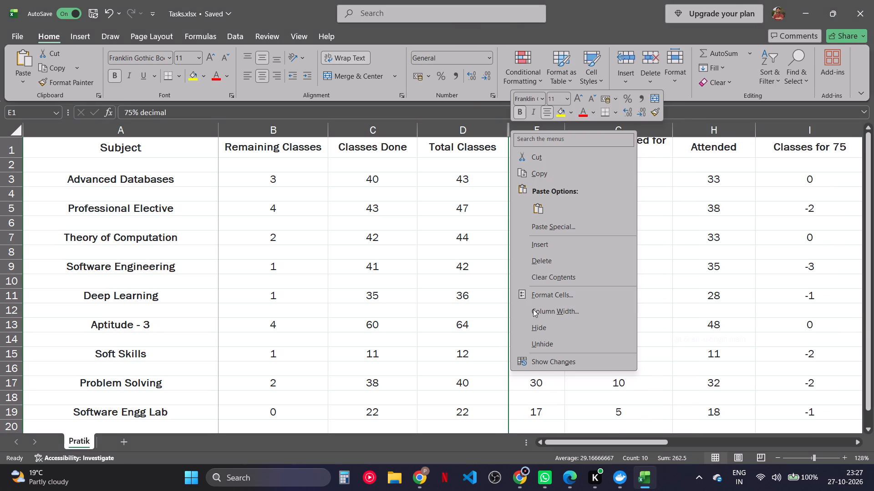
click(558, 342)
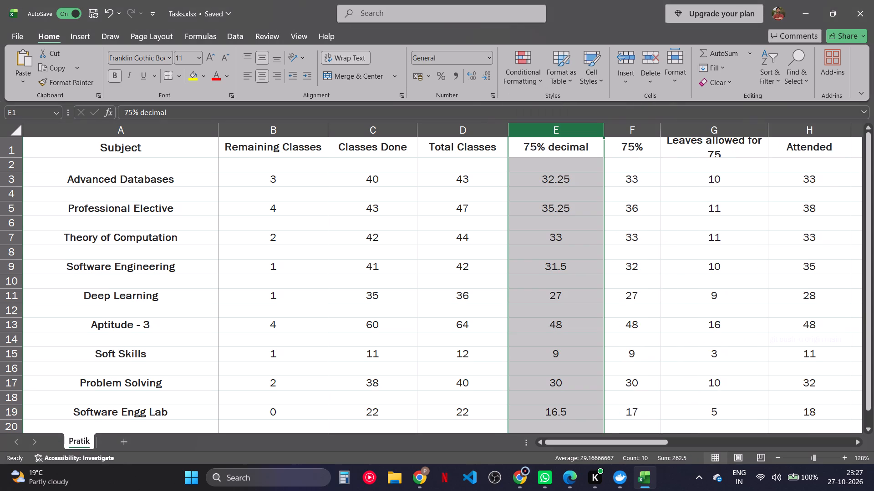
Look across the attendance table's columns, from Remaining Classes to Live Percentage, including the unhidden 75% columns.
click(501, 222)
scroll(501, 222, left, 2)
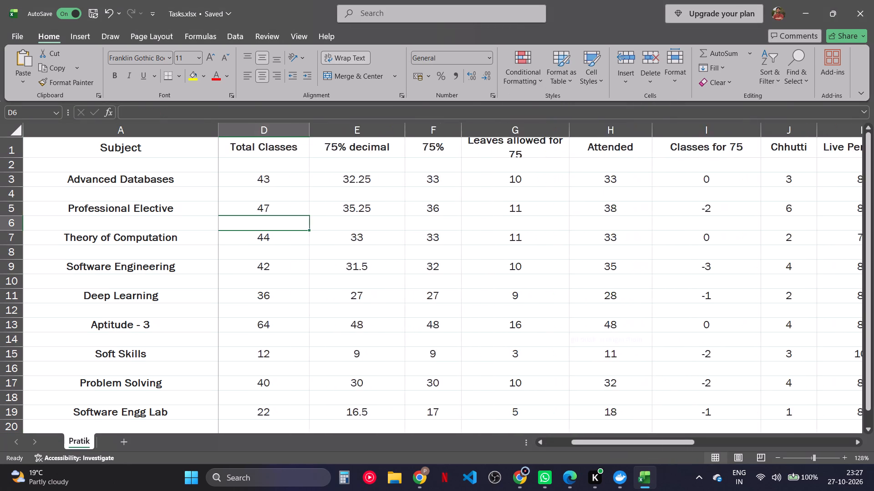
scroll(501, 222, left, 2)
scroll(501, 222, right, 2)
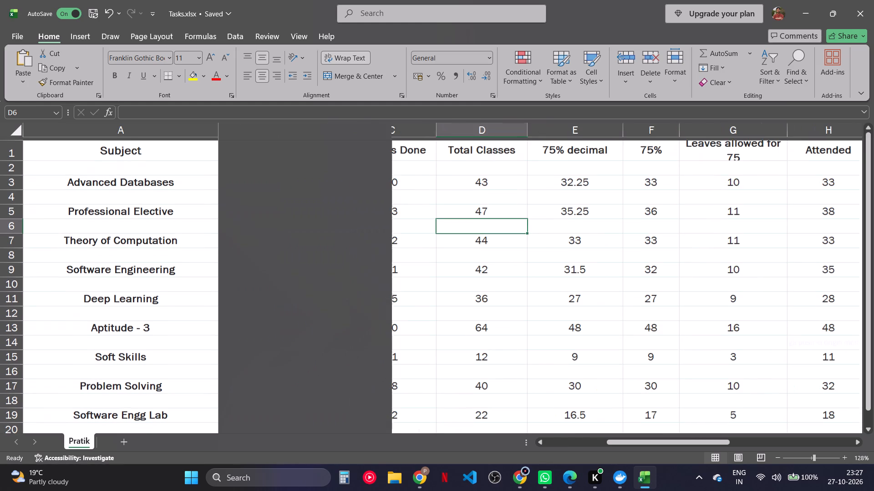
scroll(501, 222, right, 1)
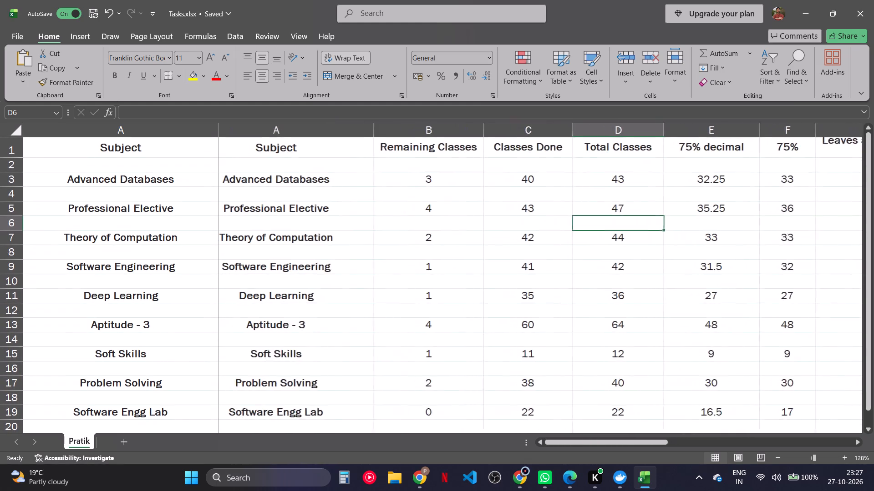
scroll(501, 222, left, 1)
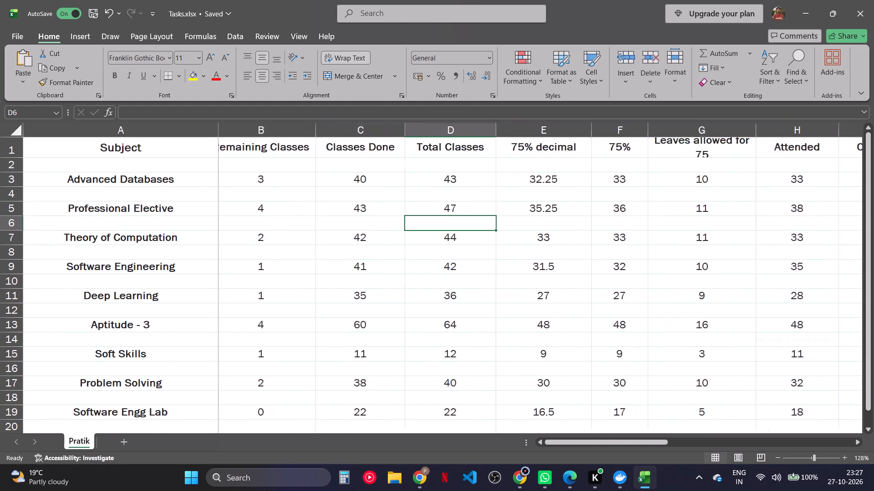
scroll(501, 222, left, 4)
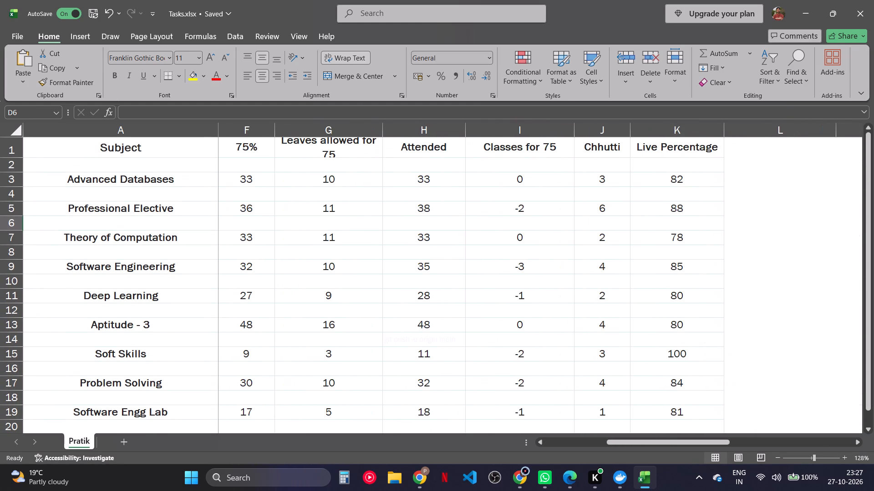
scroll(501, 222, right, 4)
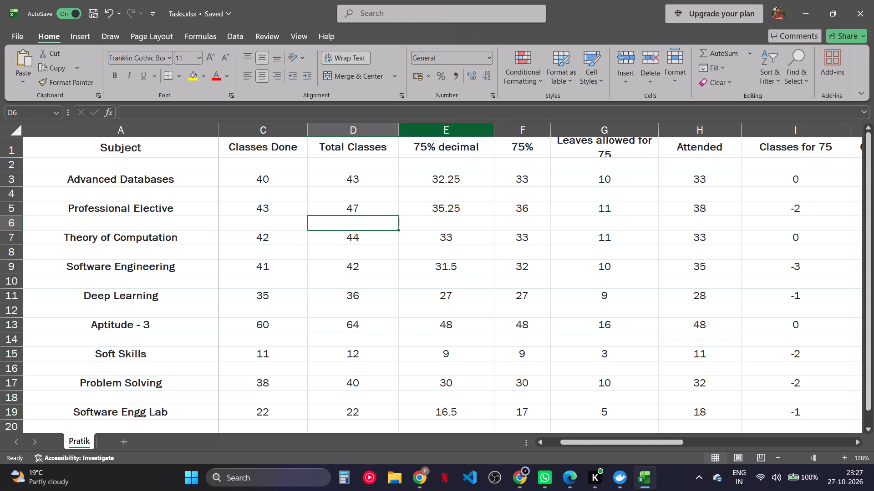
Examine the 75% decimal, 75% and Leaves allowed for 75 columns, including the 75% decimal formula for Advanced Databases.
click(450, 127)
click(510, 128)
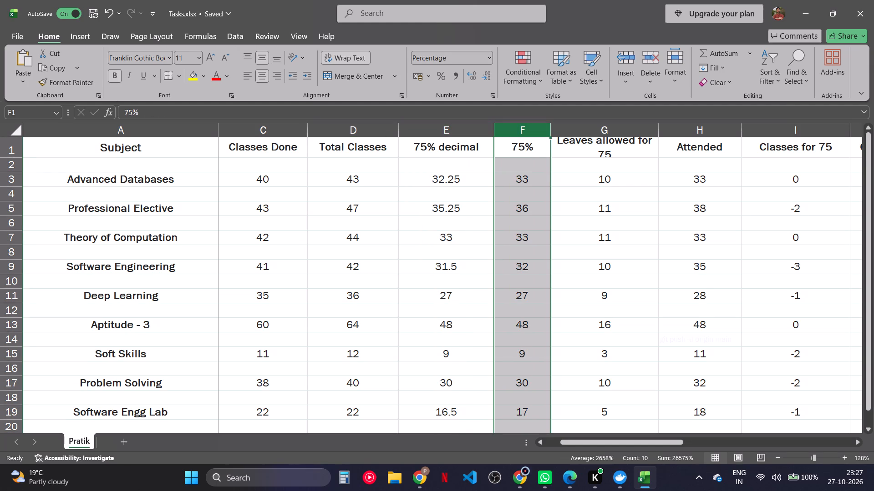
click(473, 131)
click(389, 126)
click(431, 129)
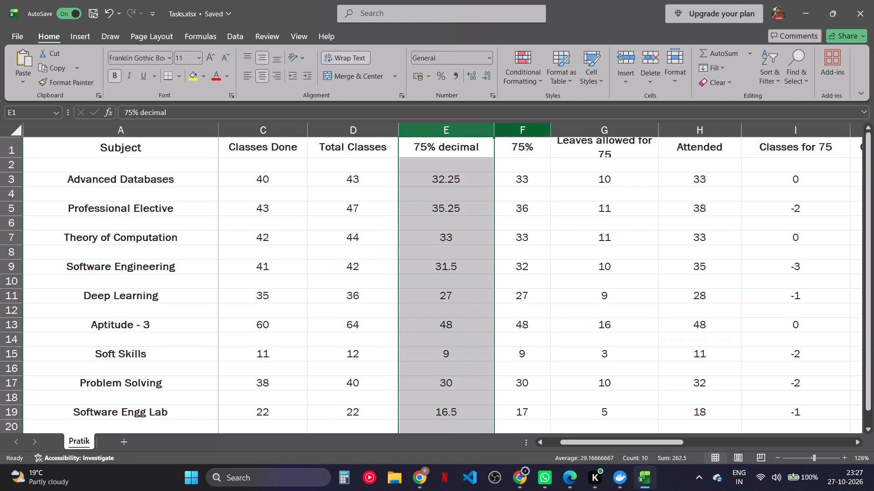
click(544, 131)
click(619, 126)
scroll(738, 193, left, 1)
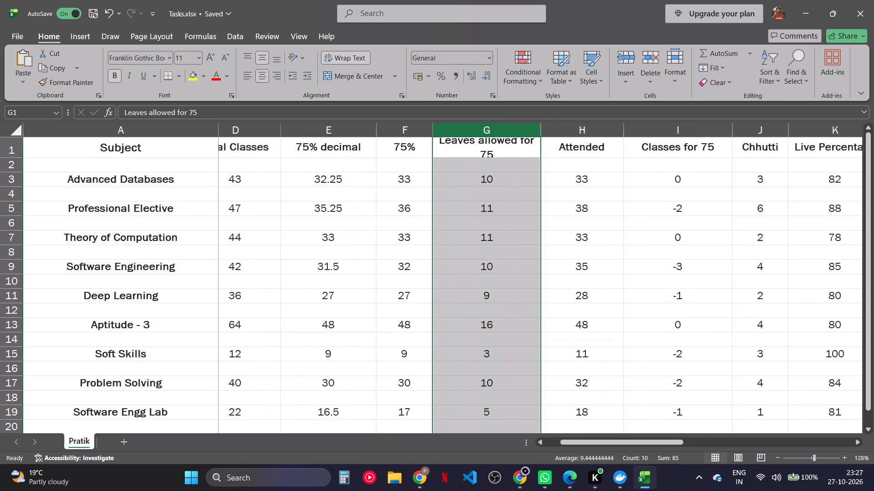
scroll(738, 193, left, 2)
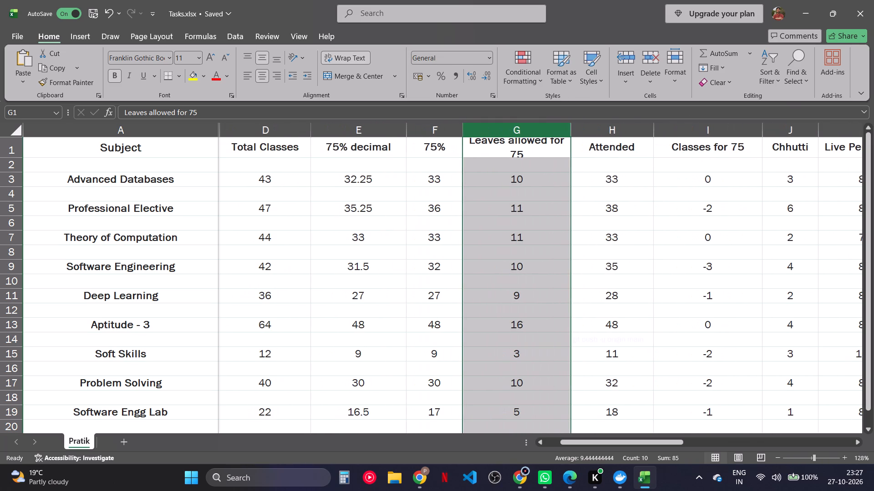
scroll(738, 193, left, 1)
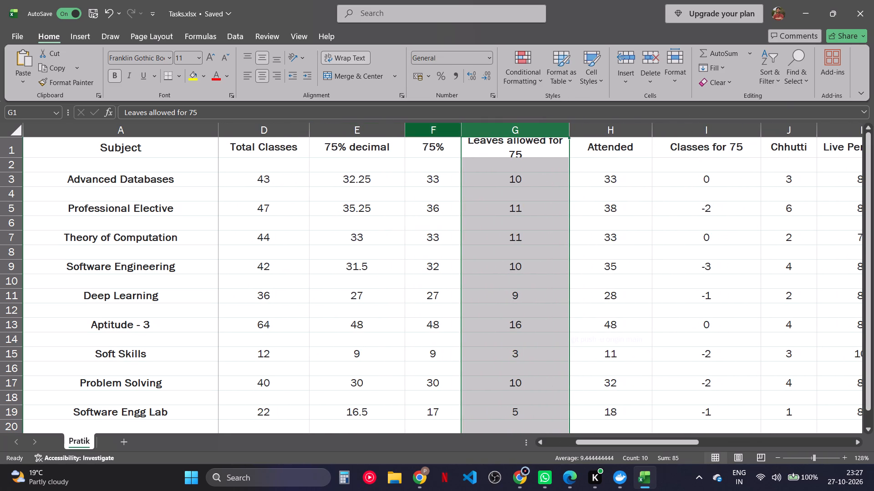
click(358, 174)
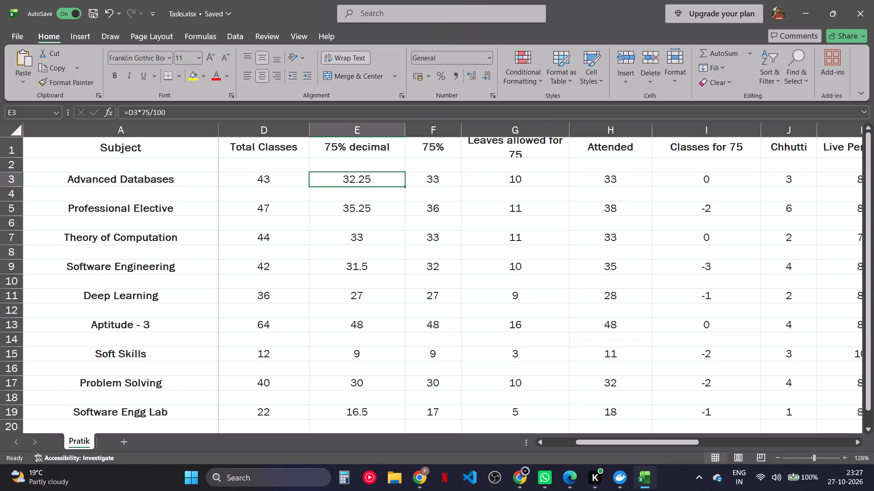
Insert a new column between Total Classes and 75% decimal, and head it "86% Decimal".
click(318, 130)
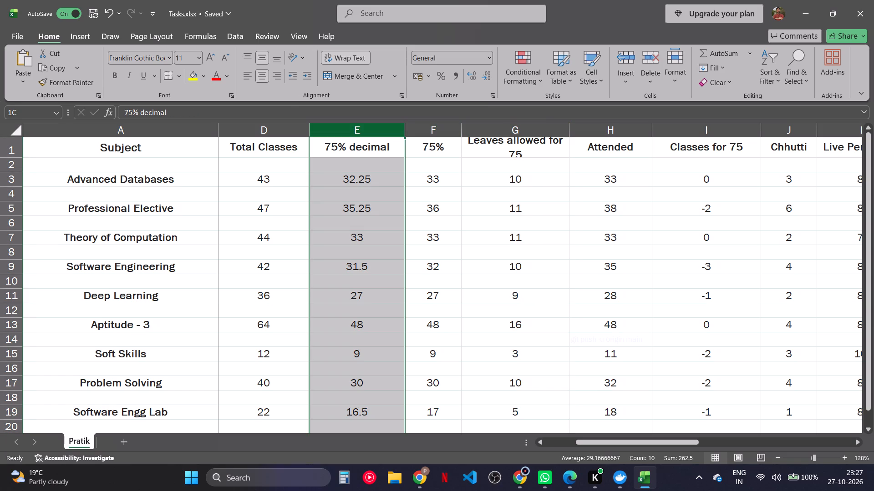
click(627, 51)
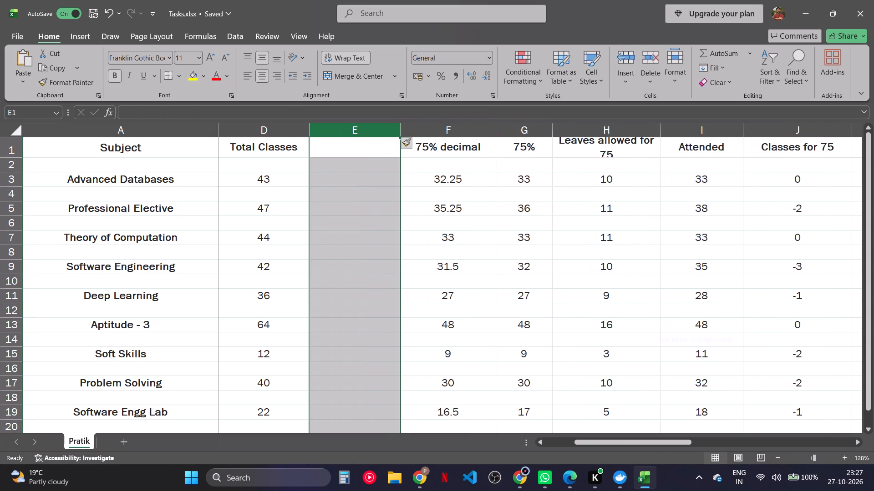
click(377, 149)
text(86)
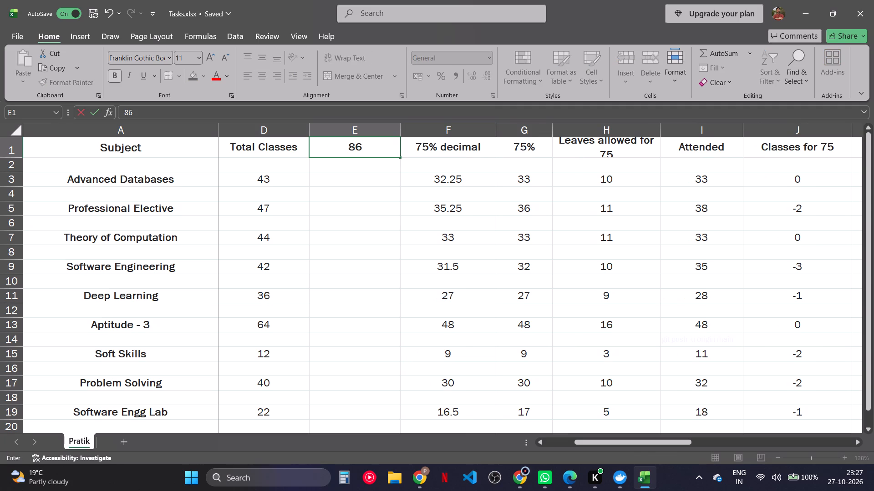
text(% Desi)
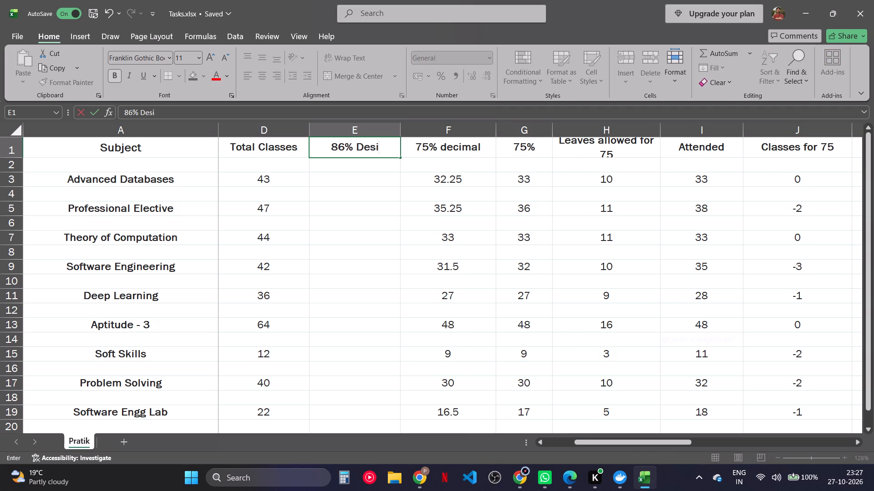
key(BackSpace)
key(BackSpace)
text(cimal)
key(Return)
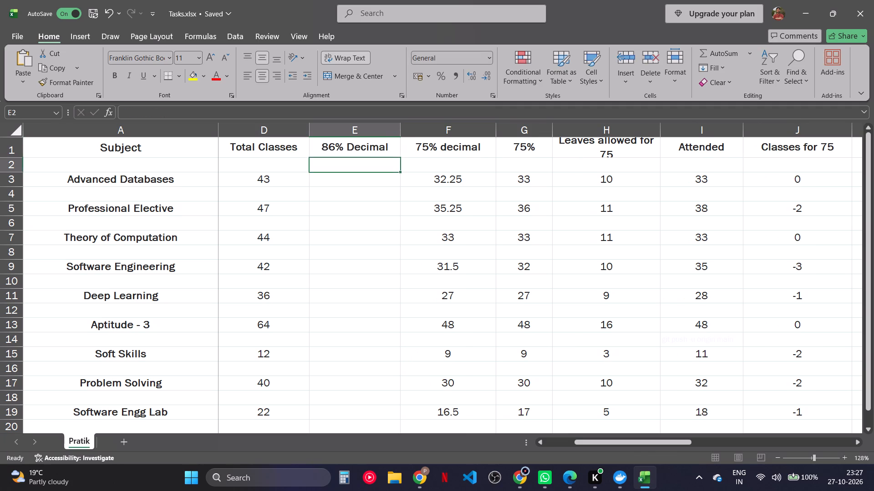
key(Return)
Reuse the Advanced Databases 75% decimal formula in its 86% Decimal cell E3, changing it to =D3*86/100.
click(461, 152)
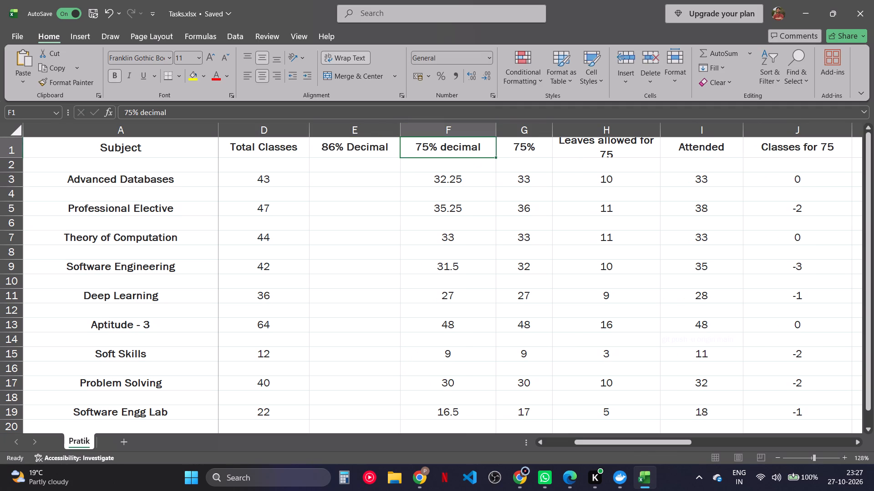
click(455, 181)
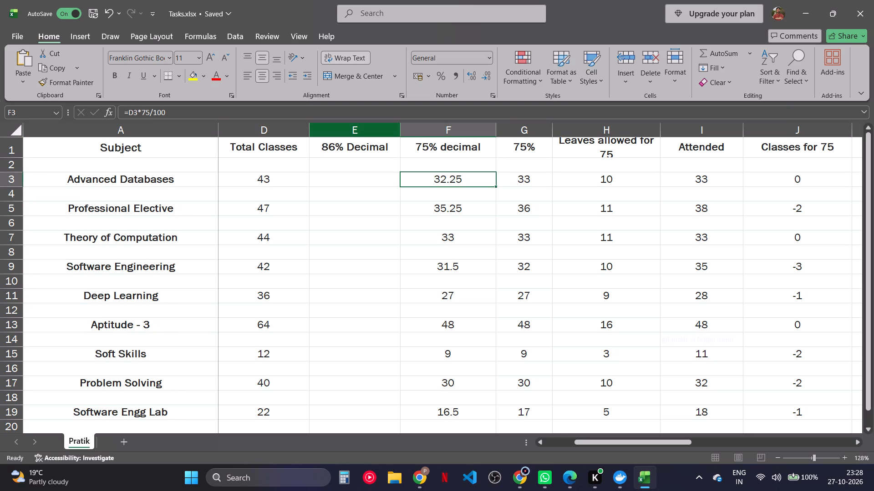
click(303, 110)
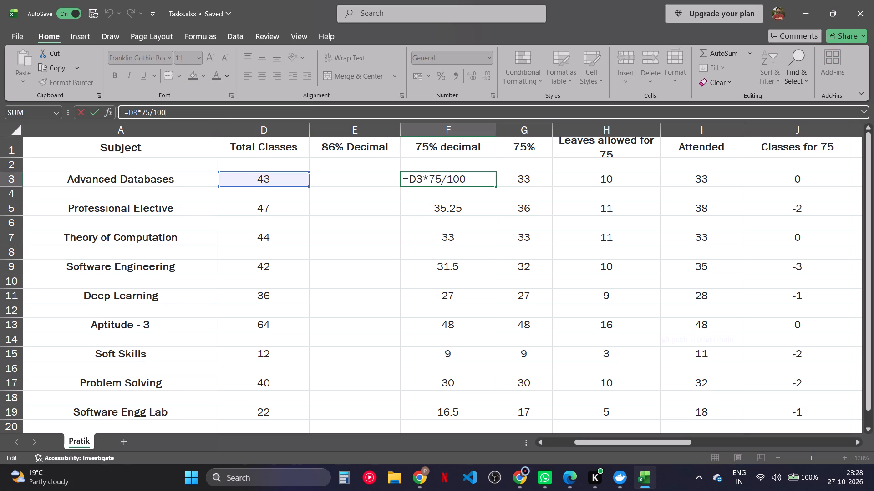
key(ctrl+a)
key(ctrl+c)
click(330, 187)
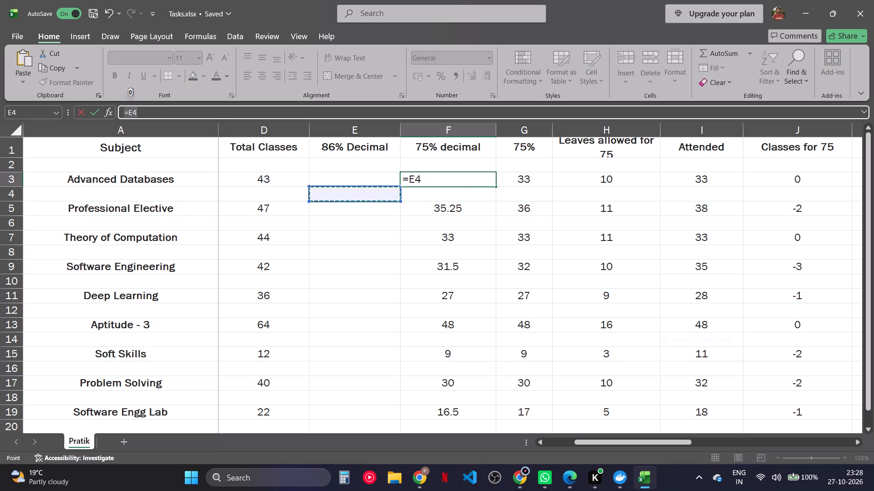
click(346, 182)
key(Escape)
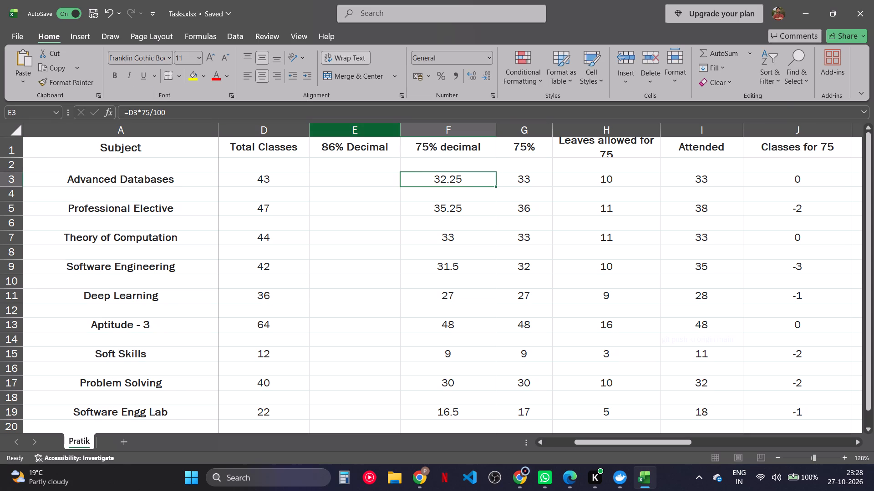
click(328, 180)
click(341, 114)
key(ctrl+c)
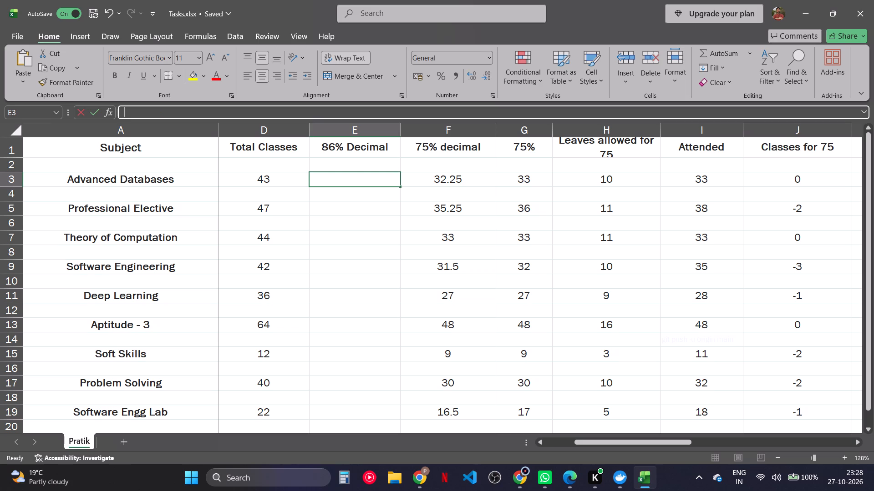
key(ctrl+v)
click(148, 108)
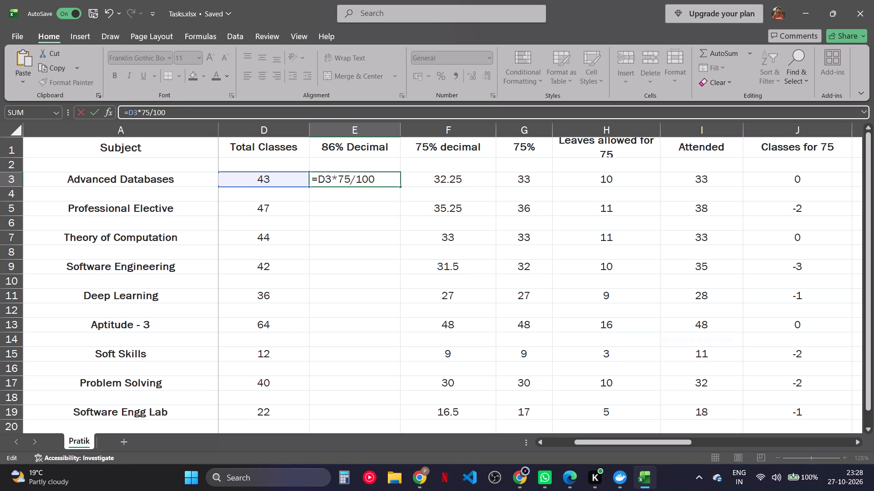
key(BackSpace)
key(BackSpace)
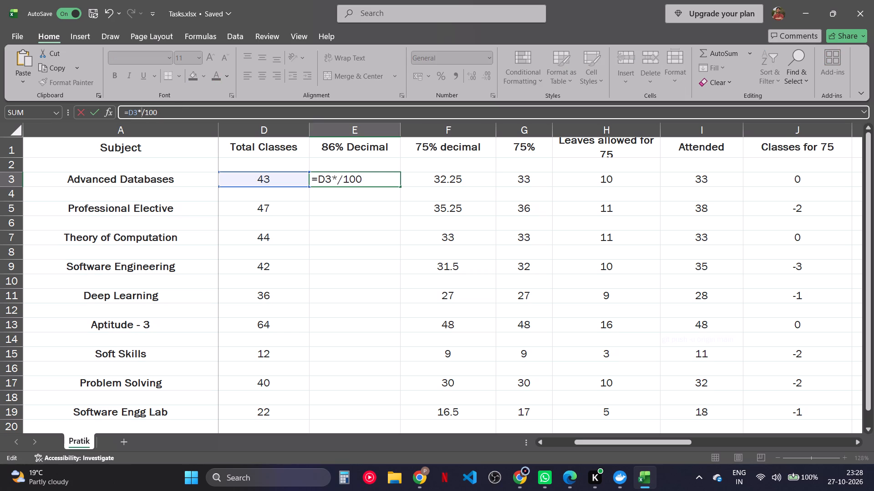
text(86)
key(Return)
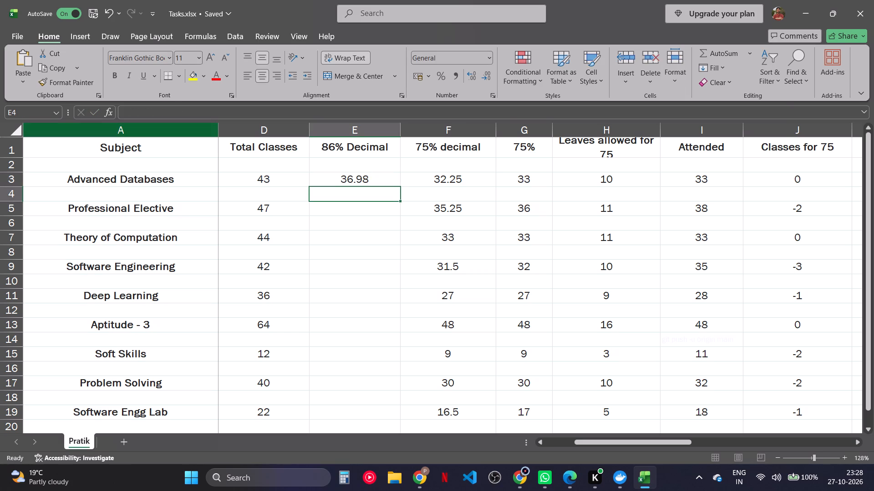
Fill the 86% Decimal formula from E3 down through the Software Engg Lab row, E19.
click(354, 181)
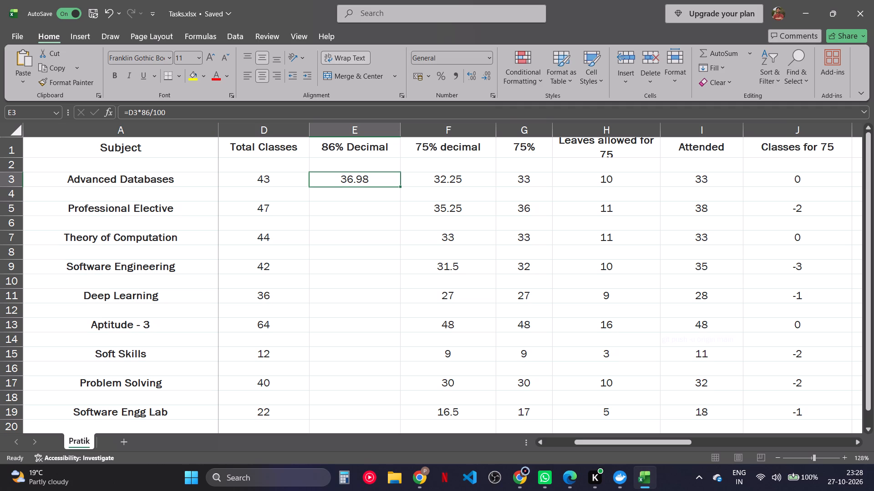
drag(400, 188, 388, 403)
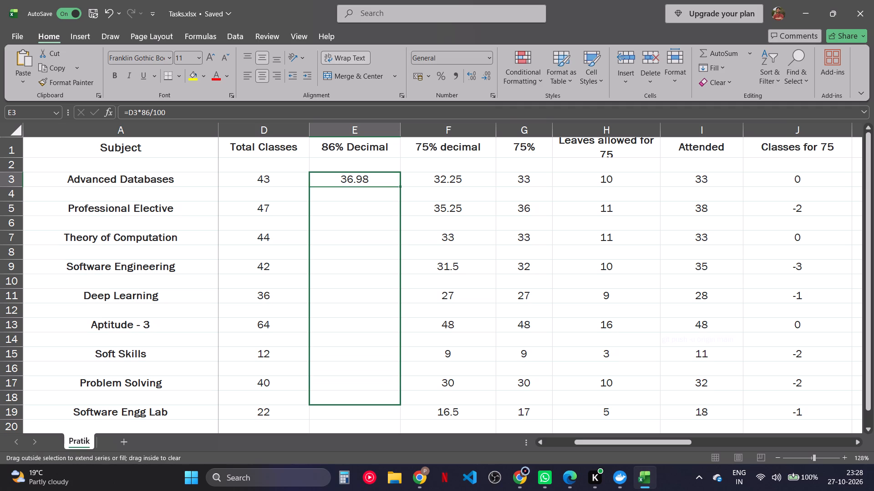
drag(388, 403, 389, 414)
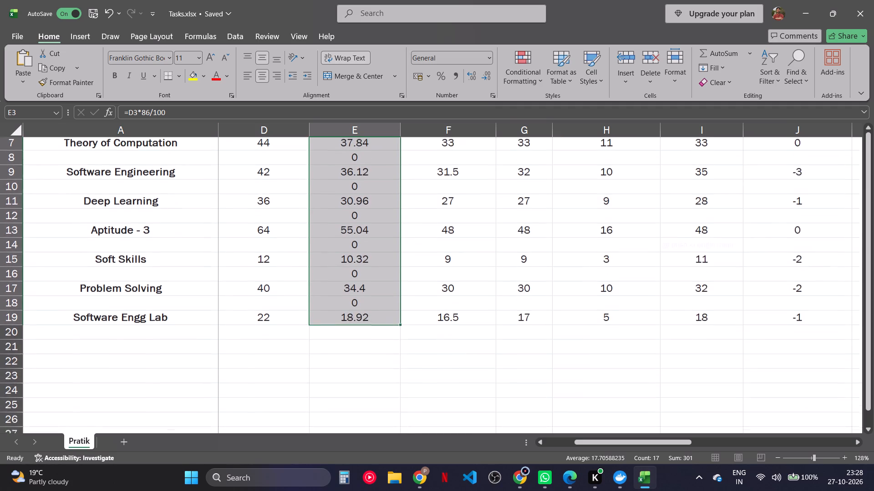
Clear the 86% Decimal cells in the blank spacer rows, the even rows 4 through 18, and save the workbook.
click(366, 196)
key(Delete)
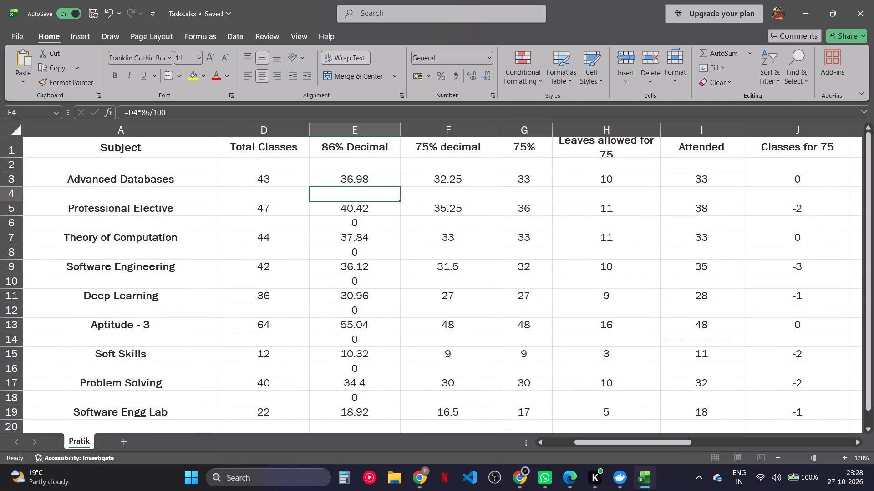
key(Down)
key(Up)
key(Down)
key(Down)
key(Delete)
key(Down)
key(Down)
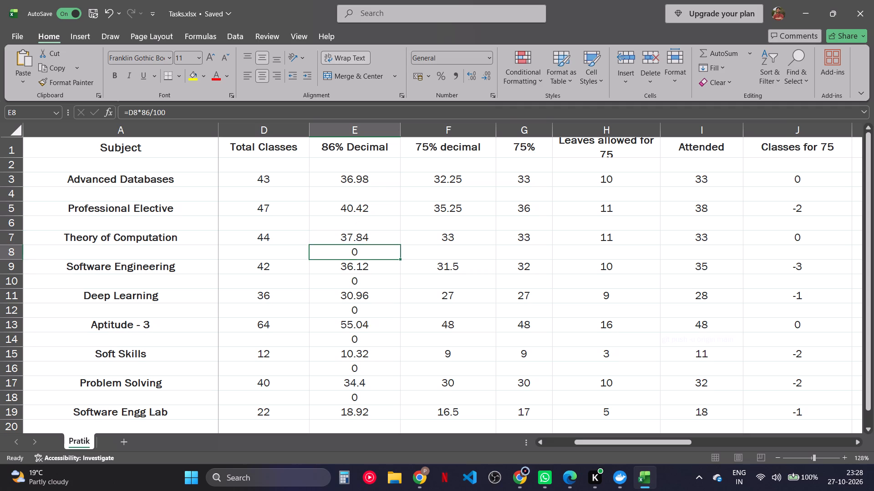
key(Delete)
key(Down)
key(Down)
key(Down)
key(Up)
key(Delete)
key(Down)
key(Down)
key(Delete)
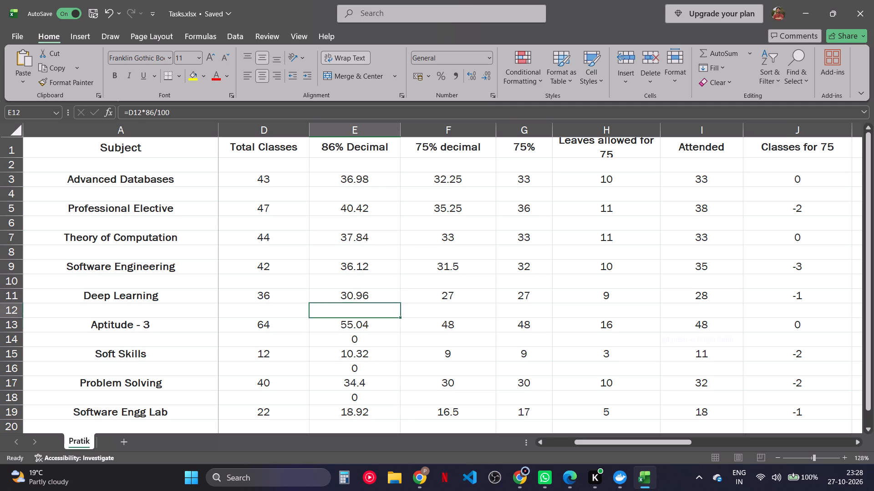
key(Down)
key(Down)
key(Delete)
key(Down)
key(Down)
key(Delete)
key(Down)
key(Down)
key(Delete)
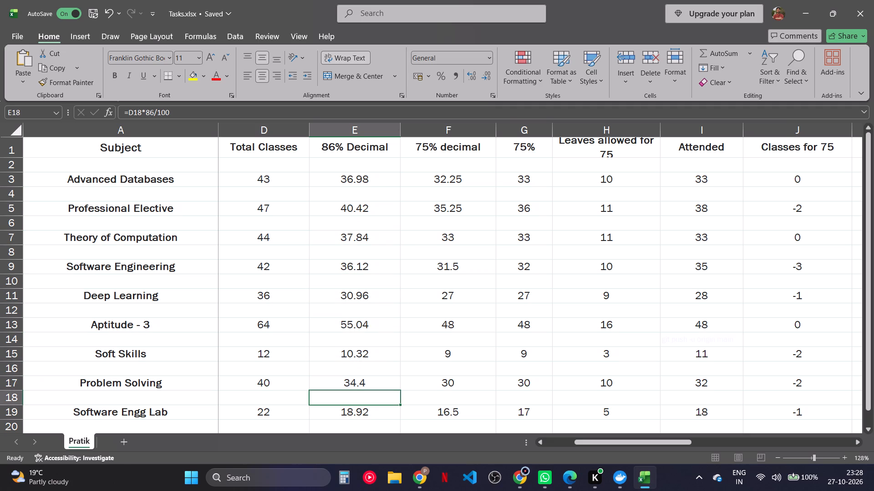
key(ctrl+s)
Insert a new column between 86% Decimal and 75% decimal, and head it "86%".
click(392, 126)
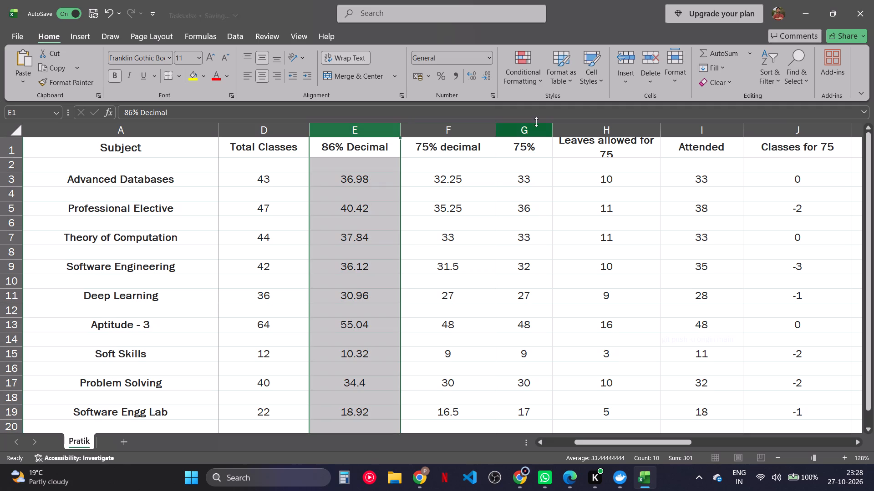
click(468, 122)
click(461, 130)
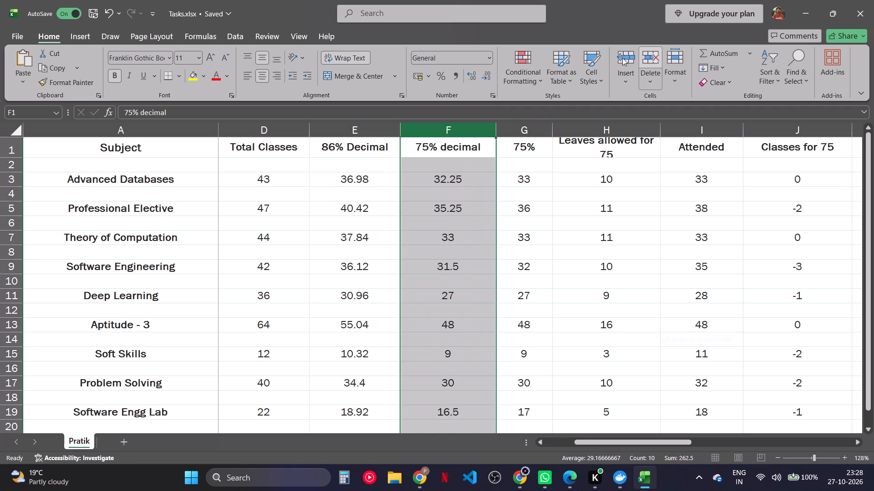
click(622, 55)
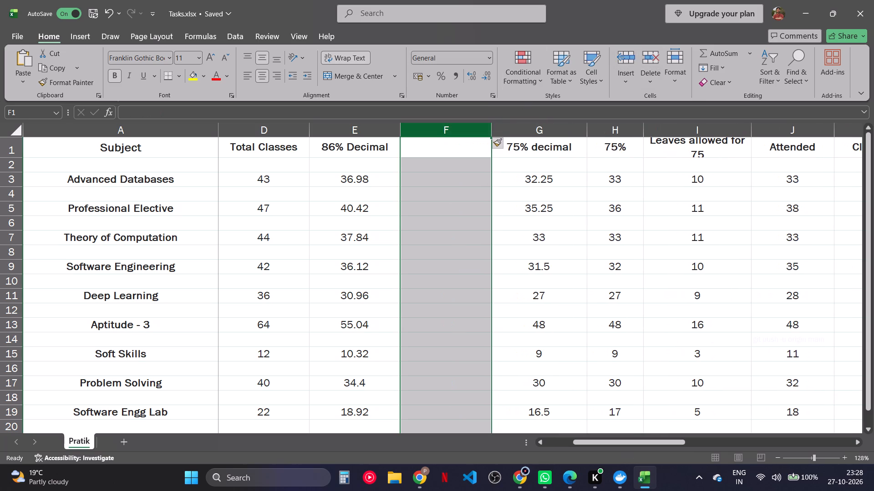
click(465, 154)
text(86)
key(shift+percent)
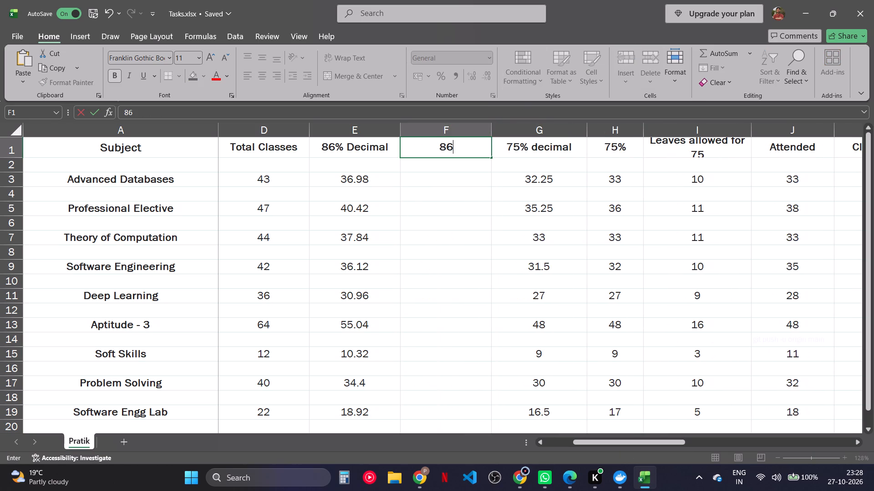
key(Return)
key(Return)
Reuse the CEILING.MATH function from the Advanced Databases 75% cell in its 86% cell F3, entering =CEILING.MATH(E3).
click(613, 184)
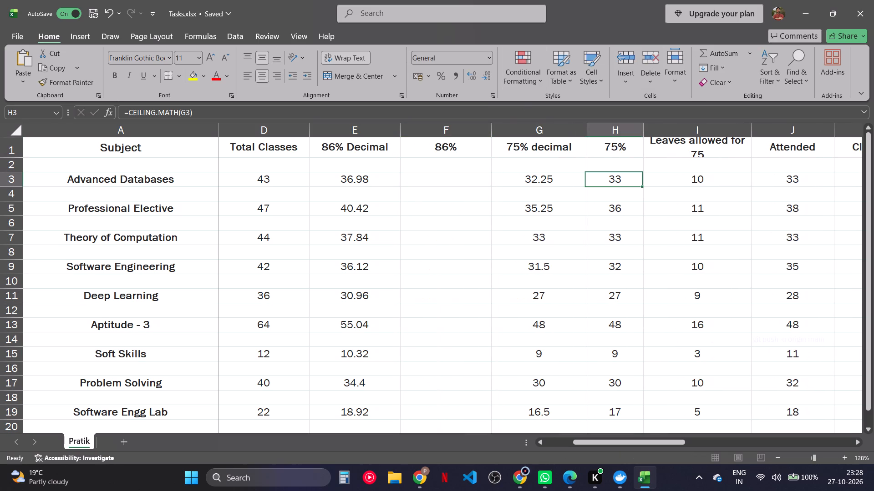
click(372, 115)
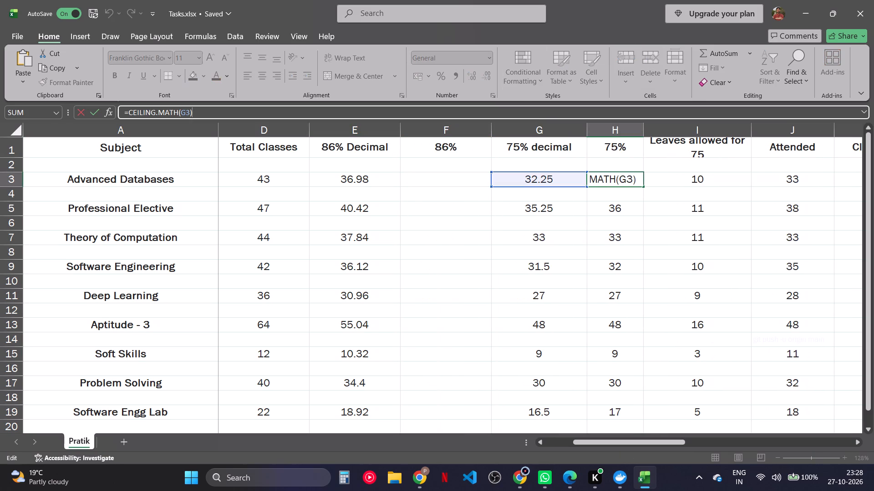
key(ctrl+a)
key(ctrl+c)
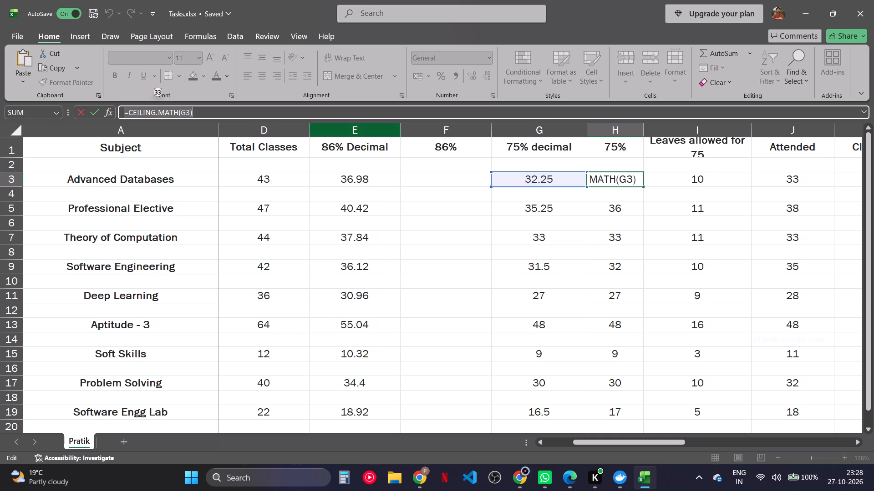
click(178, 115)
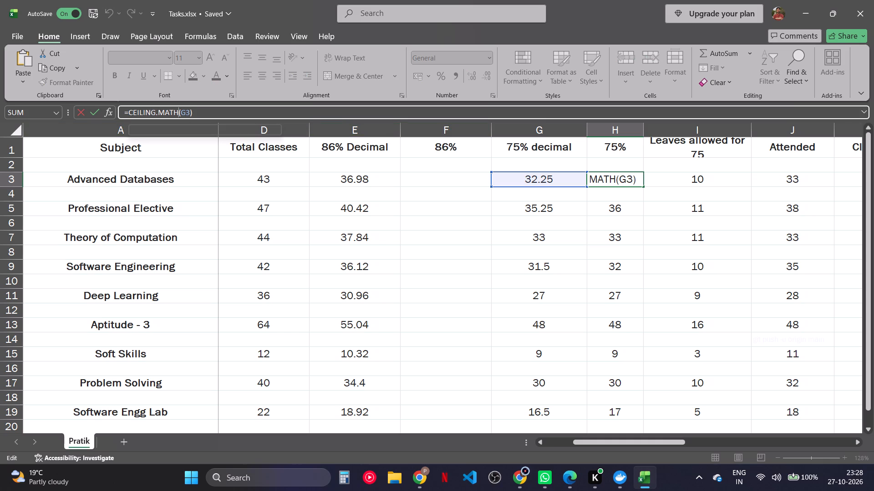
drag(178, 114, 113, 114)
key(ctrl+c)
key(Escape)
click(441, 178)
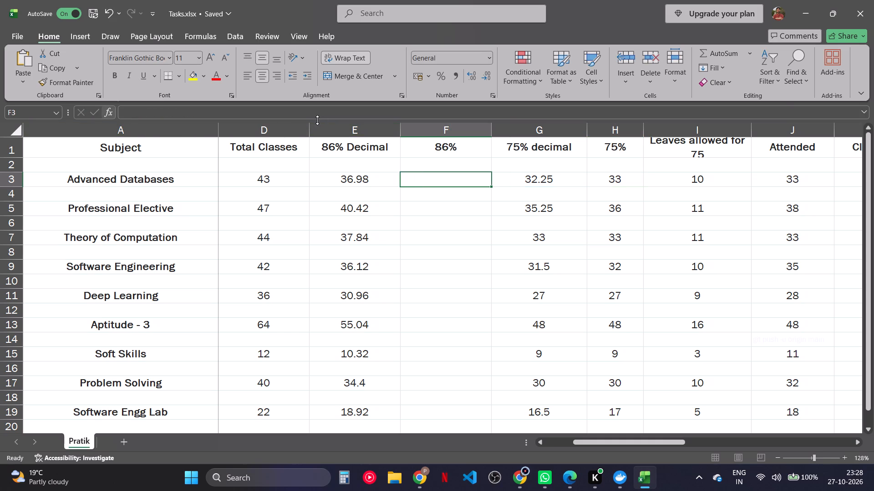
click(310, 112)
key(ctrl+v)
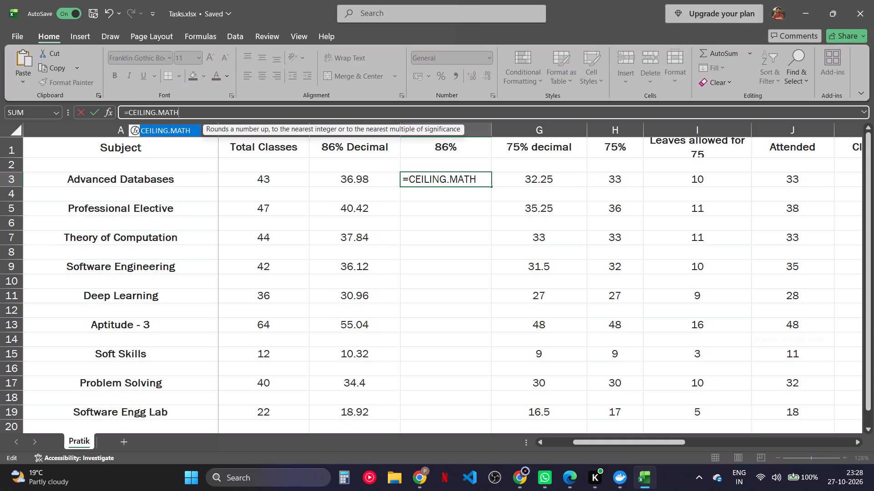
key(shift+parenleft)
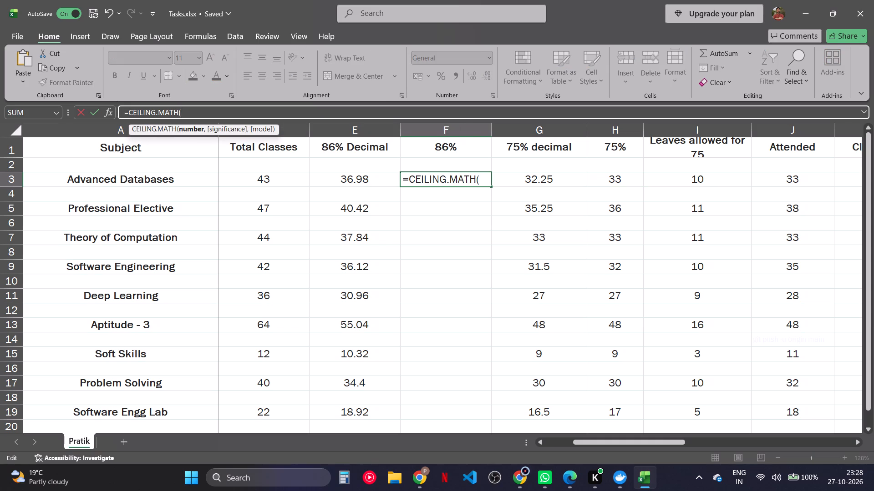
click(355, 183)
key(shift+parenright)
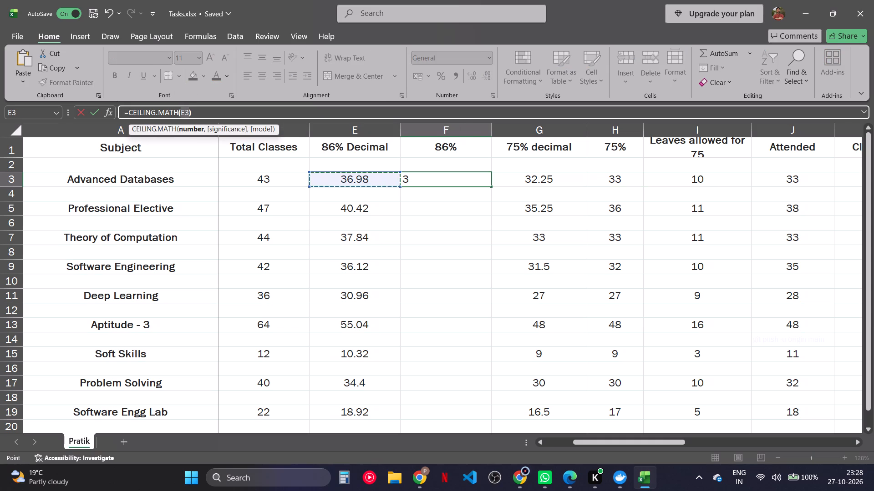
key(Return)
Fill the 86% formula from F3 down through the Software Engg Lab row, F19.
click(432, 181)
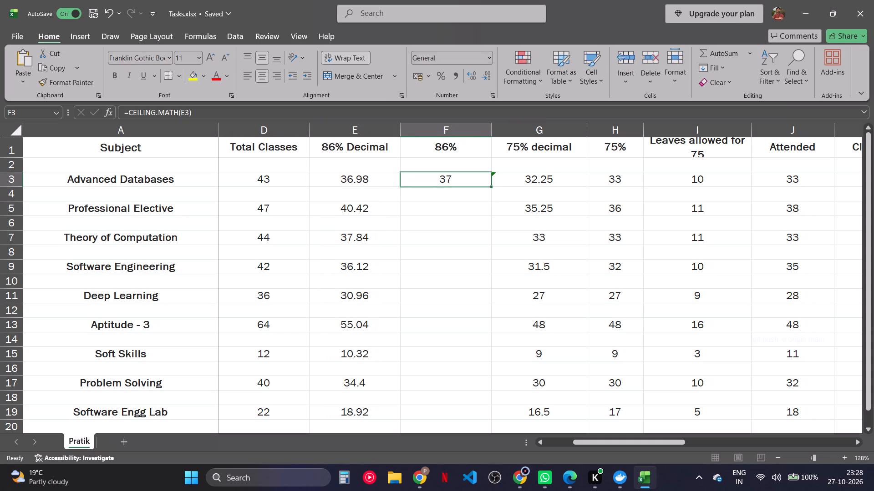
drag(491, 187, 481, 417)
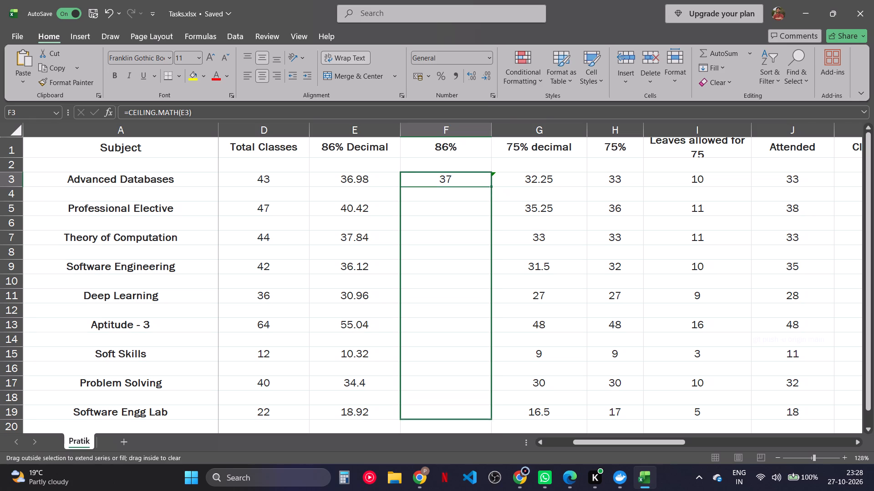
drag(481, 417, 479, 417)
Clear the 86% column cells in the blank spacer rows, the even rows 4 through 18, and save the workbook.
click(442, 195)
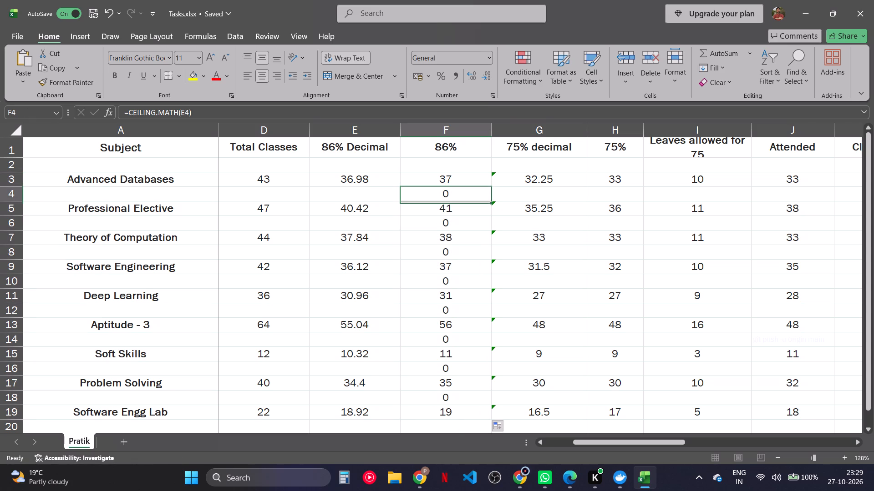
key(Delete)
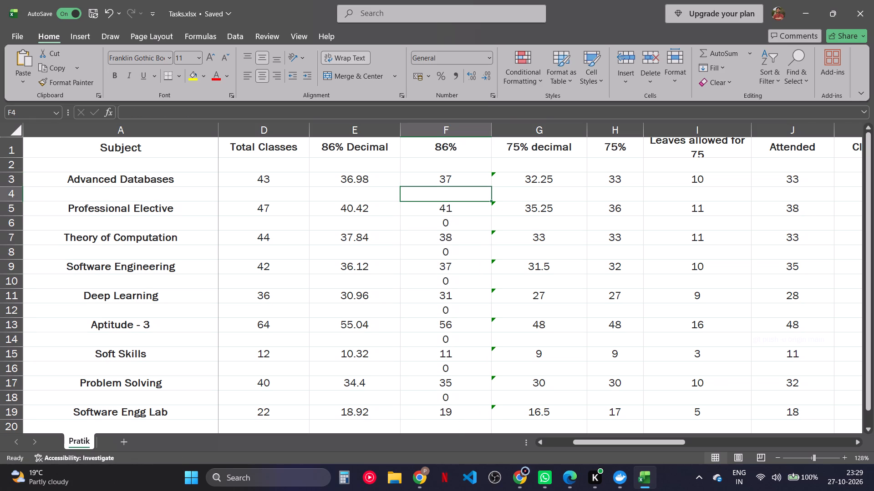
key(Down)
key(Down)
key(Delete)
key(Down)
key(Down)
key(Delete)
key(Down)
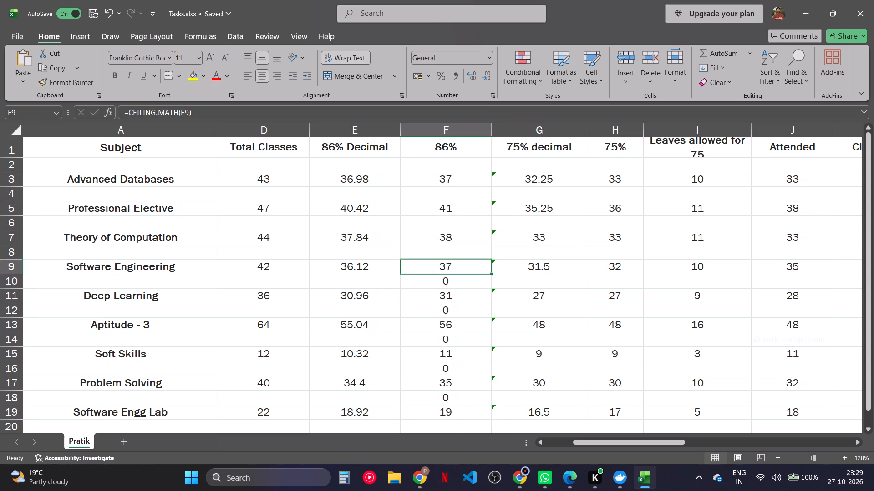
key(Down)
key(Delete)
key(Down)
key(Down)
key(Delete)
key(Down)
key(Down)
key(Delete)
key(Down)
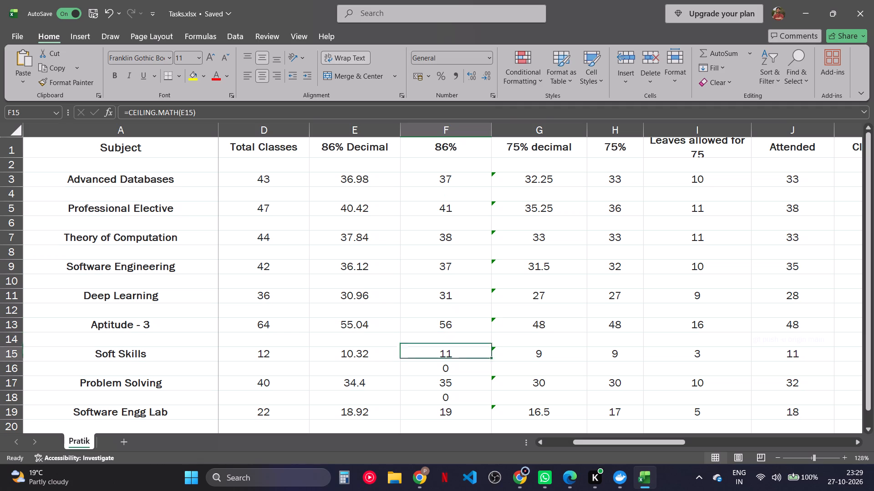
key(Down)
key(Delete)
key(Down)
key(Down)
key(Delete)
key(Down)
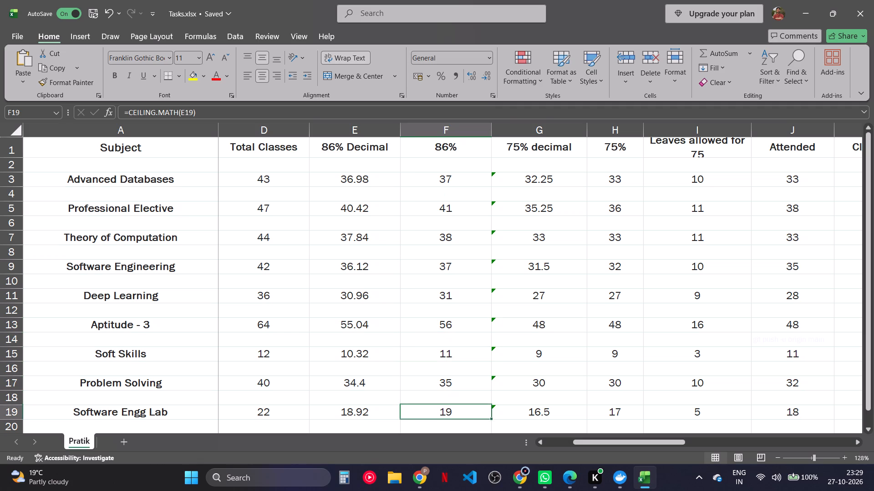
key(ctrl+s)
Ignore the inconsistent-formula errors on the 75% decimal cells G3, G5, G7 and G9, Advanced Databases through Software Engineering.
click(492, 175)
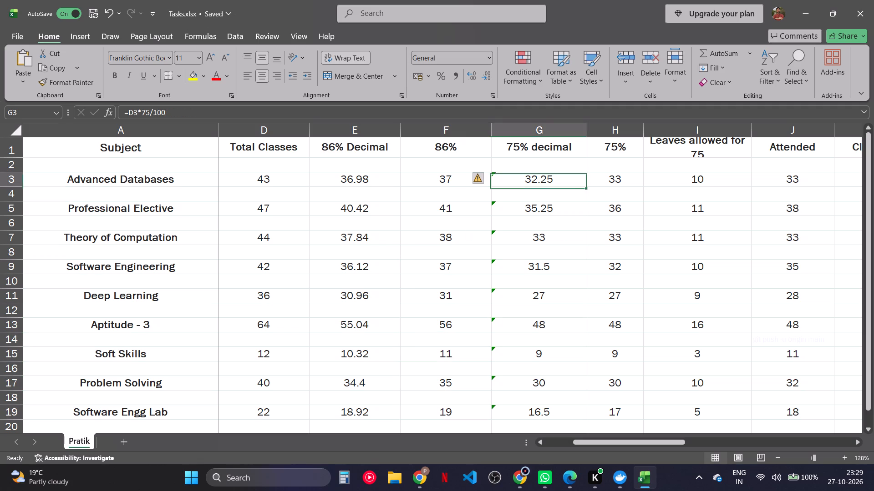
click(473, 180)
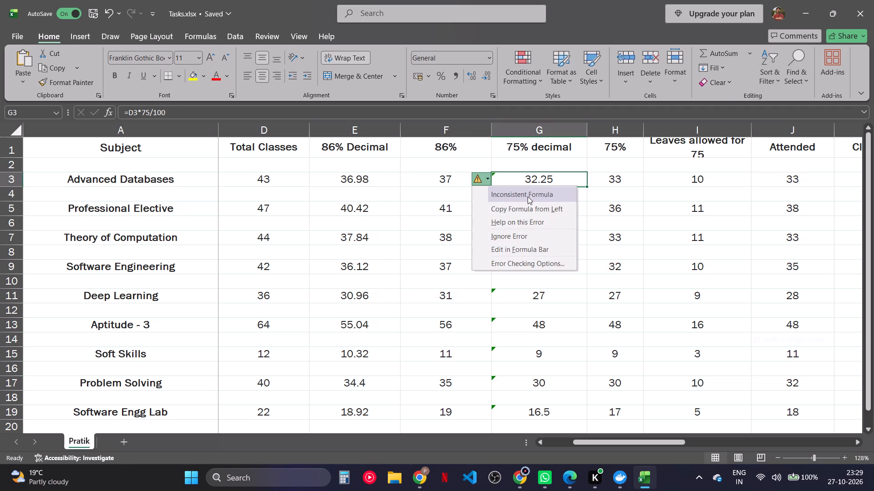
click(547, 235)
click(500, 201)
click(485, 204)
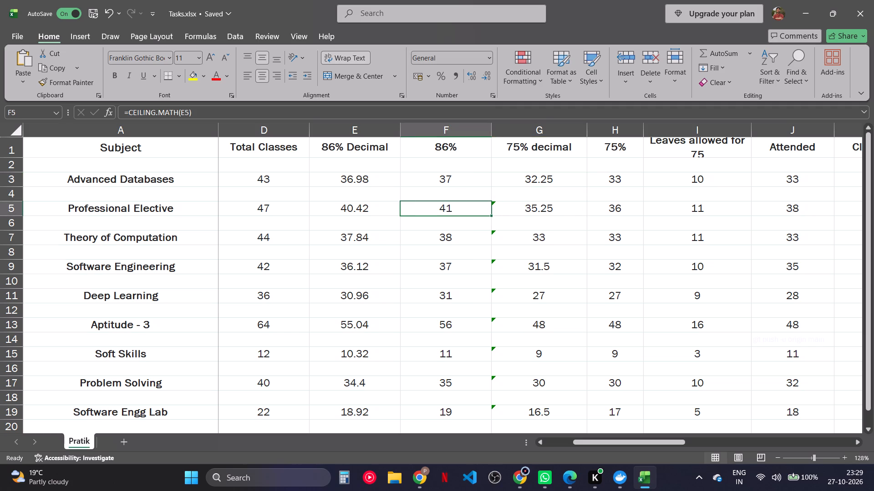
click(502, 207)
click(485, 208)
click(502, 207)
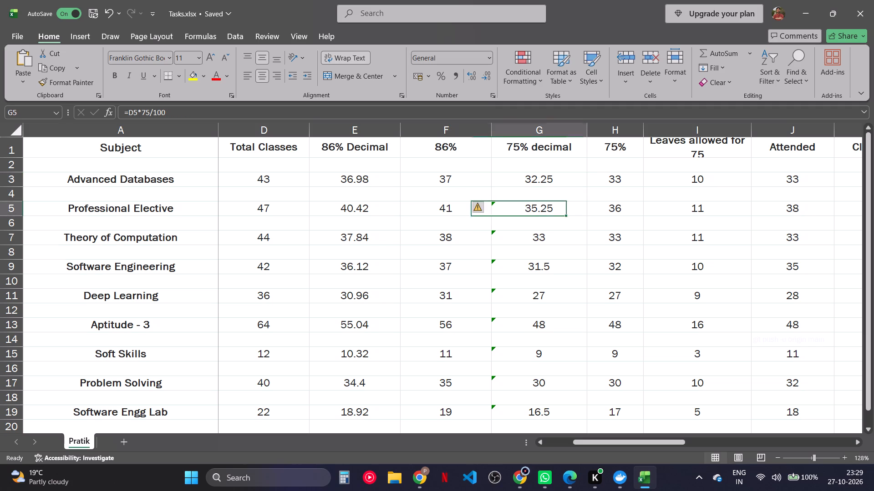
click(481, 208)
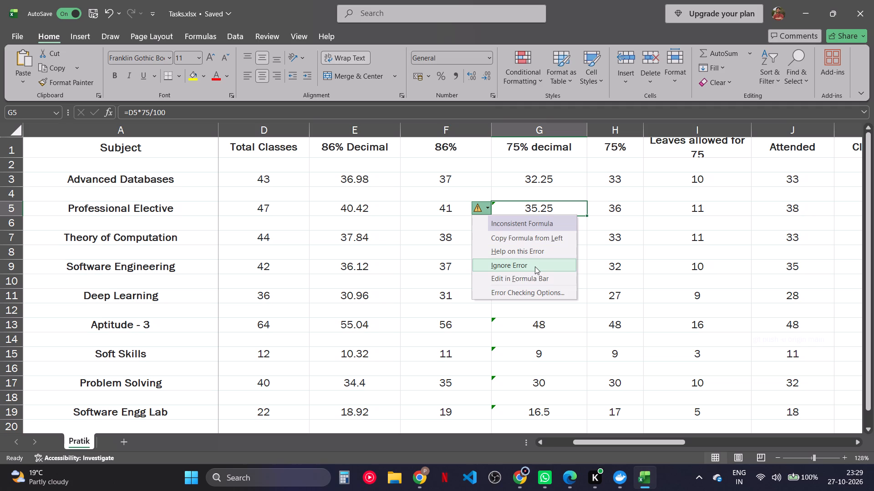
click(535, 266)
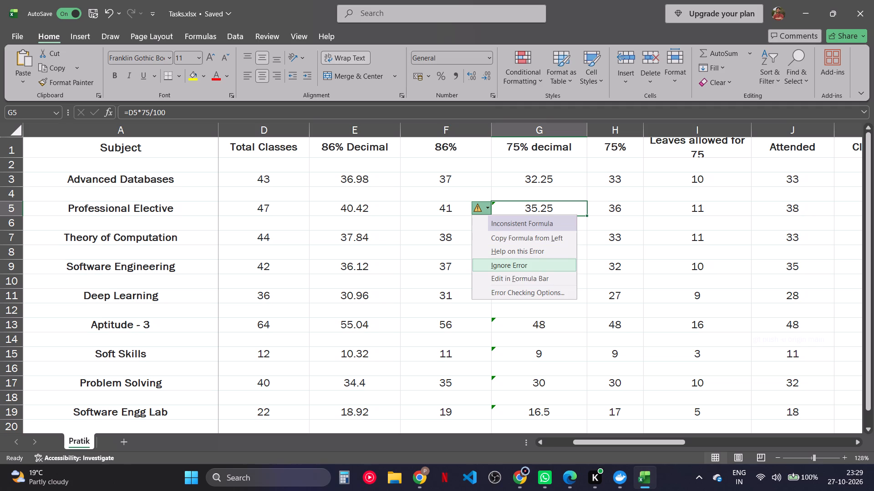
click(500, 238)
click(481, 235)
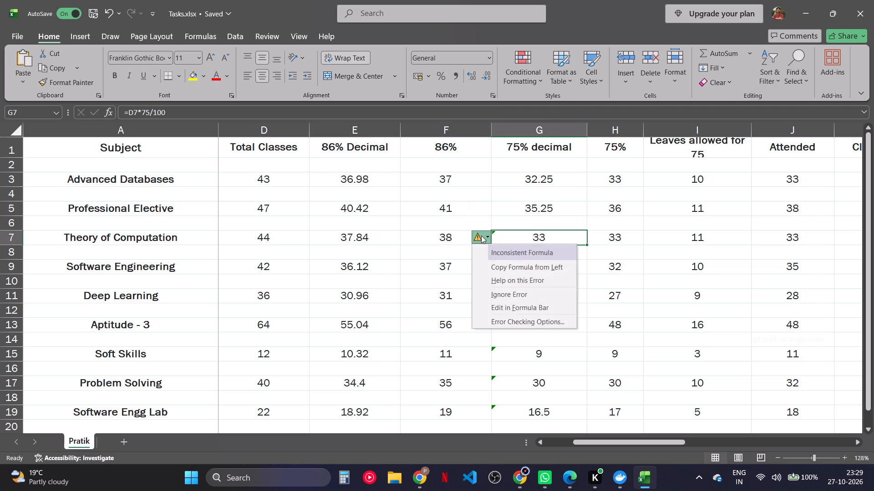
click(520, 296)
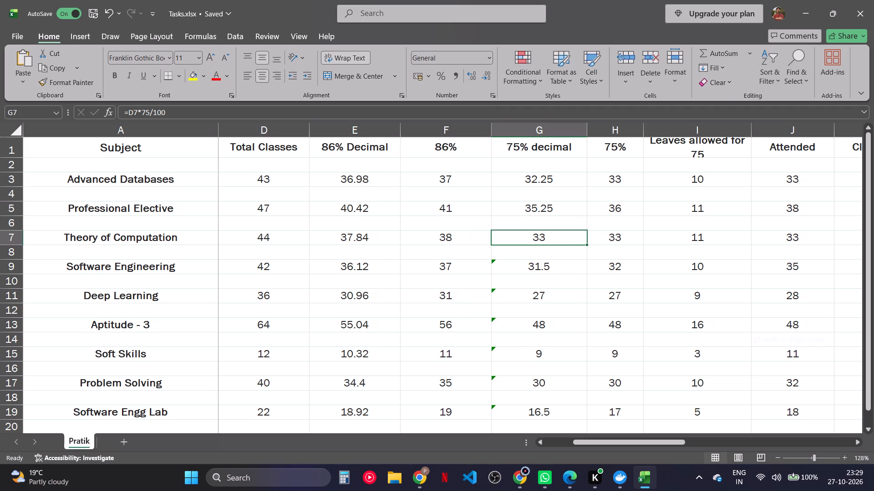
click(537, 265)
click(477, 268)
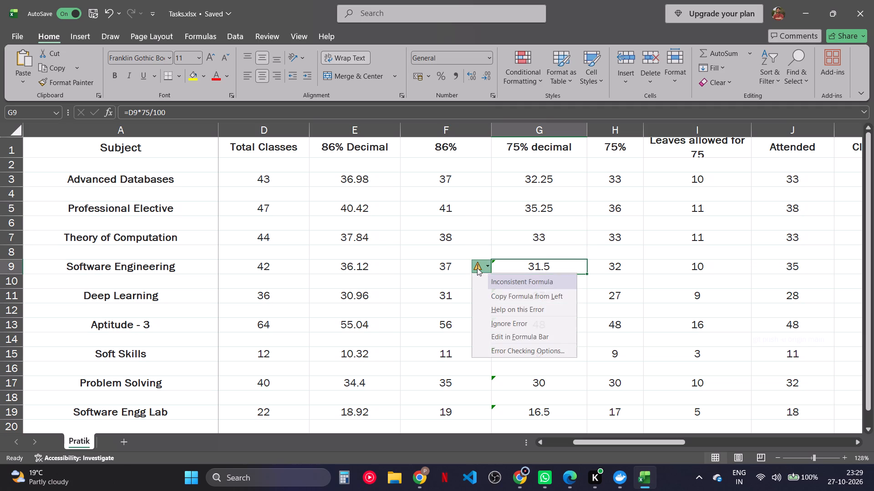
click(516, 321)
Ignore the inconsistent-formula errors on the remaining 75% decimal cells, G11, G13, G15, G17 and G19, Deep Learning through Software Engg Lab.
click(549, 293)
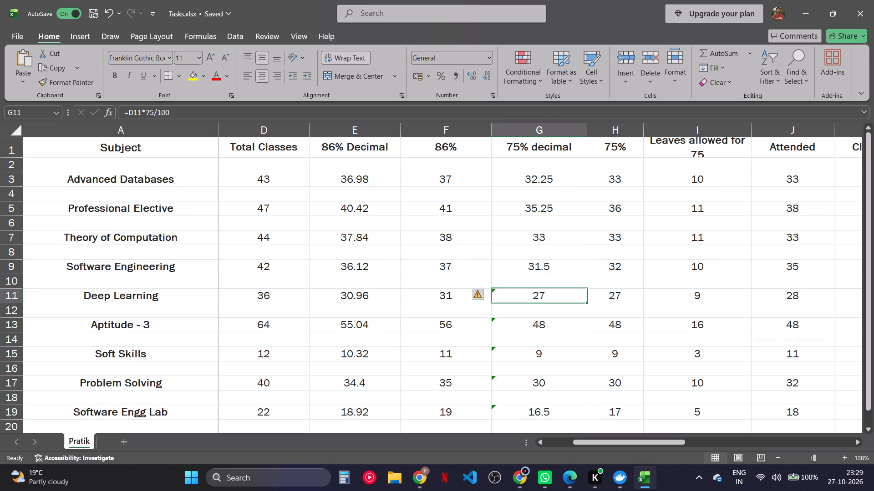
click(472, 293)
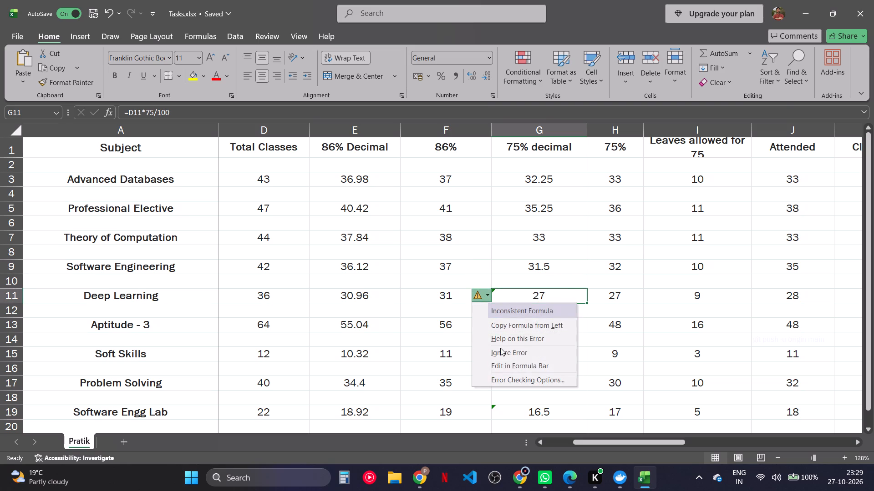
click(500, 348)
click(553, 322)
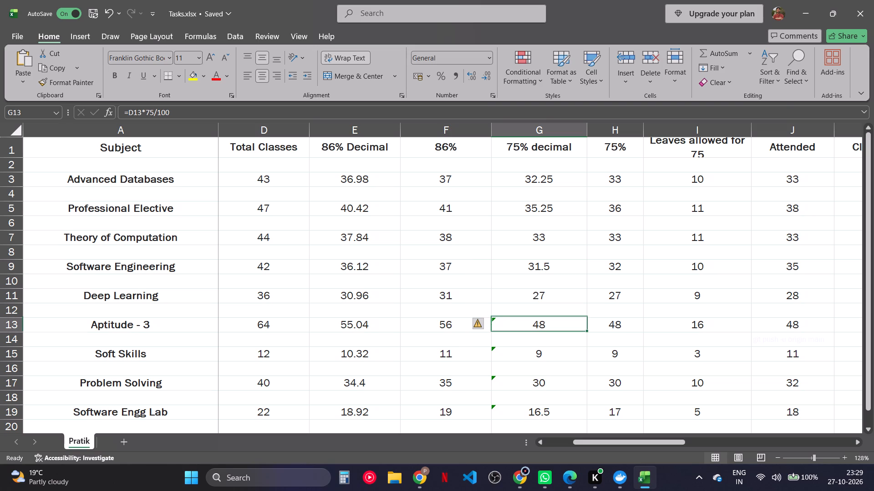
click(473, 323)
click(507, 377)
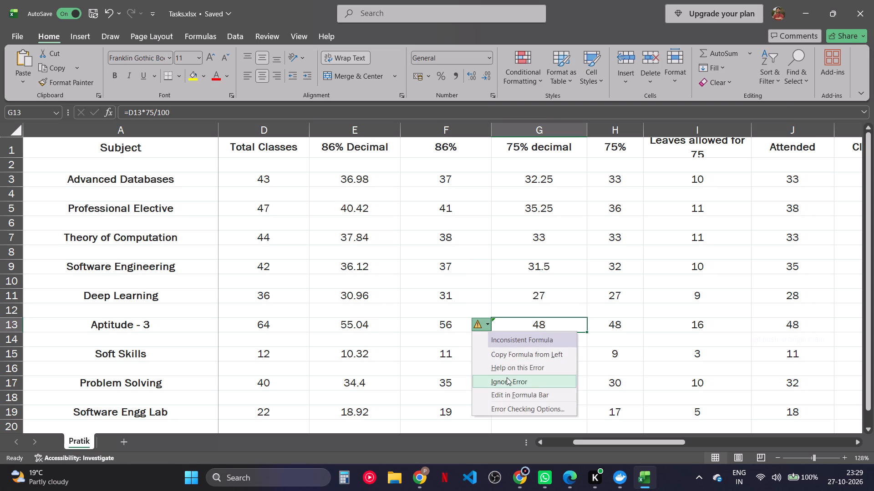
click(547, 357)
click(475, 354)
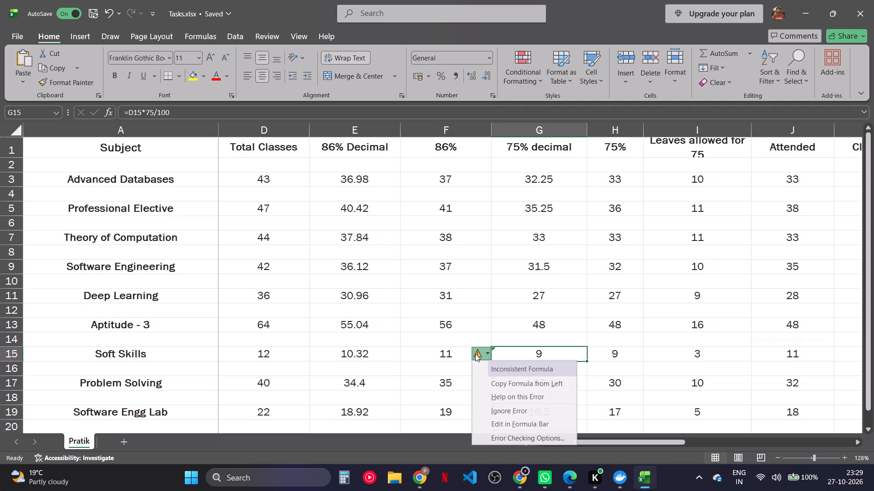
click(502, 411)
click(530, 387)
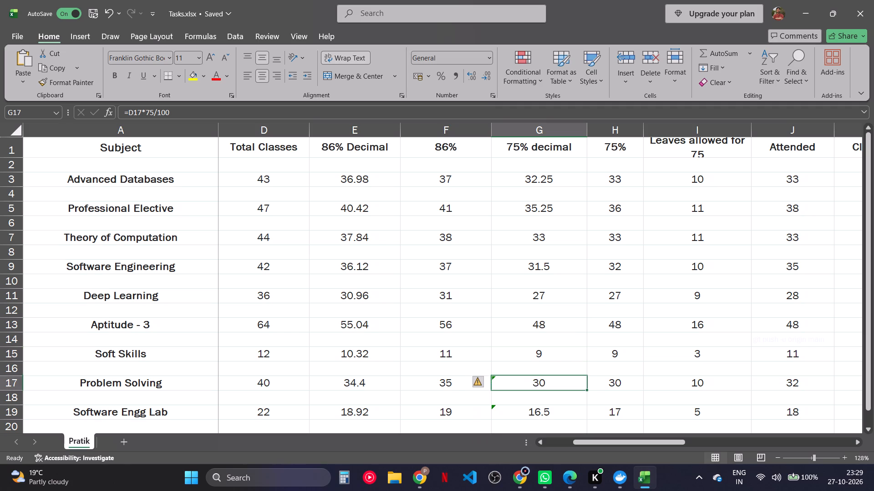
click(477, 379)
click(529, 345)
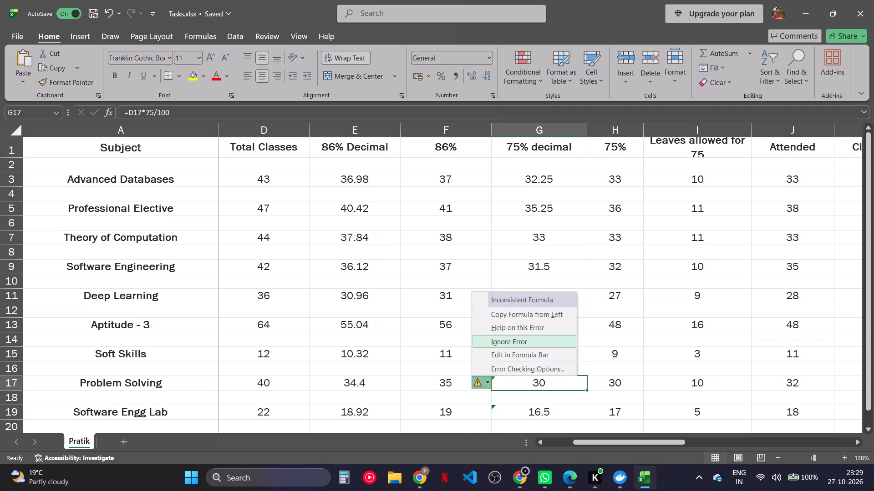
click(526, 415)
click(477, 412)
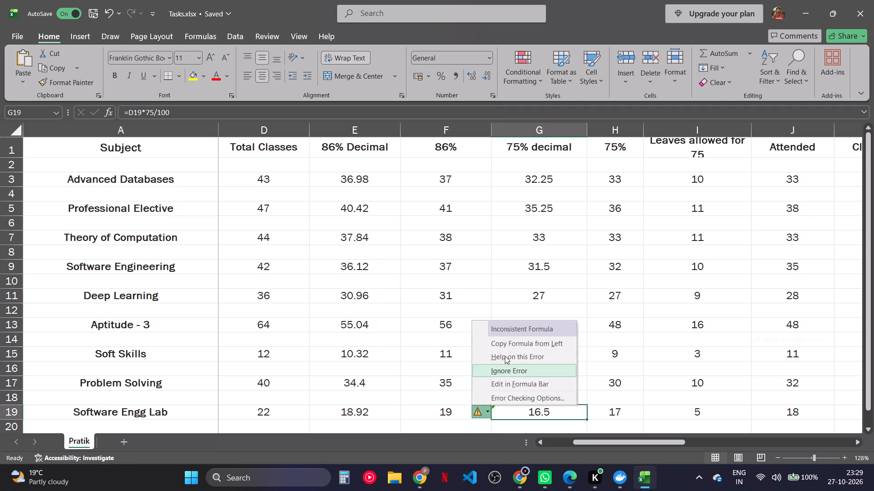
click(507, 374)
Insert a blank column before the Leaves allowed for 75 column.
scroll(507, 374, left, 1)
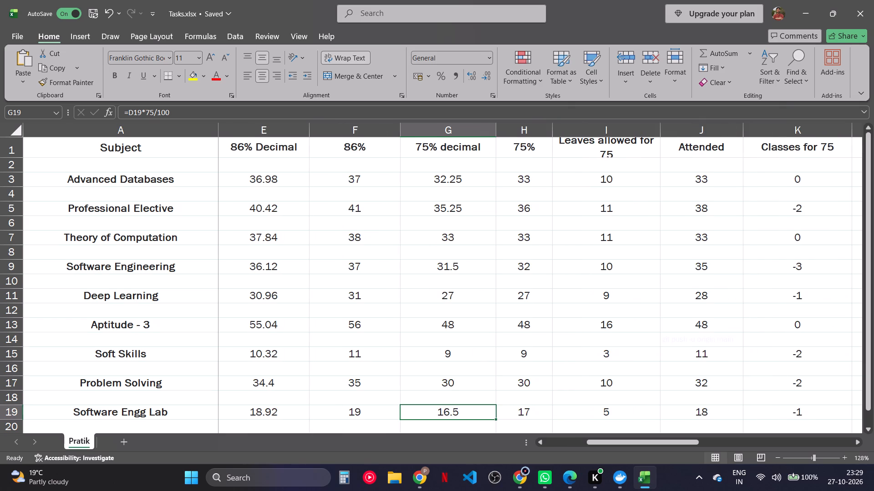
click(599, 125)
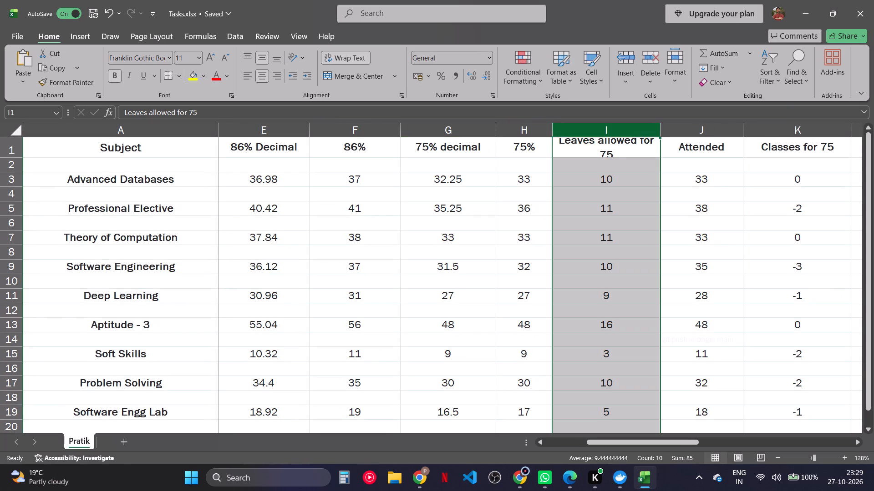
click(621, 56)
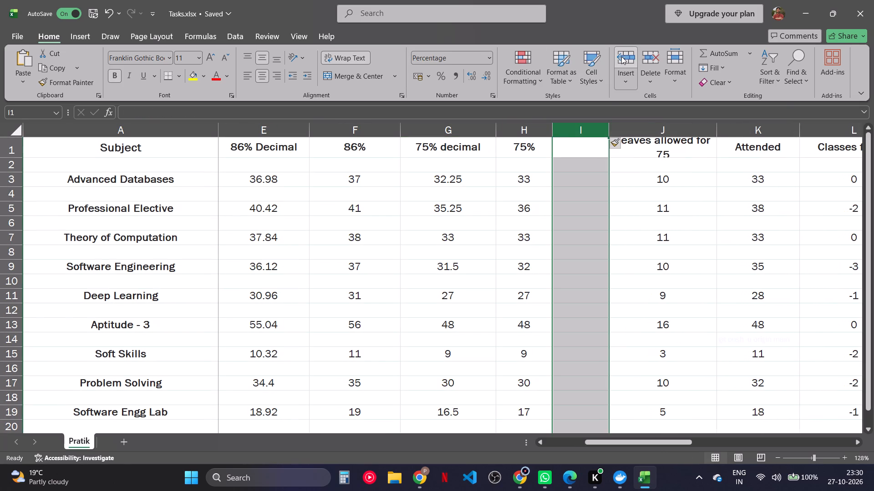
Copy the Leaves allowed for 75 header into I1 of the blank column and change it to "Leaves allowed for 86".
click(632, 147)
key(ctrl+c)
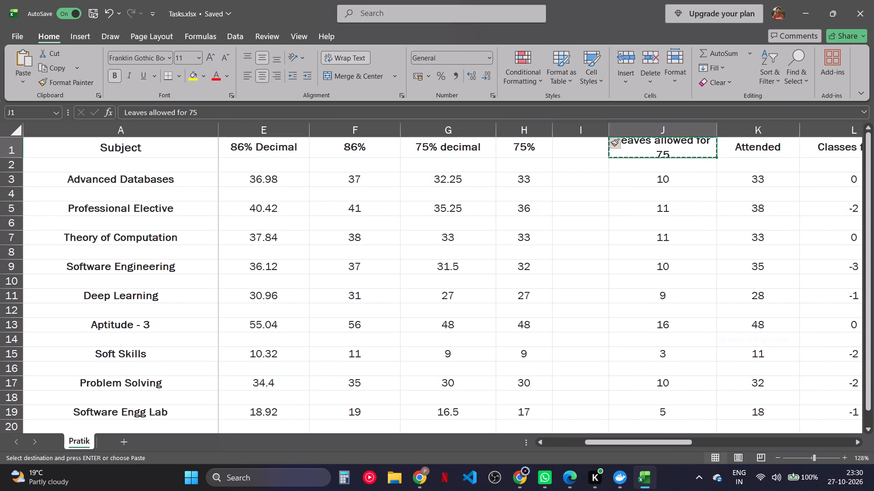
click(564, 152)
key(ctrl+v)
scroll(586, 153, down, 1)
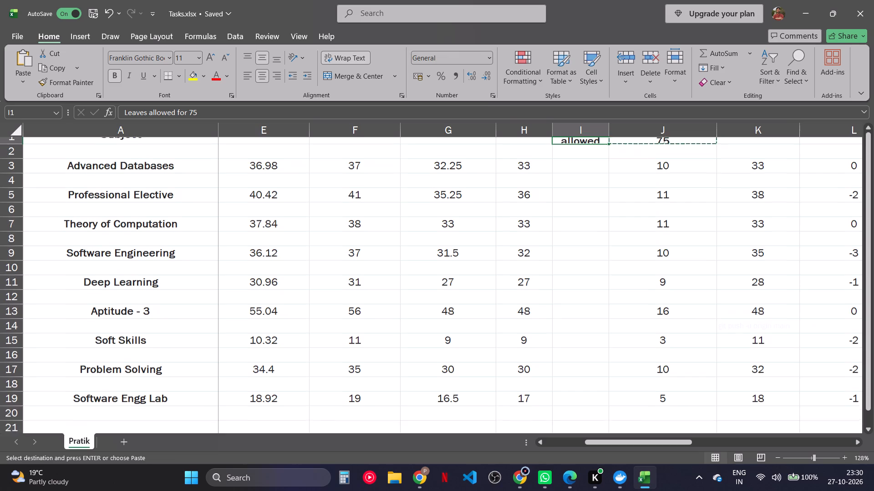
scroll(586, 153, down, 1)
scroll(586, 153, up, 1)
double_click(586, 153)
click(588, 169)
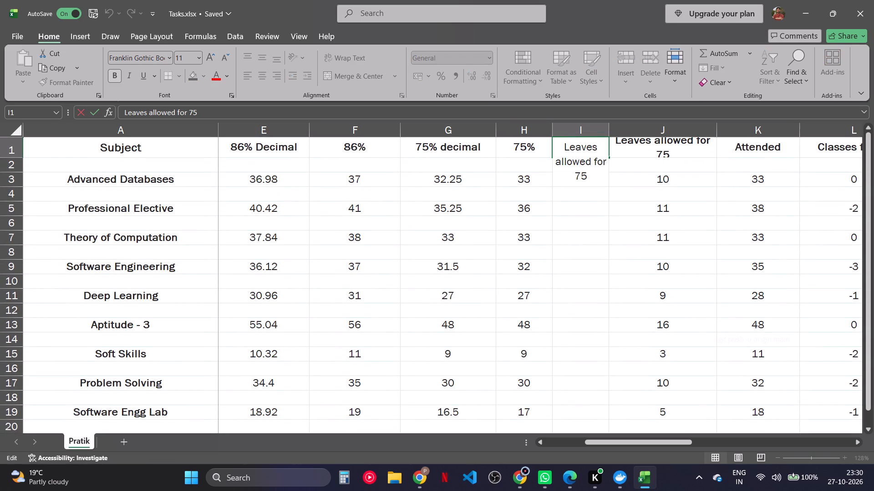
click(590, 174)
key(BackSpace)
key(BackSpace)
text(86')
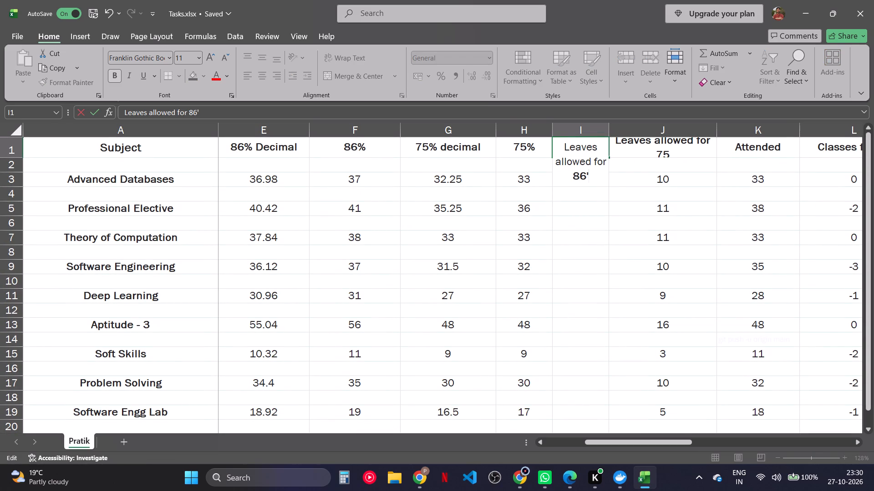
key(BackSpace)
key(Return)
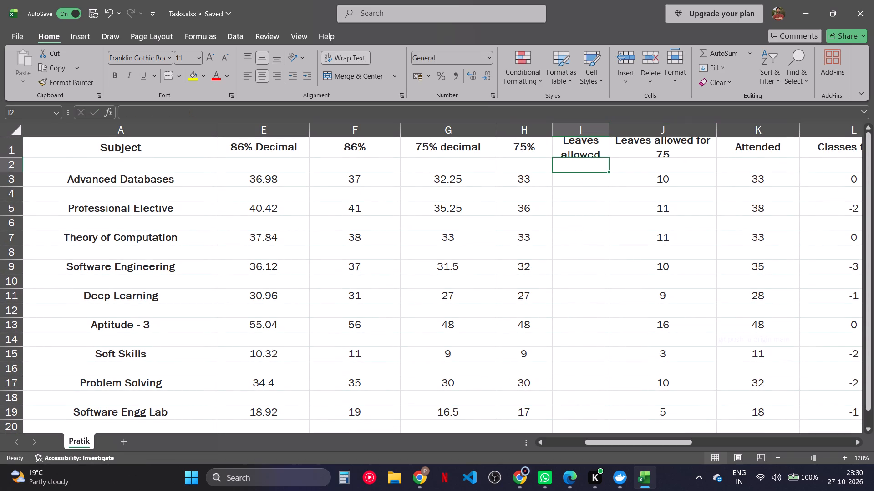
Widen the Leaves allowed for 86 and Leaves allowed for 75 columns so each header fits on one line.
drag(610, 128, 667, 136)
drag(665, 133, 686, 133)
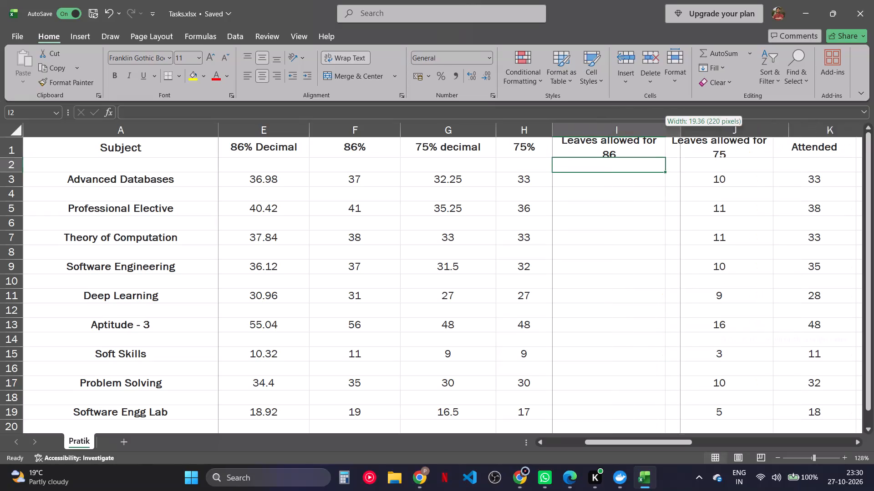
drag(686, 133, 691, 133)
drag(798, 131, 819, 133)
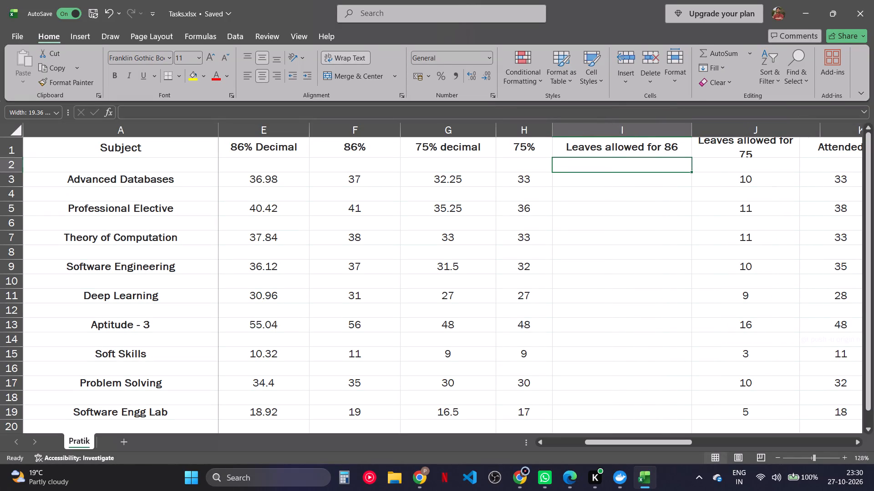
Enter the formula =D3-F3 in I3, the Leaves allowed for 86 cell of Advanced Databases, modelled on the 75 column.
click(734, 176)
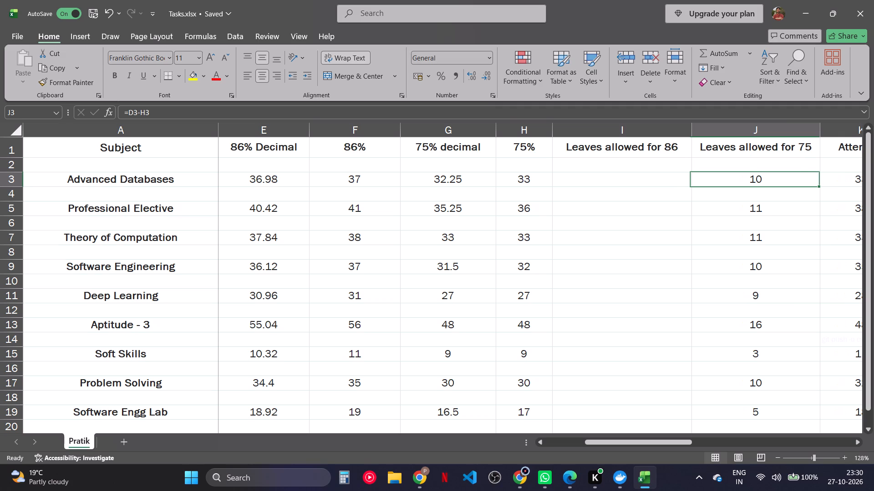
click(609, 178)
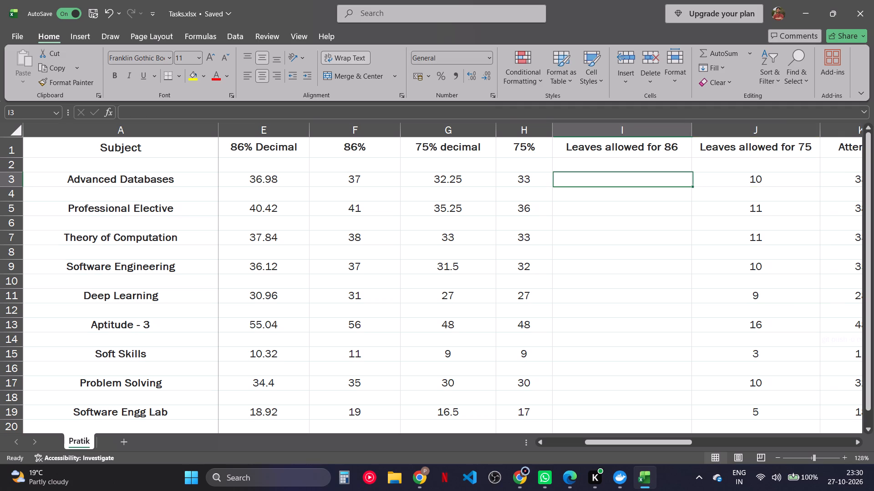
key(equal)
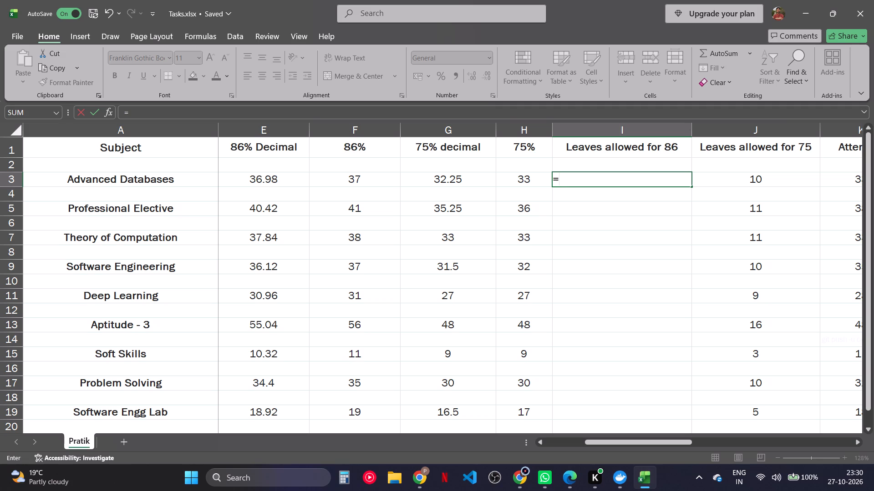
scroll(374, 172, right, 1)
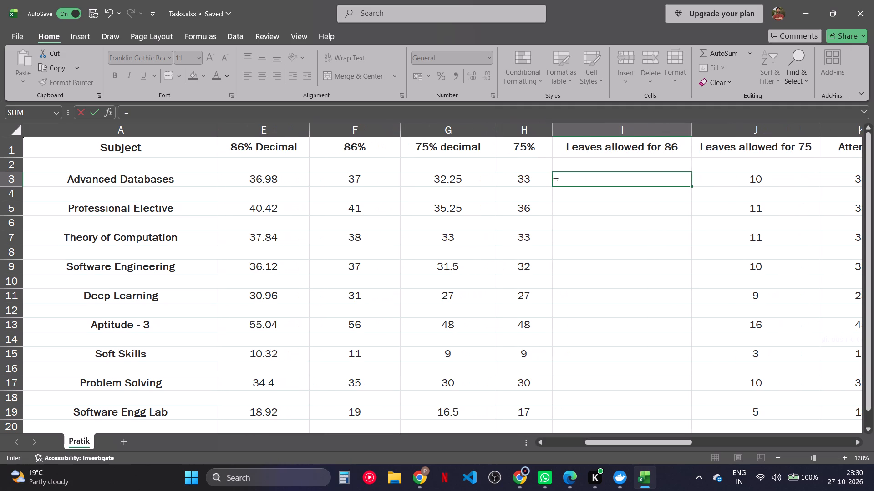
scroll(374, 172, right, 3)
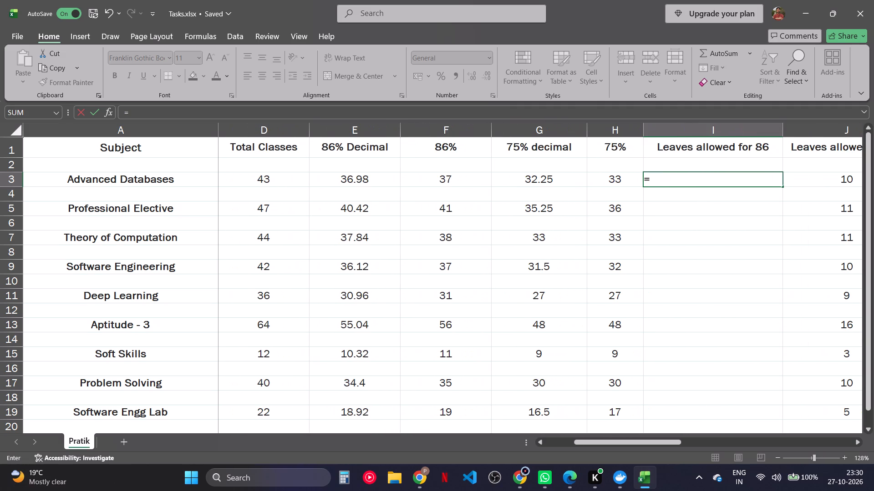
click(279, 178)
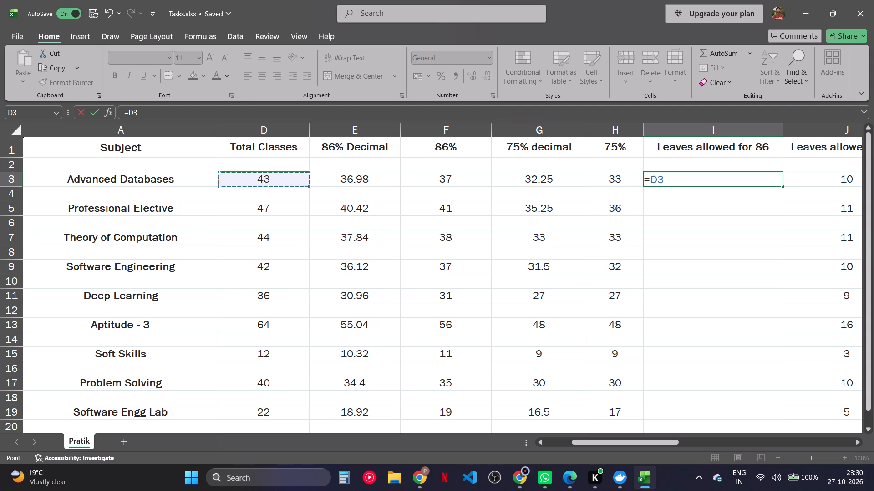
key(minus)
click(428, 175)
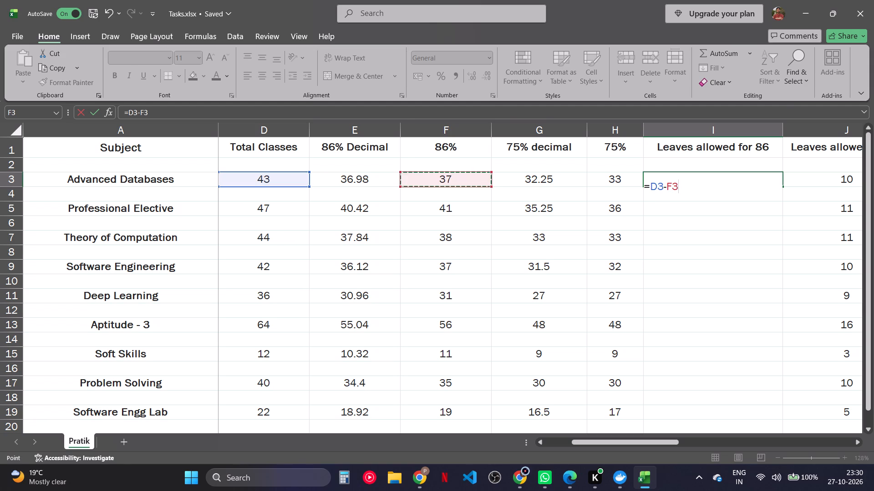
key(Return)
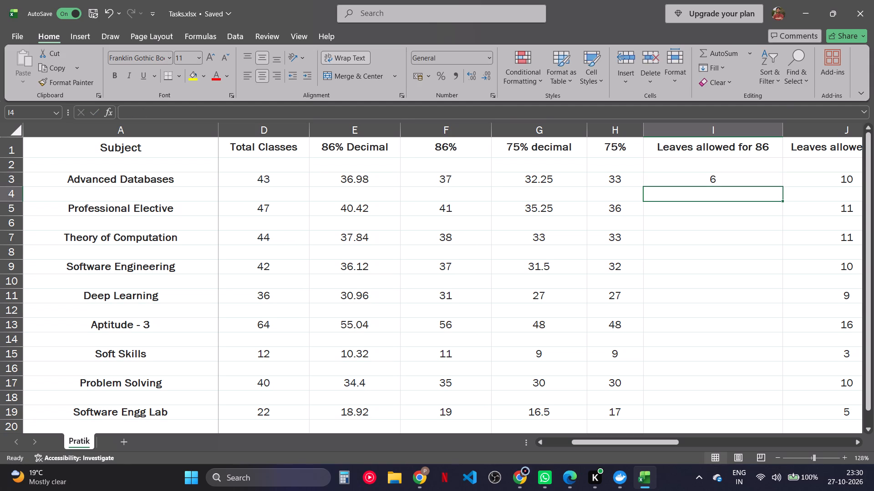
Fill the Leaves allowed for 86 formula from I3 down through the Software Engg Lab row, I19.
click(711, 175)
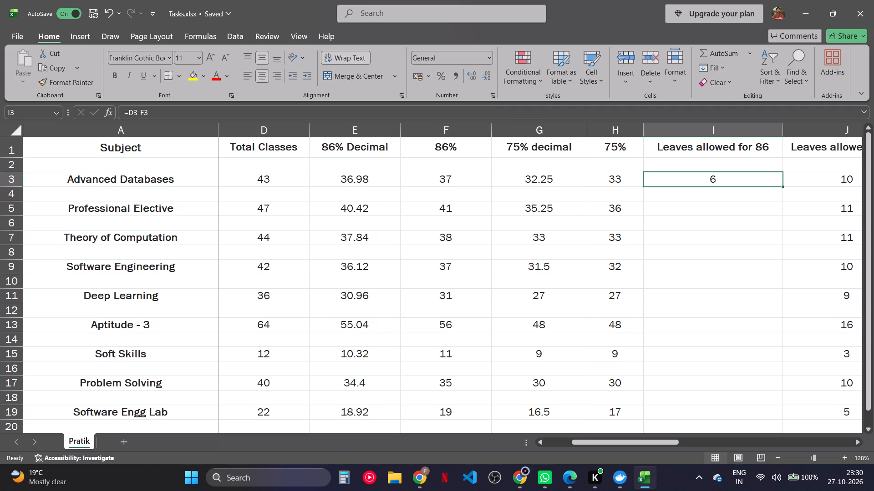
drag(781, 186, 788, 420)
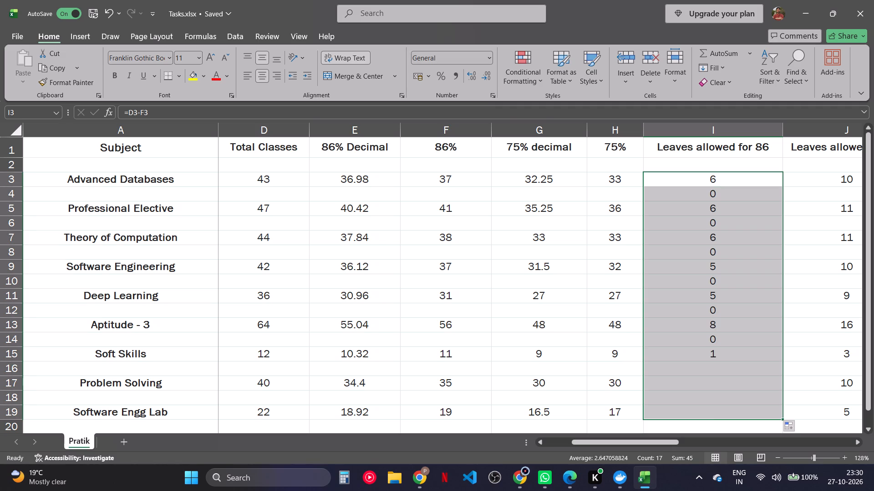
Clear the Leaves allowed for 86 cells in the blank spacer rows 4, 6, 8 and 10.
click(744, 195)
key(Delete)
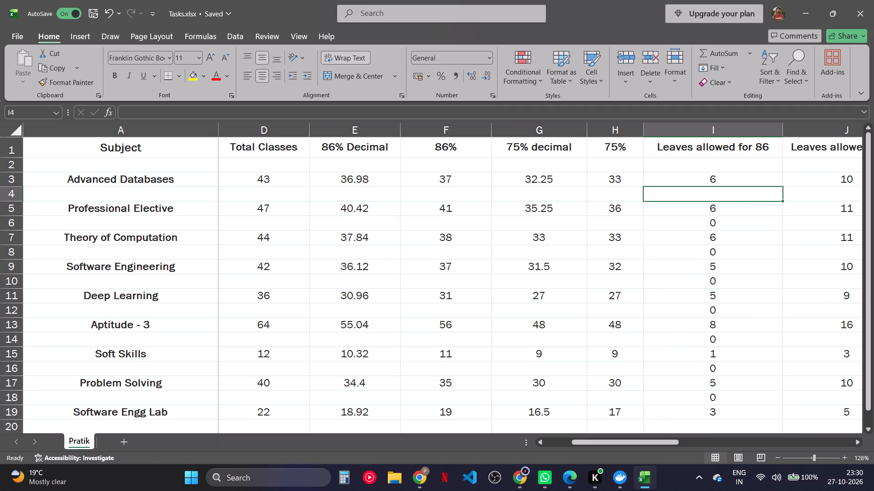
key(Down)
key(Down)
key(Delete)
key(Down)
key(Down)
key(Delete)
key(Down)
key(Down)
key(Down)
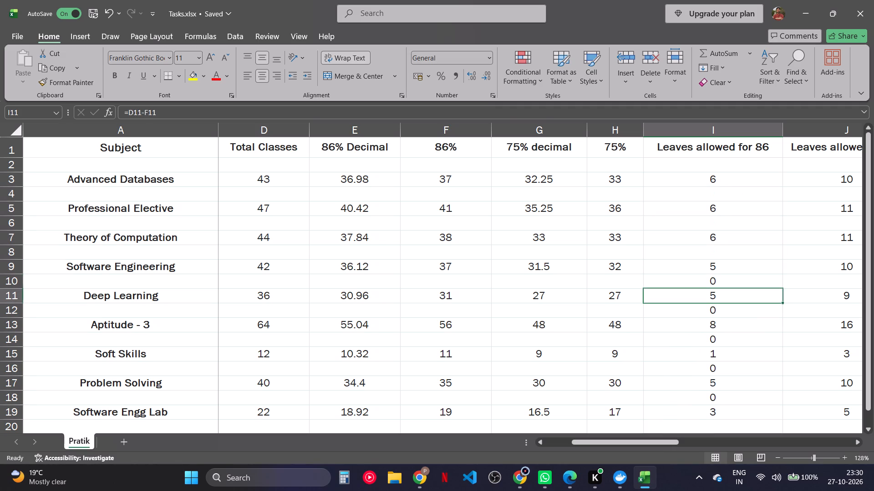
key(Up)
key(Delete)
Clear the Leaves allowed for 86 cells in the blank spacer rows 12, 14, 16 and 18, and save the workbook.
key(Down)
key(Down)
key(Delete)
key(Down)
key(Down)
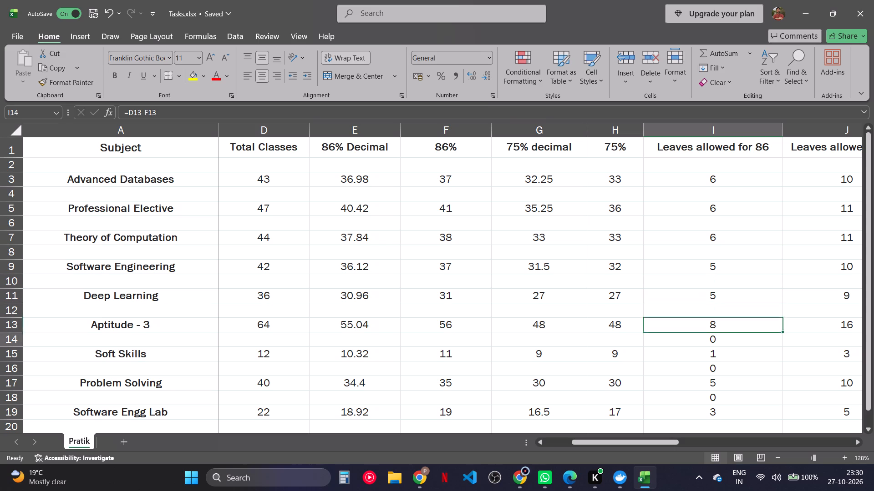
key(Delete)
key(Down)
key(Down)
key(Delete)
key(Down)
key(Down)
key(Delete)
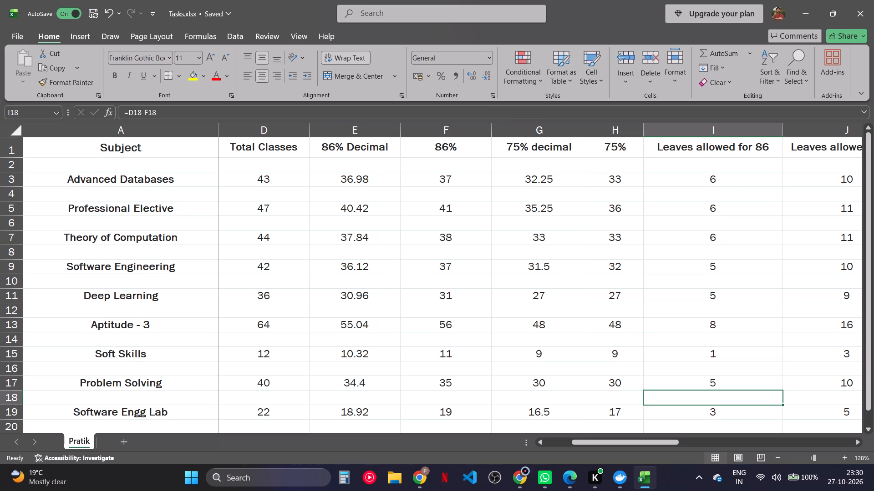
scroll(707, 256, down, 1)
key(ctrl+s)
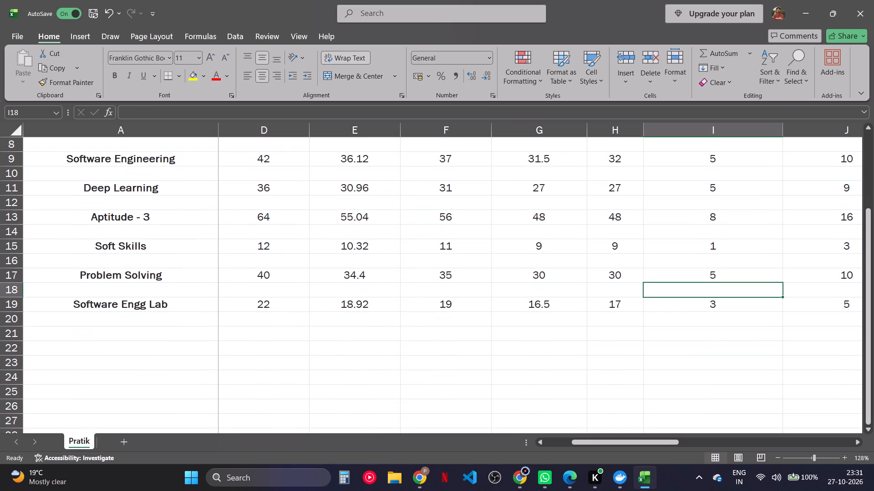
Insert two blank columns between Attended and Classes for 75.
scroll(707, 256, left, 1)
click(666, 310)
scroll(666, 310, left, 2)
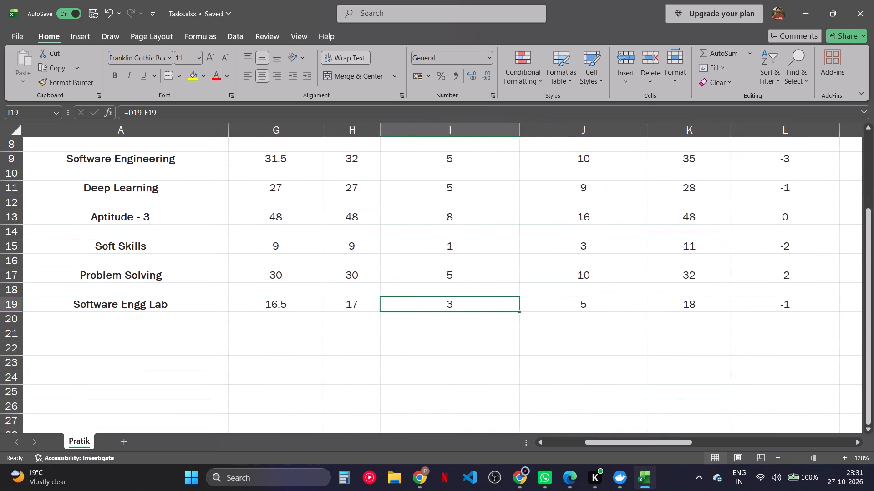
scroll(666, 310, up, 4)
scroll(666, 310, left, 1)
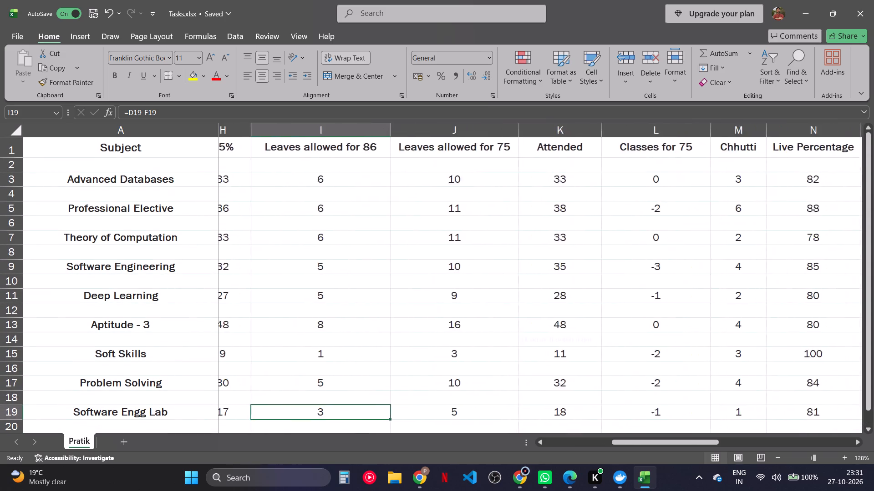
scroll(666, 310, left, 3)
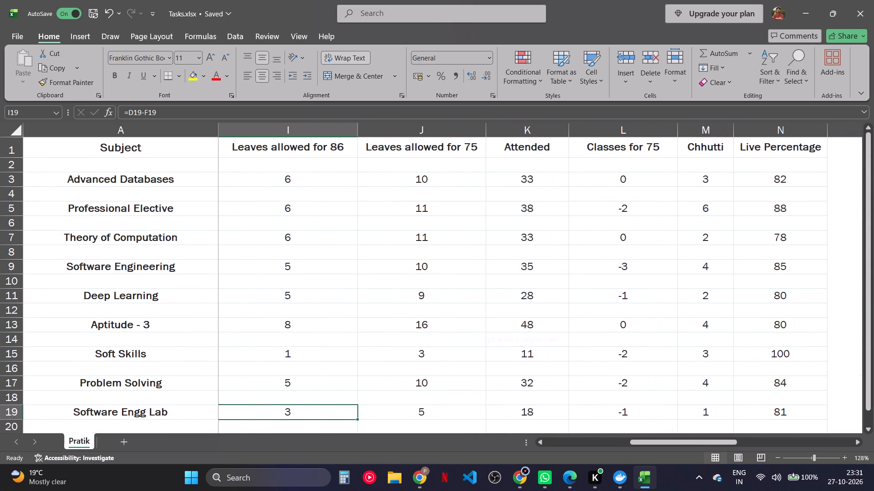
scroll(666, 310, left, 1)
scroll(739, 157, left, 1)
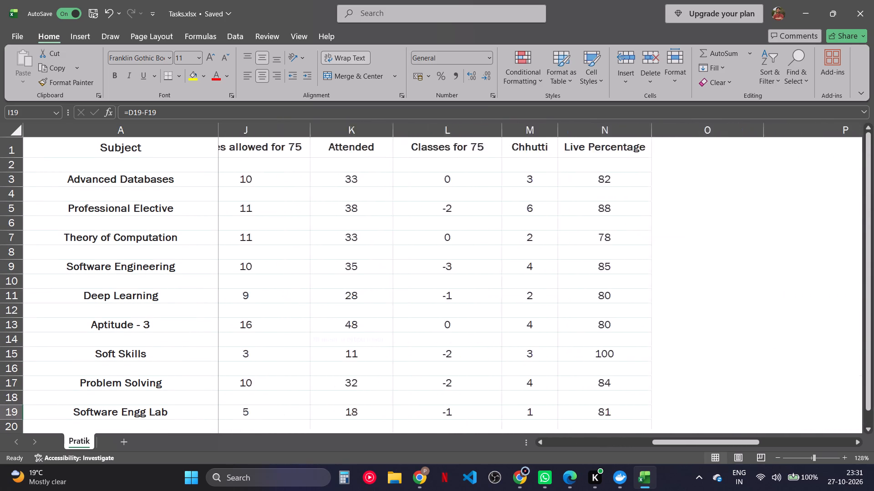
scroll(739, 157, left, 1)
click(534, 127)
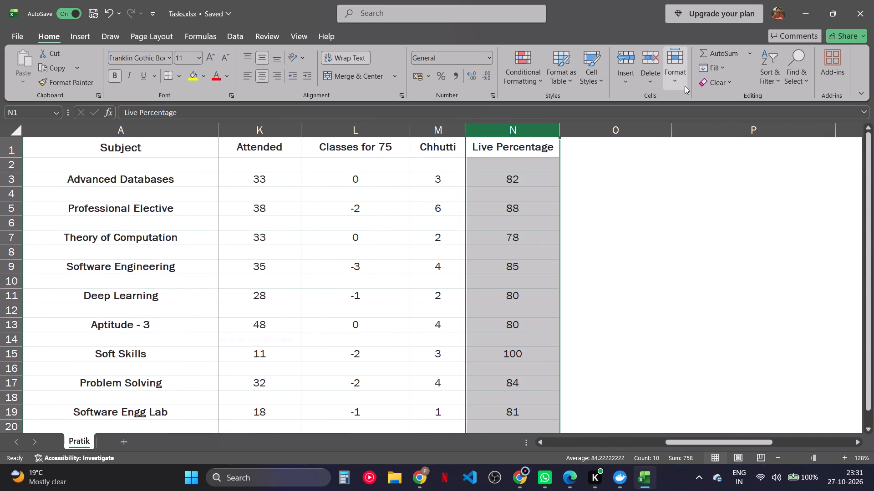
click(361, 133)
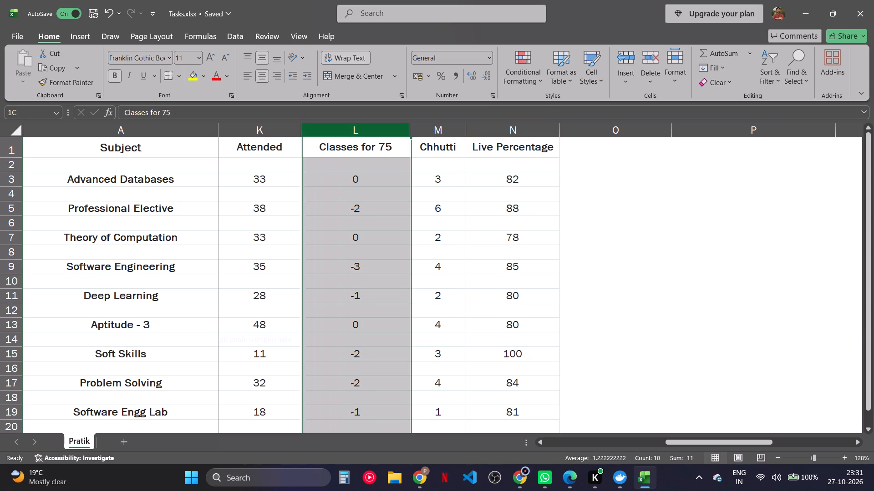
click(624, 59)
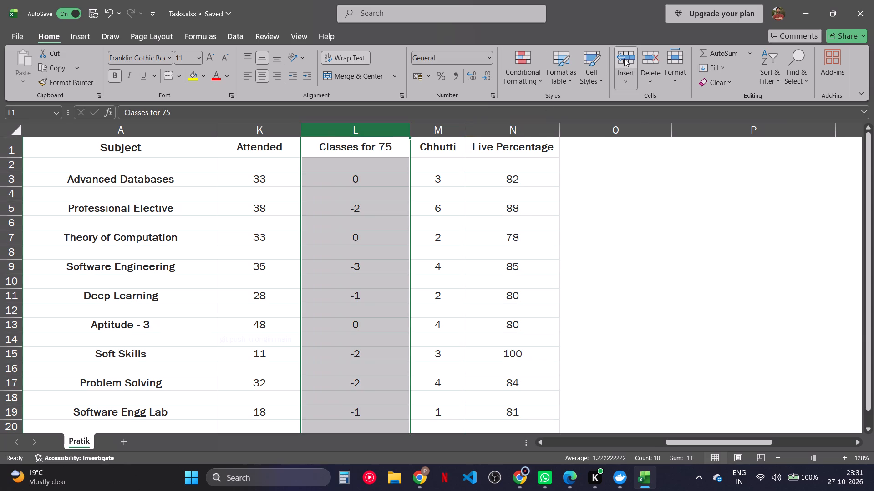
click(624, 59)
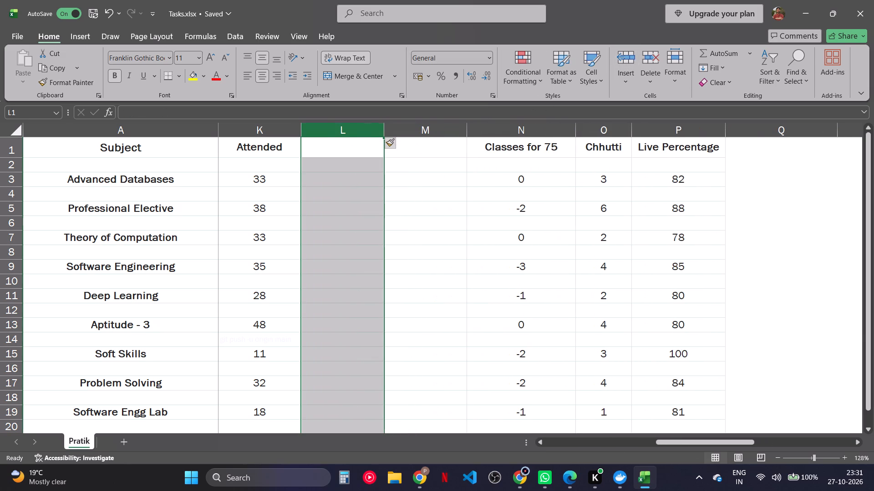
Enter the header "Class for 86" in L1, the first blank column after Attended.
click(364, 151)
text(Class for 86)
key(Return)
key(Return)
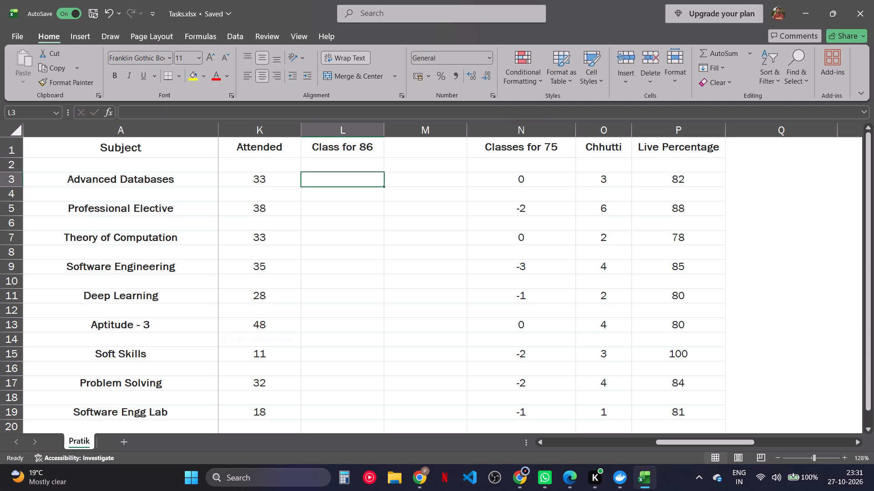
Examine the Advanced Databases row's Classes for 75 and Leaves allowed for 86 formulas and its Attended cell.
click(523, 172)
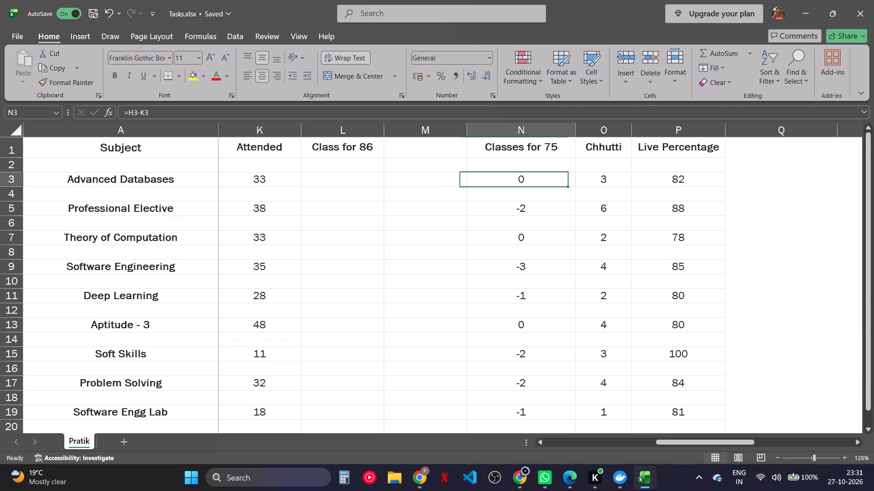
scroll(330, 208, right, 2)
click(443, 180)
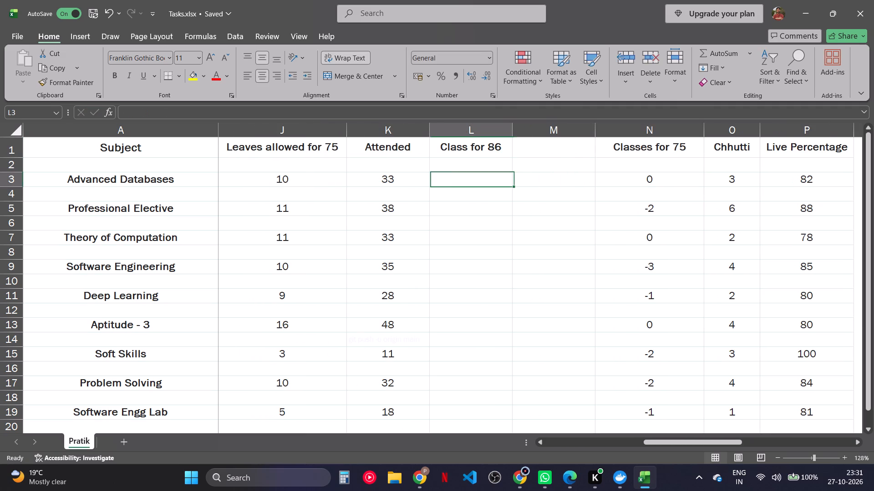
click(668, 172)
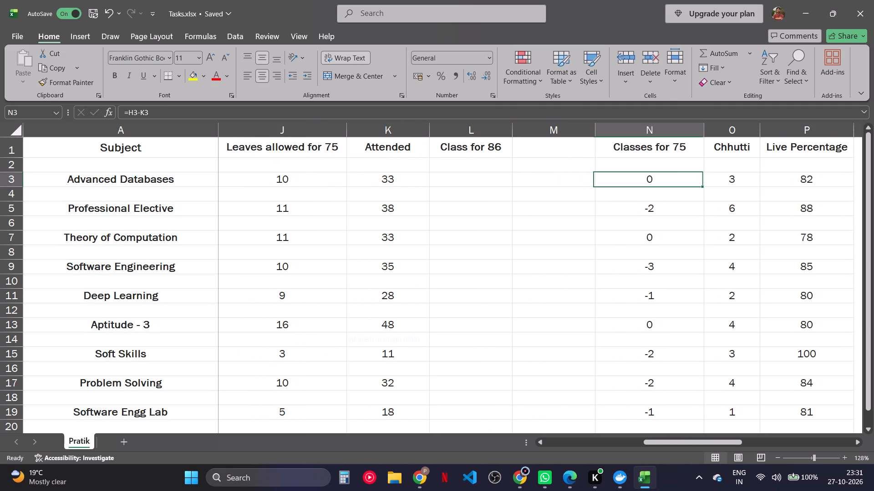
click(409, 181)
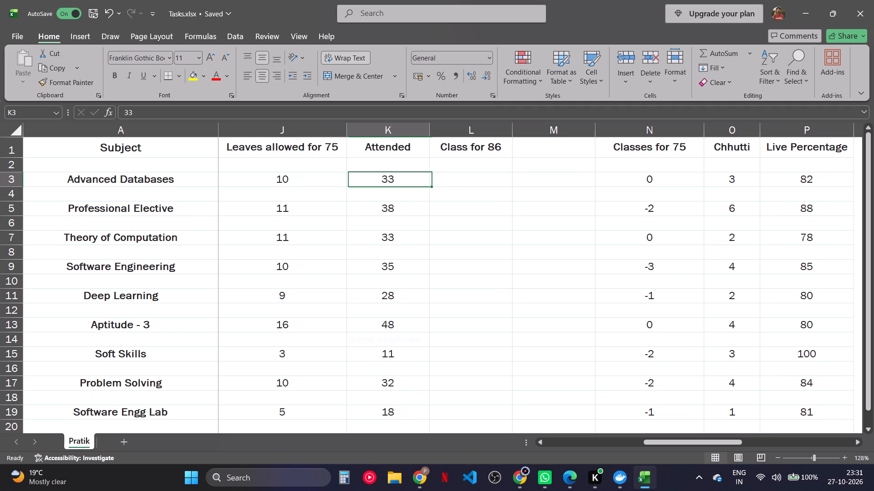
scroll(409, 181, right, 3)
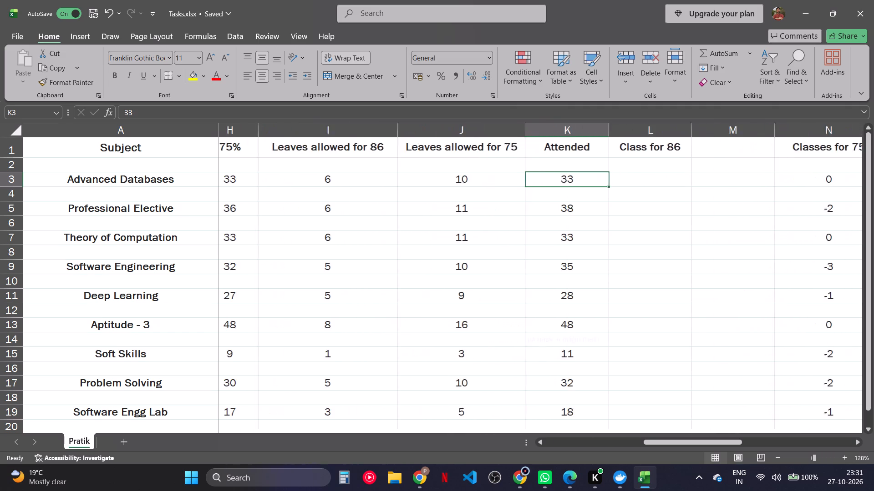
scroll(409, 181, right, 5)
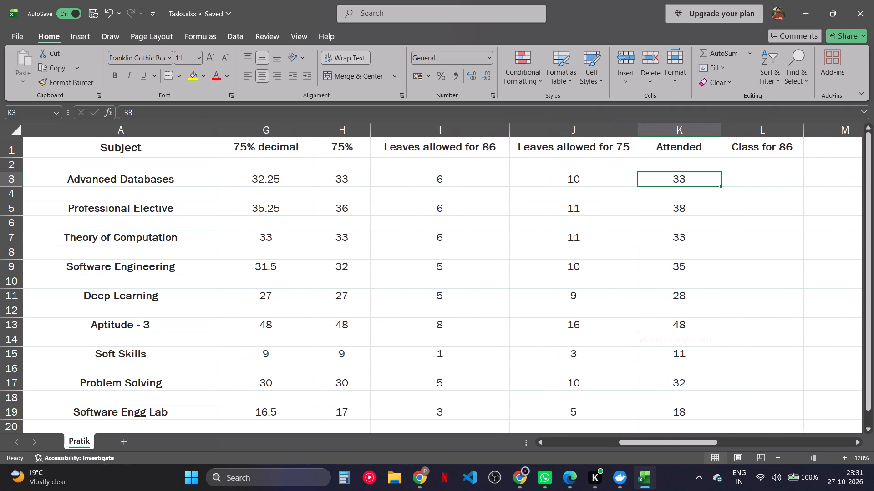
click(409, 181)
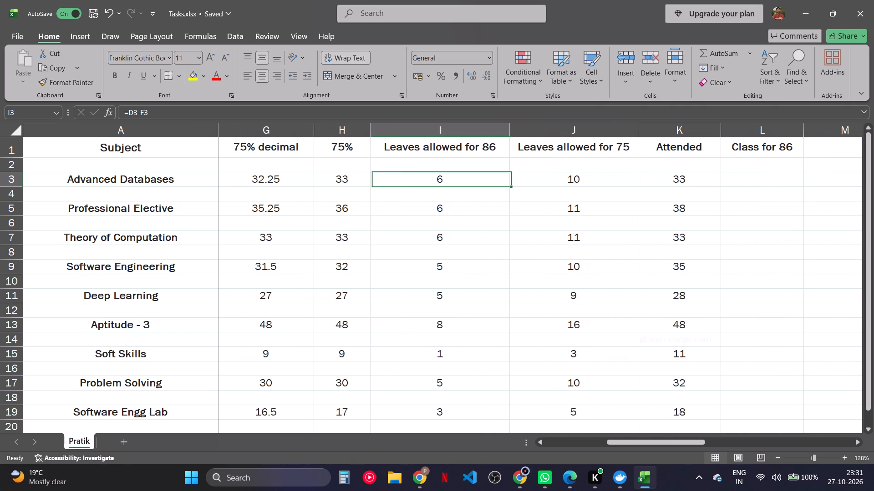
scroll(699, 174, right, 1)
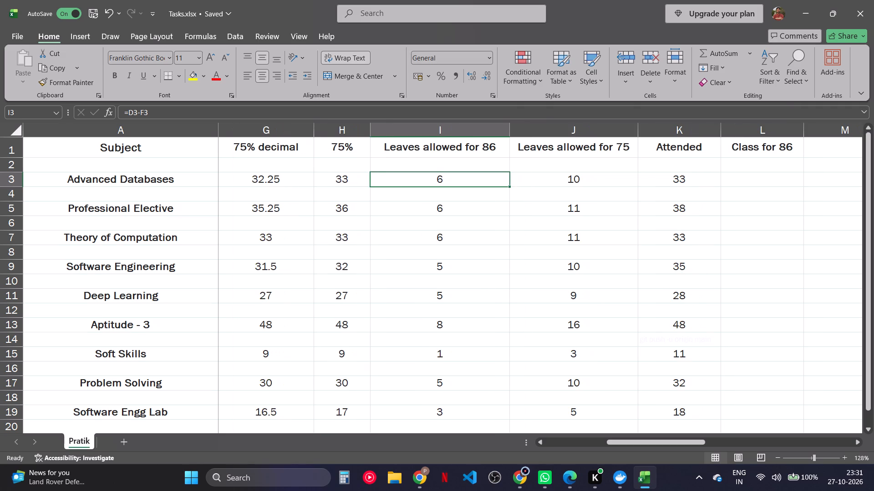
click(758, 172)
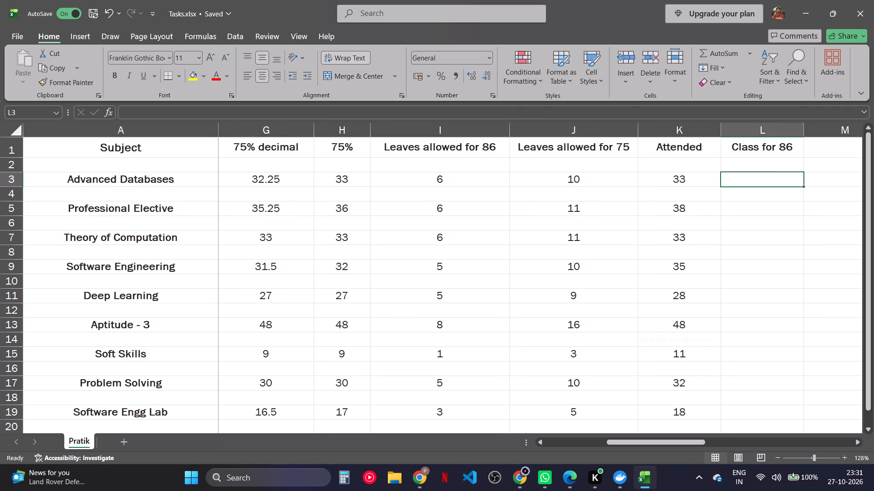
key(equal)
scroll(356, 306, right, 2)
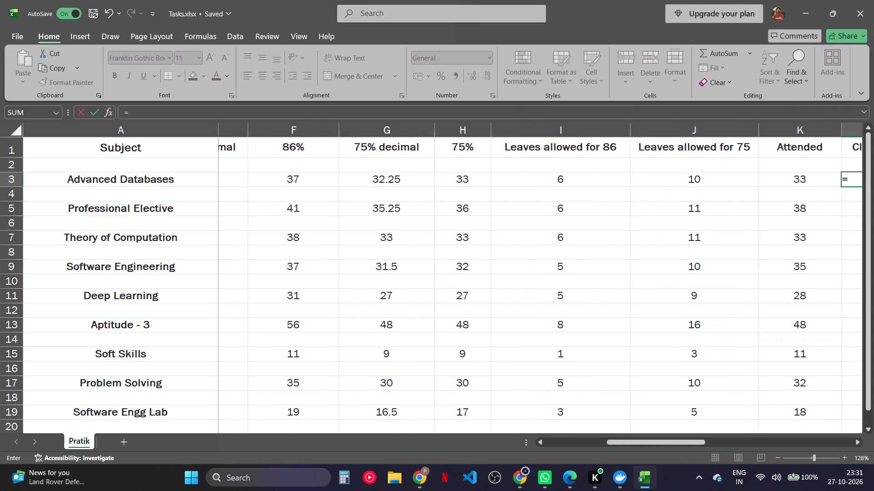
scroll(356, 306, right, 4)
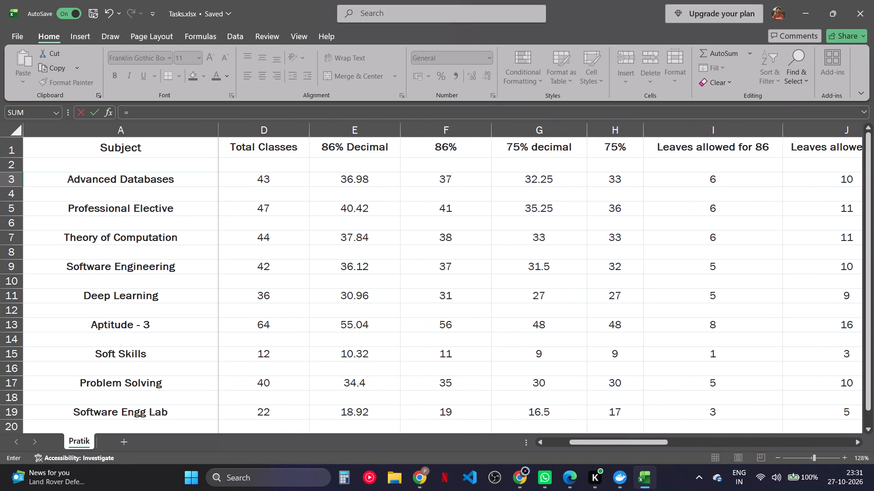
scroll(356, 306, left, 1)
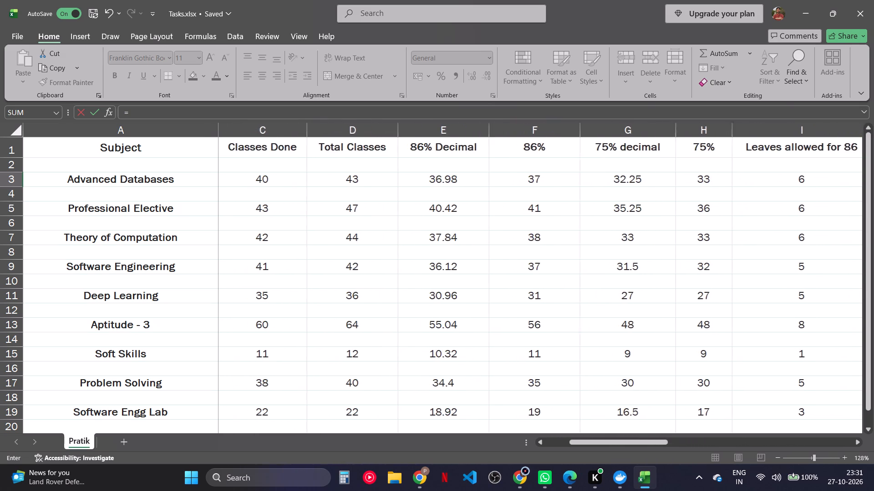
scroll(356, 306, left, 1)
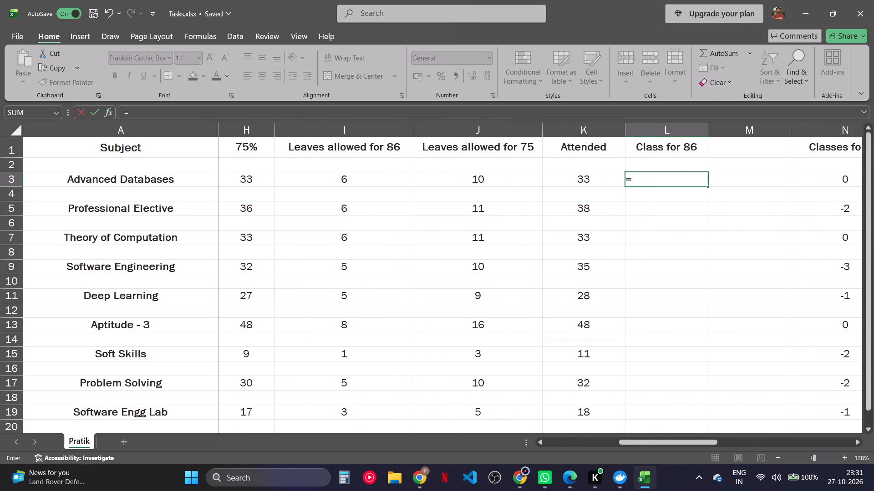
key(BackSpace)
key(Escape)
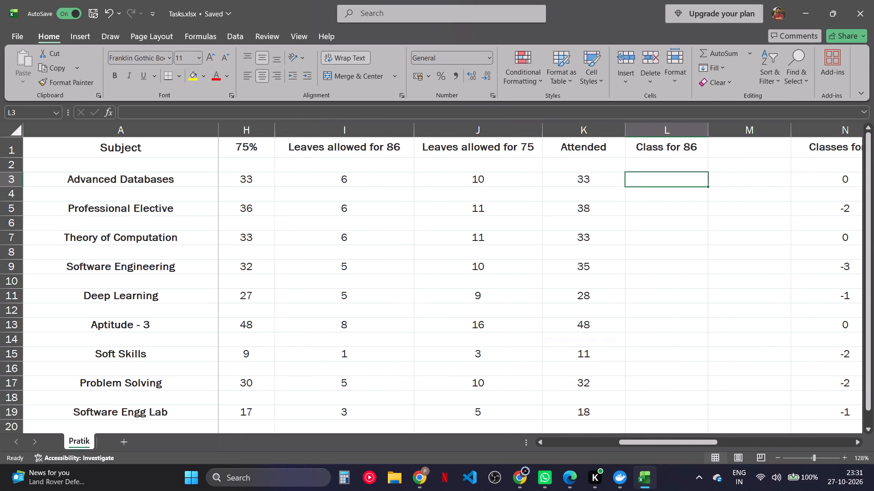
Change the L1 header to "Classes for 86" and widen column L slightly to fit it.
double_click(664, 148)
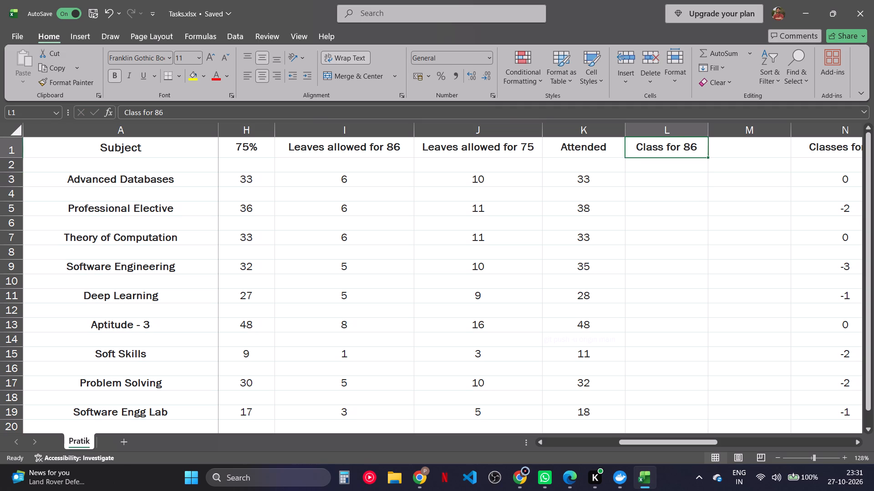
key(Left)
key(Left)
key(Left)
text(es)
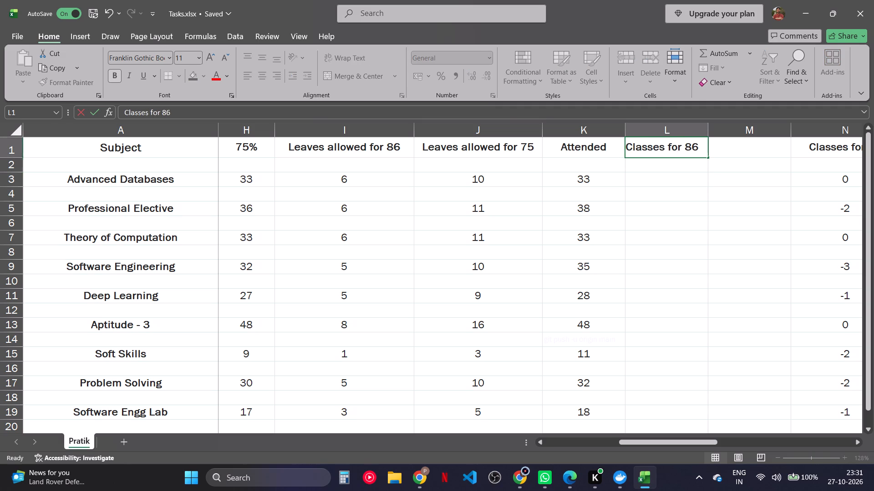
key(Return)
drag(710, 129, 720, 129)
Inspect which cells the Classes for 75 formula in N3 refers to, leaving the formula as it is.
scroll(716, 179, left, 1)
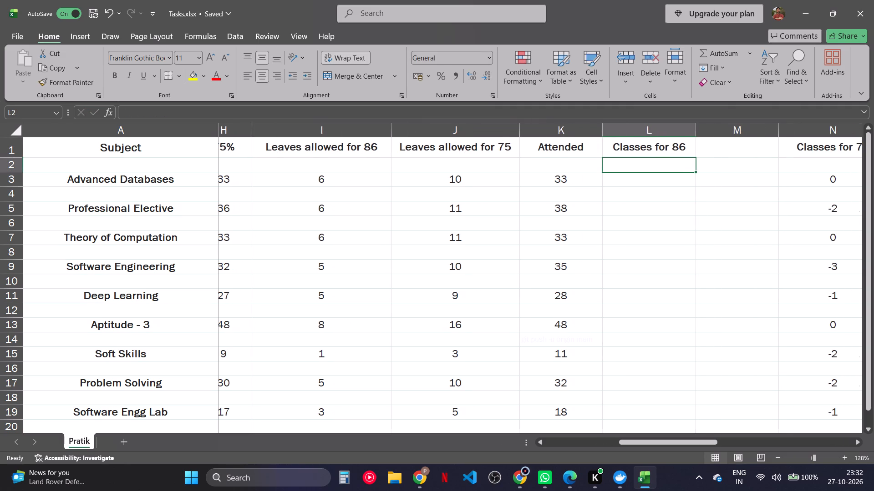
click(834, 180)
click(332, 113)
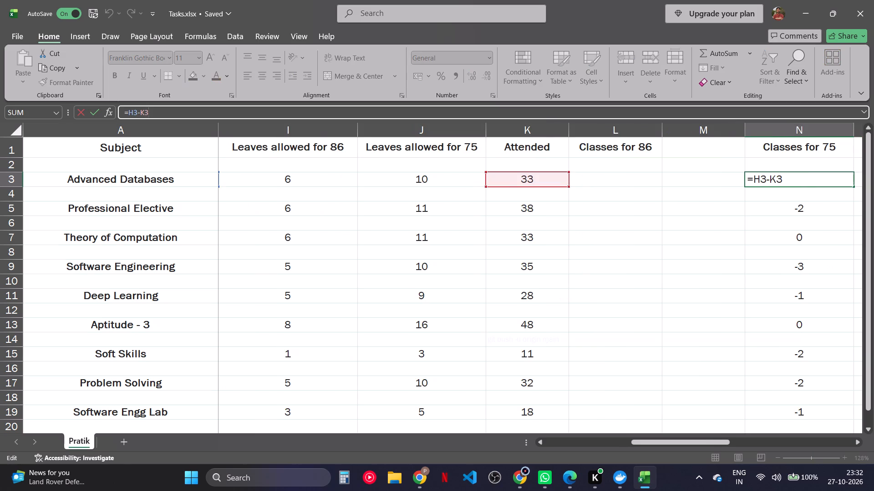
scroll(363, 210, right, 2)
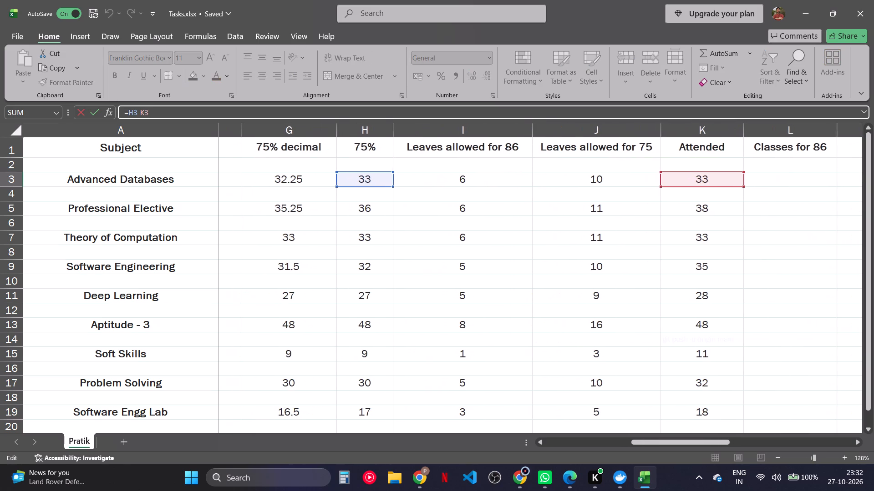
scroll(363, 210, right, 1)
key(Escape)
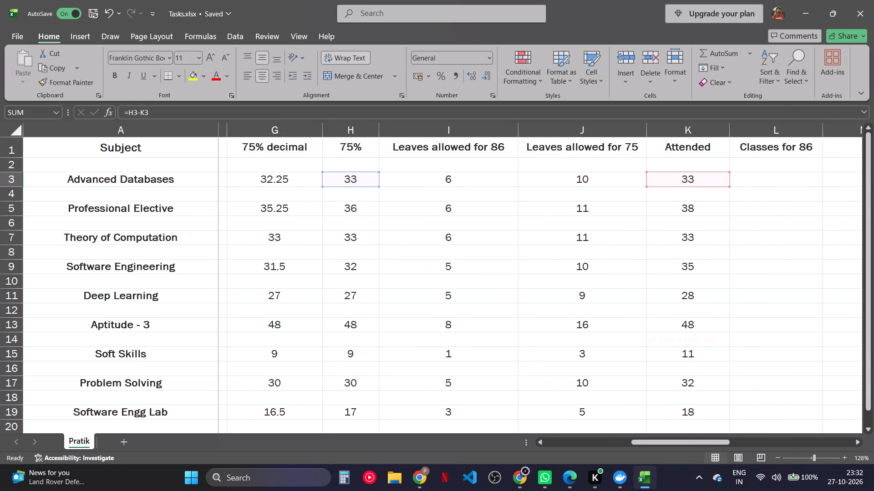
Enter the formula =F3-K3 in L3 to subtract Attended from the 86% classes for Advanced Databases.
scroll(363, 210, right, 1)
scroll(363, 210, left, 2)
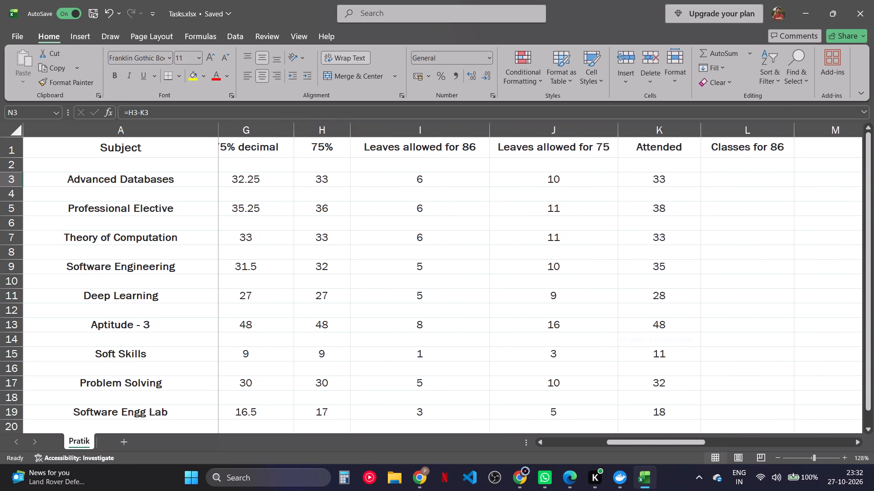
scroll(523, 210, left, 2)
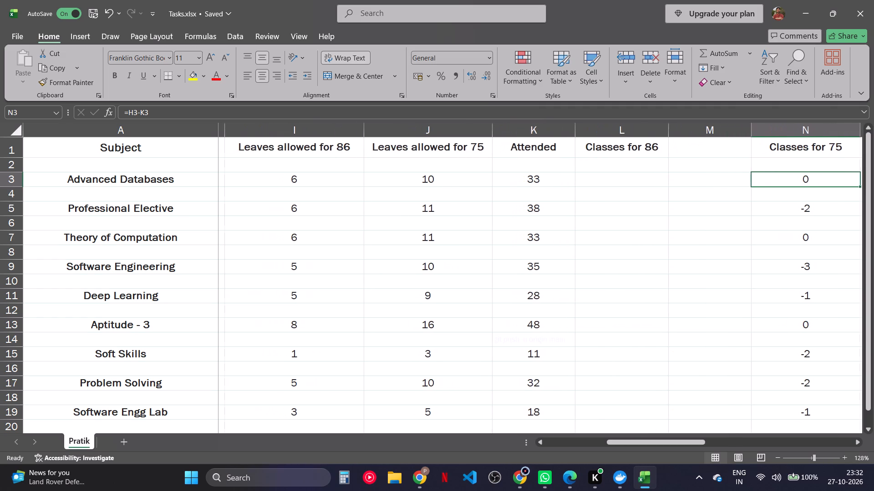
click(590, 180)
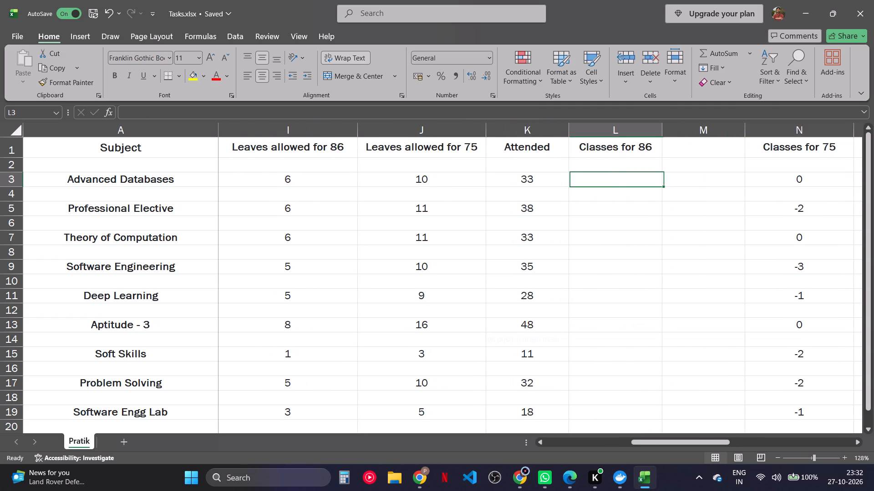
key(equal)
scroll(590, 180, right, 5)
scroll(492, 210, right, 5)
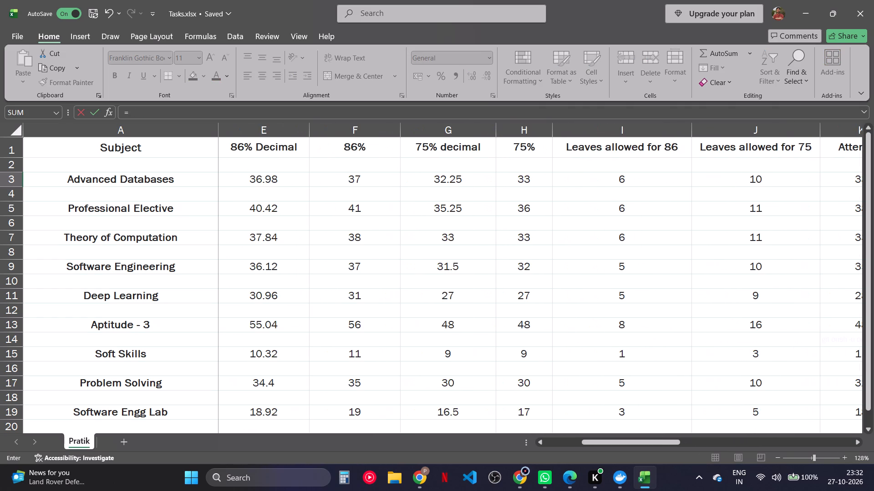
click(337, 180)
key(minus)
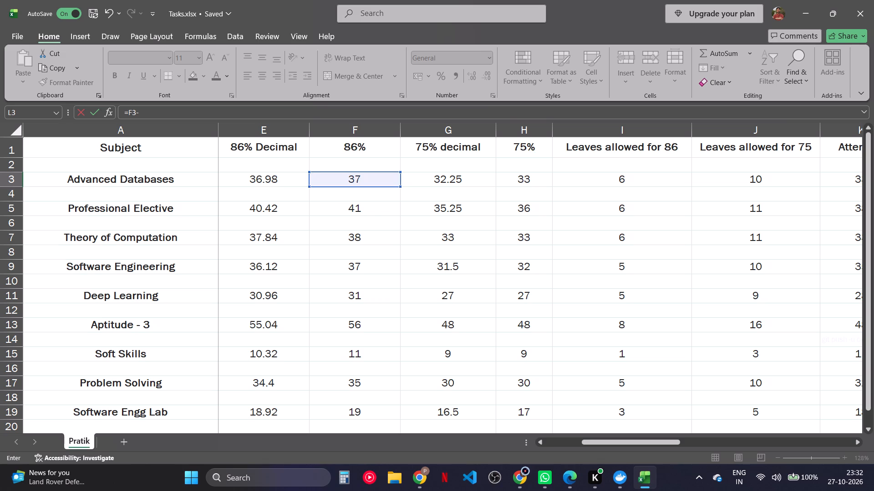
scroll(543, 197, left, 2)
click(756, 175)
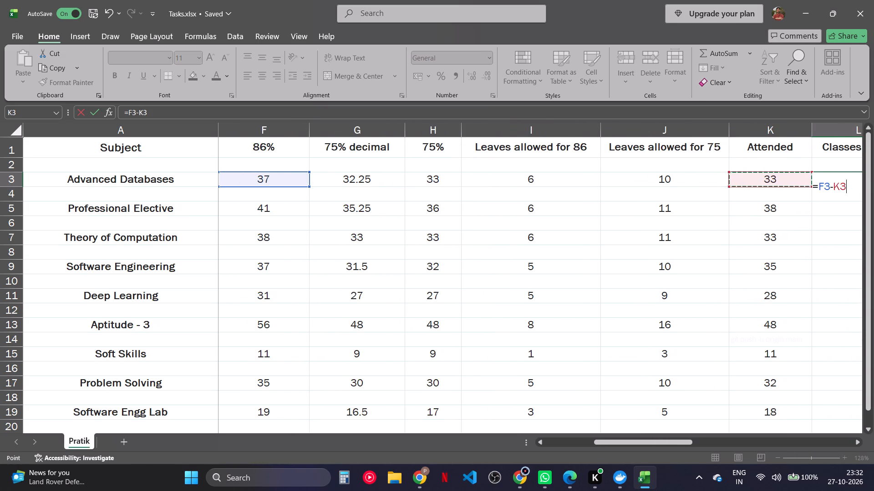
key(Return)
Fill the Classes for 86 formula from L3 down to the Software Engg Lab row, L19.
click(751, 177)
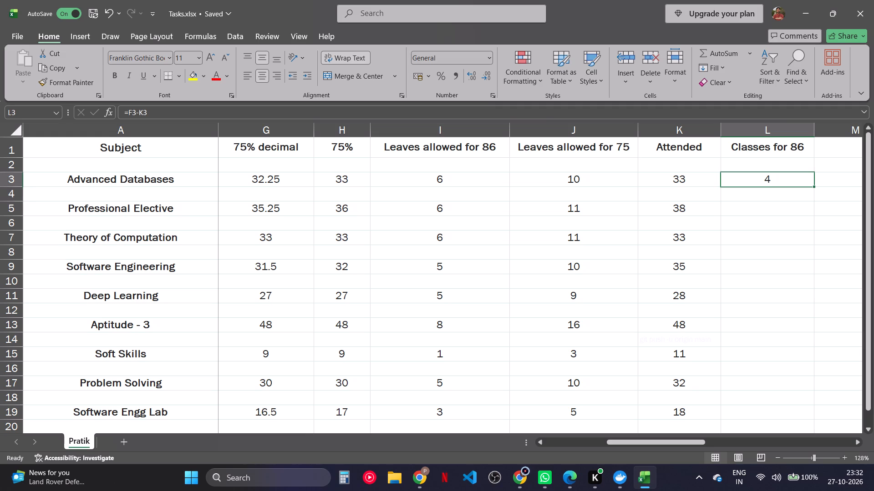
drag(815, 185, 778, 407)
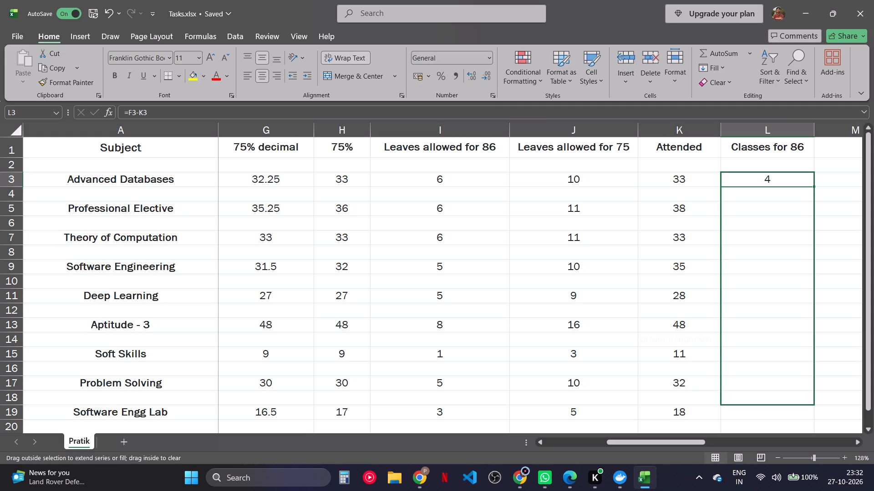
drag(778, 407, 782, 416)
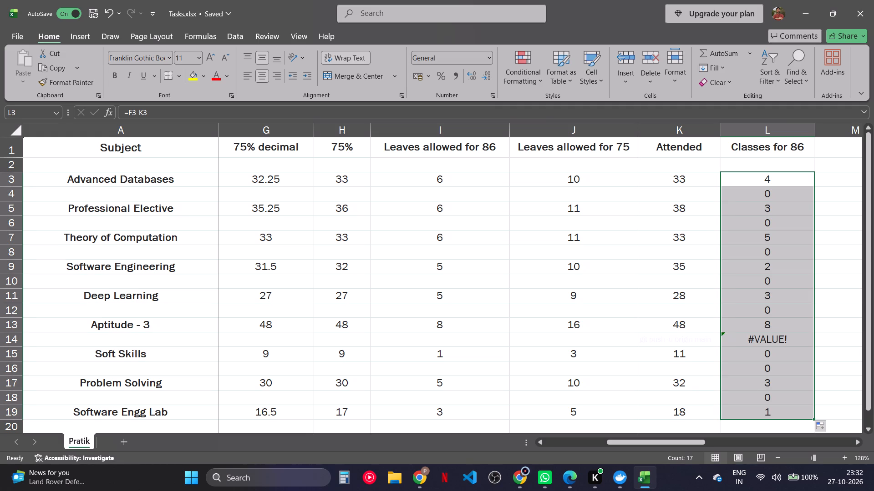
Clear the Classes for 86 cells in the blank spacer rows 4, 6 and 8.
click(775, 196)
key(Delete)
key(Down)
key(Down)
key(Down)
key(Down)
key(Down)
key(Down)
key(Down)
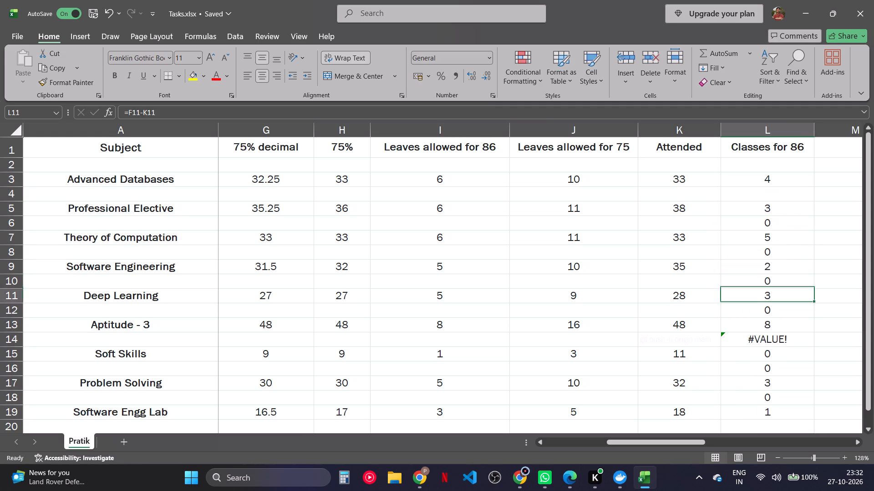
key(Down)
key(Down)
key(Up)
key(Up)
key(Up)
key(Up)
key(Up)
key(Up)
key(Up)
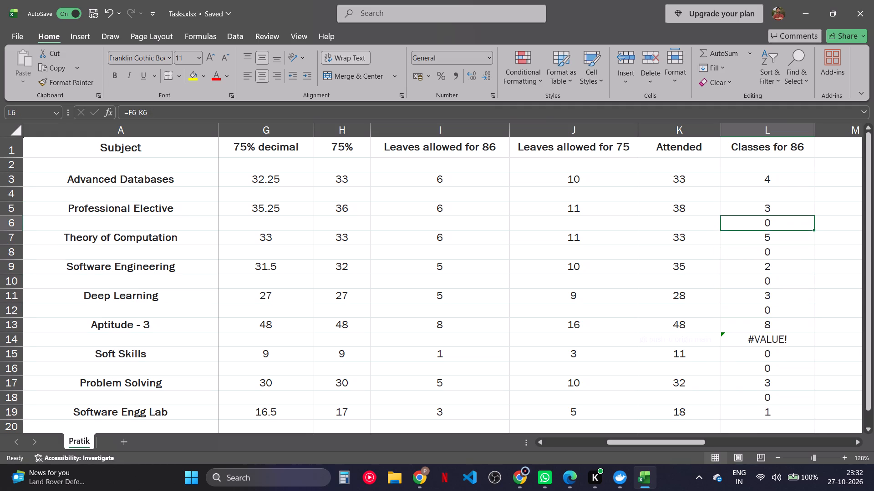
key(Delete)
key(Down)
key(Down)
key(Delete)
Clear the Classes for 86 cells in the blank spacer rows 10, 12, 14, 16 and 18.
key(Down)
key(Down)
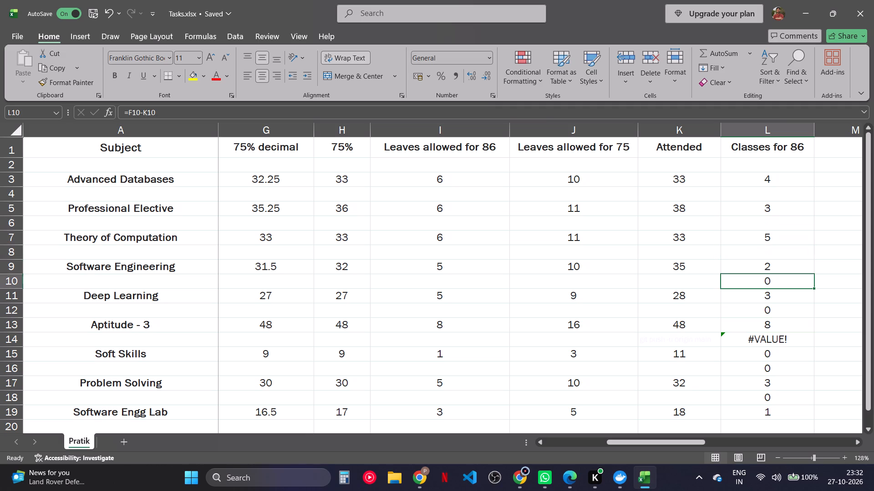
key(Delete)
key(Down)
key(Down)
key(Delete)
key(Down)
key(Down)
key(Delete)
key(Down)
key(Down)
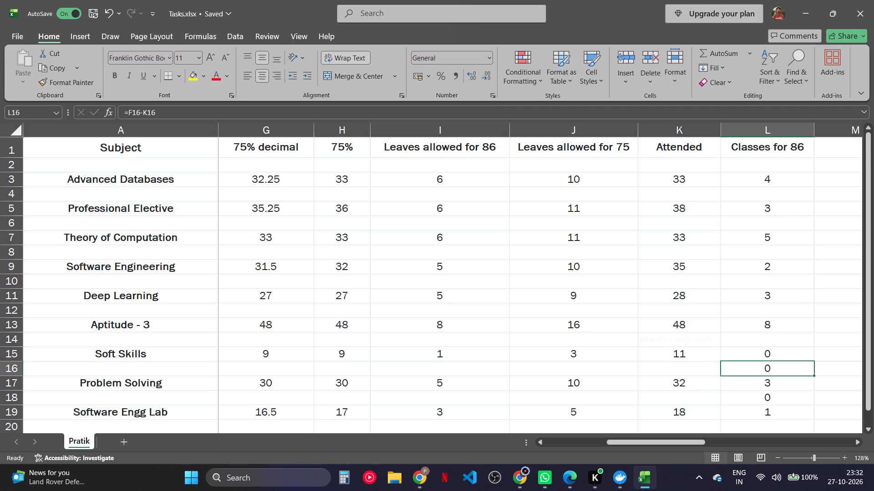
key(Delete)
key(Down)
key(Down)
key(Delete)
scroll(775, 196, left, 1)
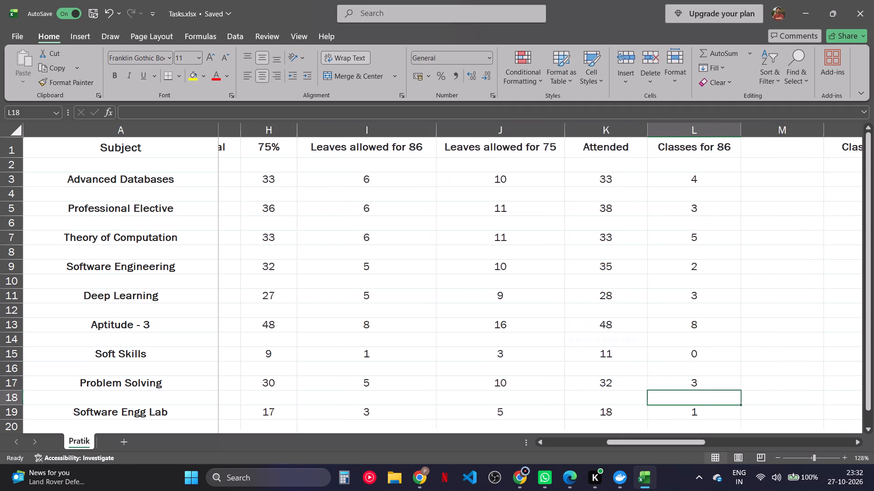
Add the header "Chhutti for 86" in M1, beside the Classes for 86 column.
scroll(775, 196, left, 1)
click(730, 152)
text(Chhit)
key(BackSpace)
key(BackSpace)
text(utti o)
key(BackSpace)
text(for 86)
key(Return)
Examine the existing Chhutti formula in O3 for Advanced Databases and the columns it refers to.
click(712, 176)
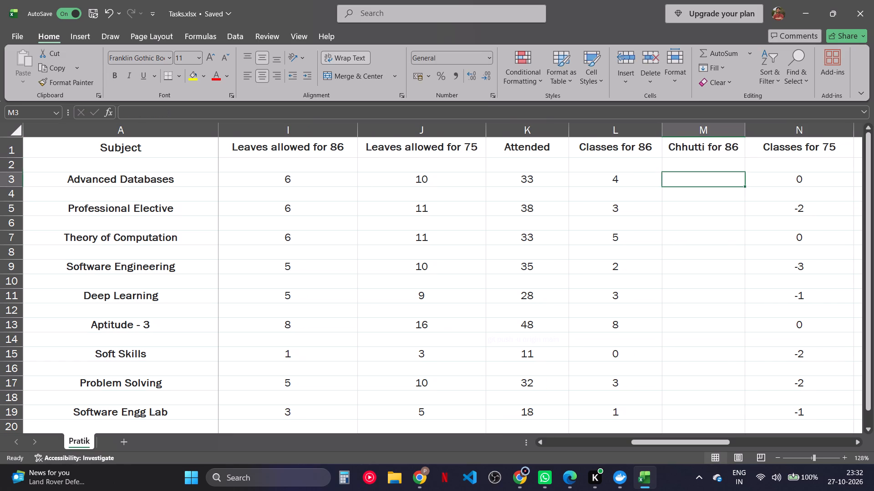
scroll(712, 176, left, 2)
click(727, 177)
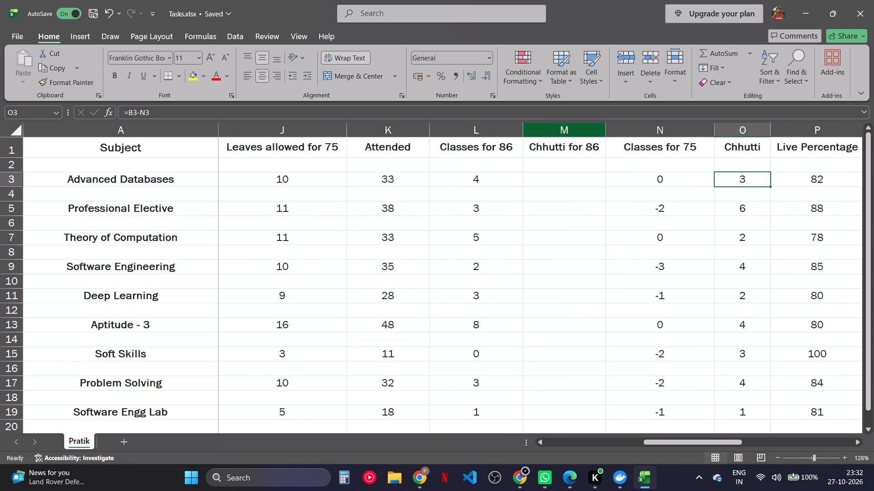
click(554, 113)
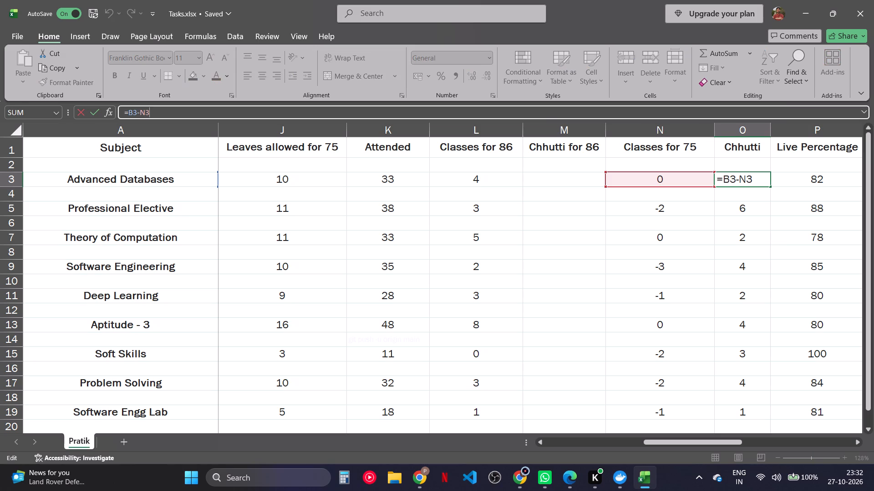
scroll(534, 225, right, 6)
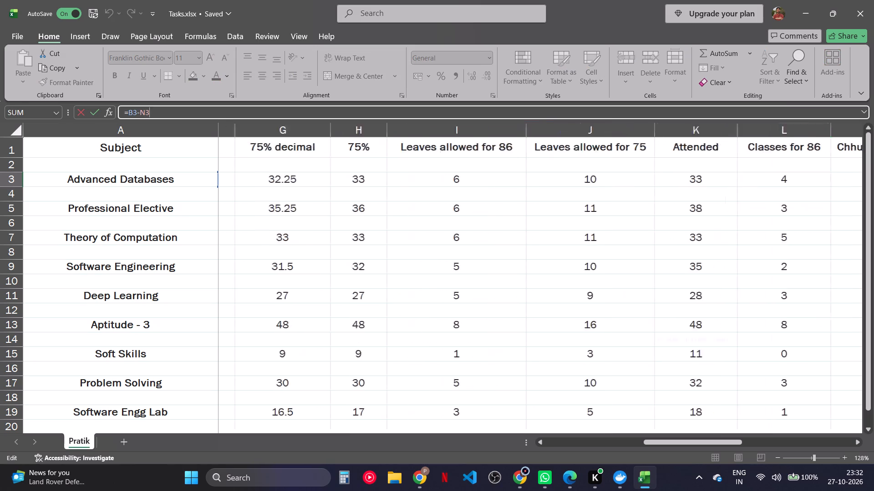
scroll(534, 225, right, 2)
scroll(534, 225, left, 2)
key(Escape)
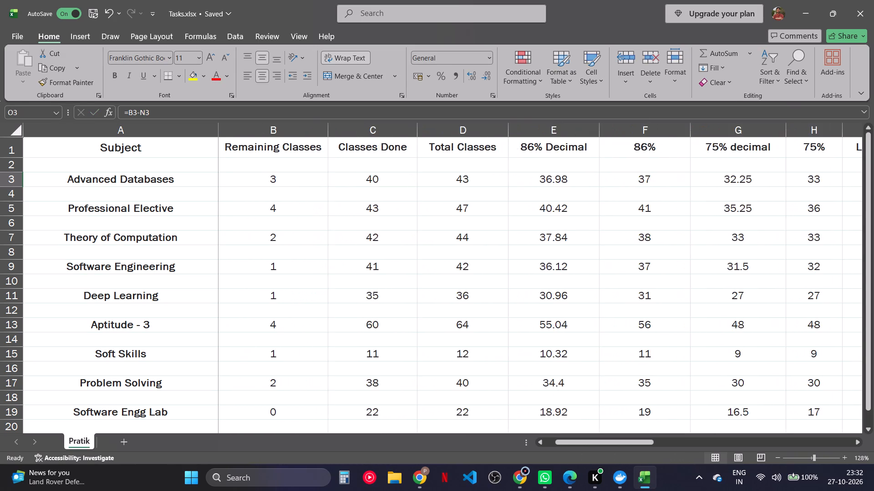
Enter the formula =B3-L3 in M3 to subtract Classes for 86 from Remaining Classes for Advanced Databases.
scroll(534, 225, left, 7)
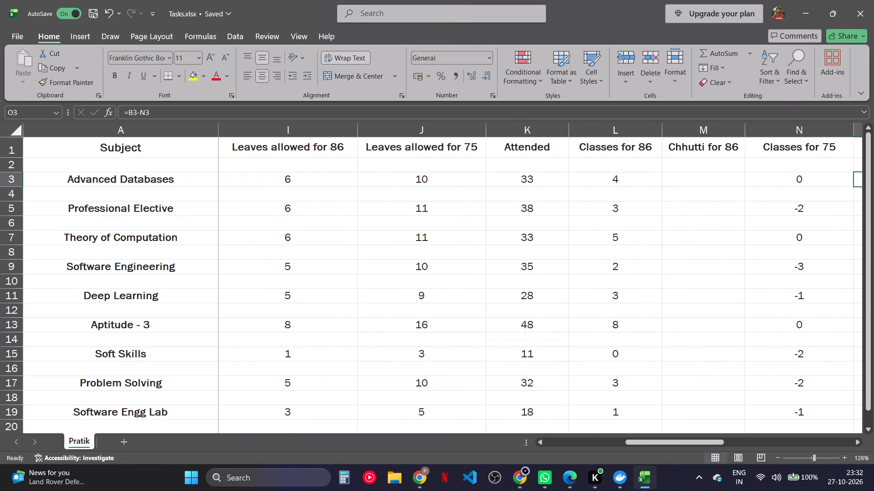
click(620, 186)
click(676, 175)
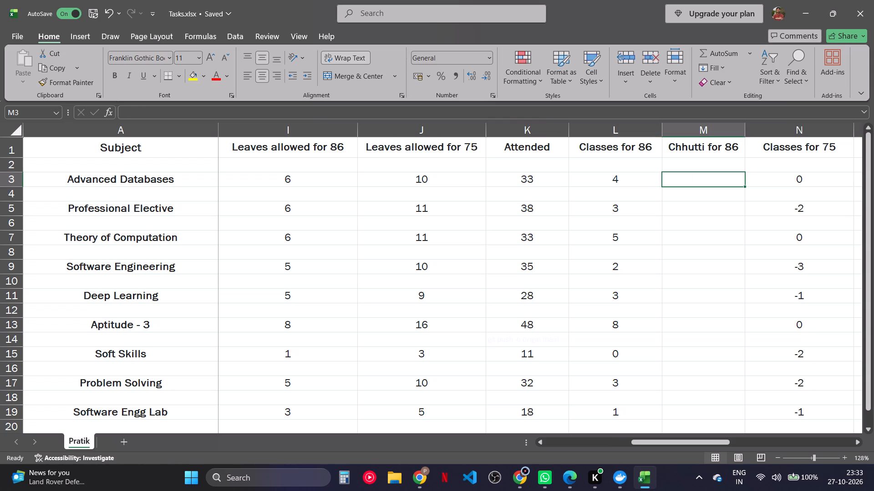
scroll(676, 175, right, 1)
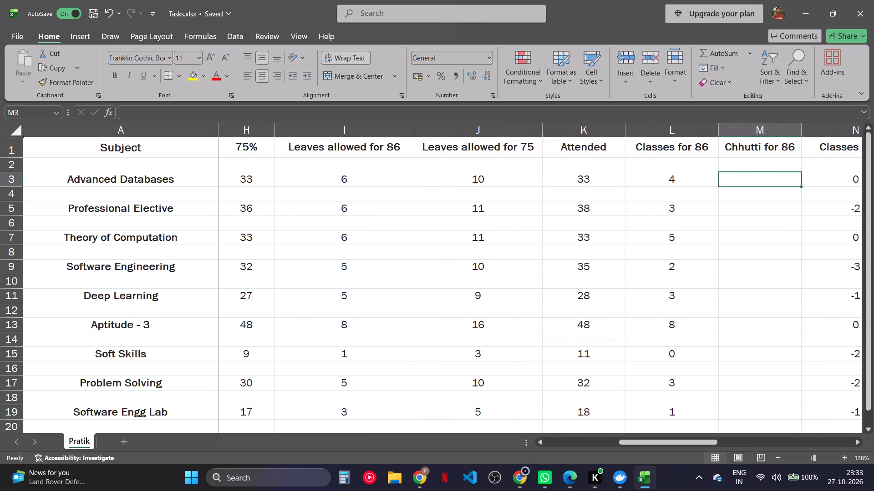
key(equal)
scroll(676, 175, right, 6)
scroll(676, 175, left, 1)
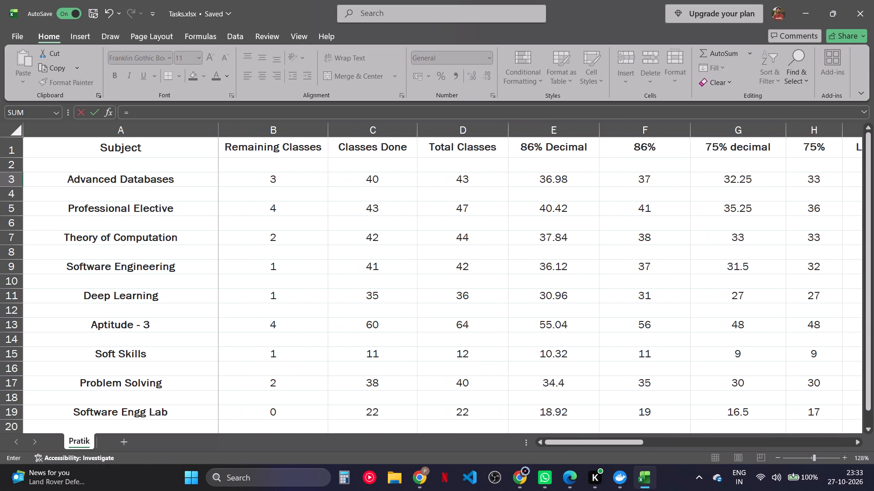
click(296, 181)
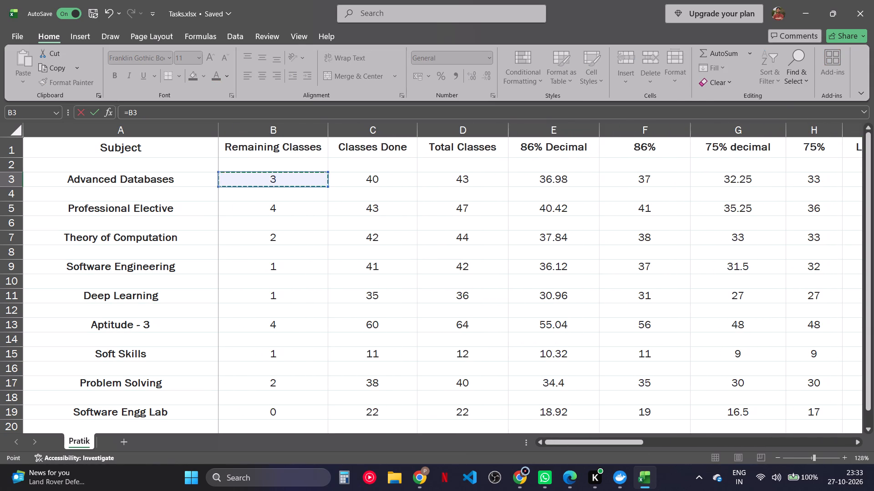
scroll(296, 181, left, 5)
key(minus)
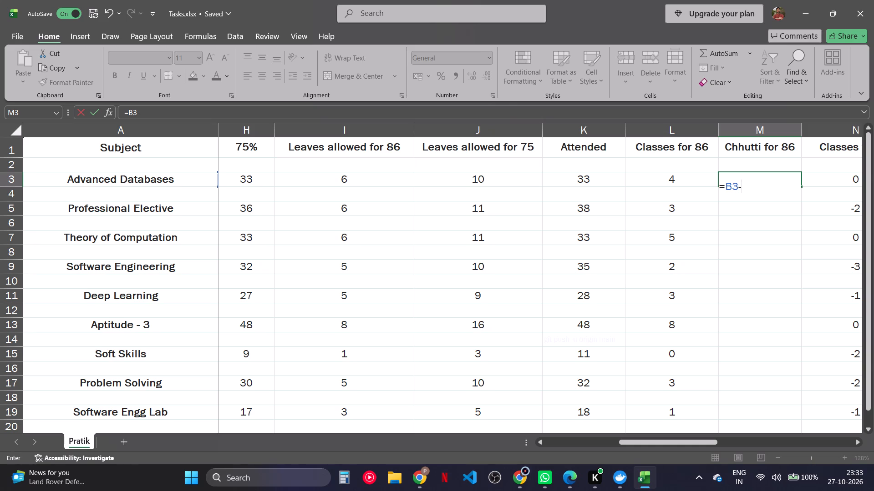
scroll(371, 188, left, 1)
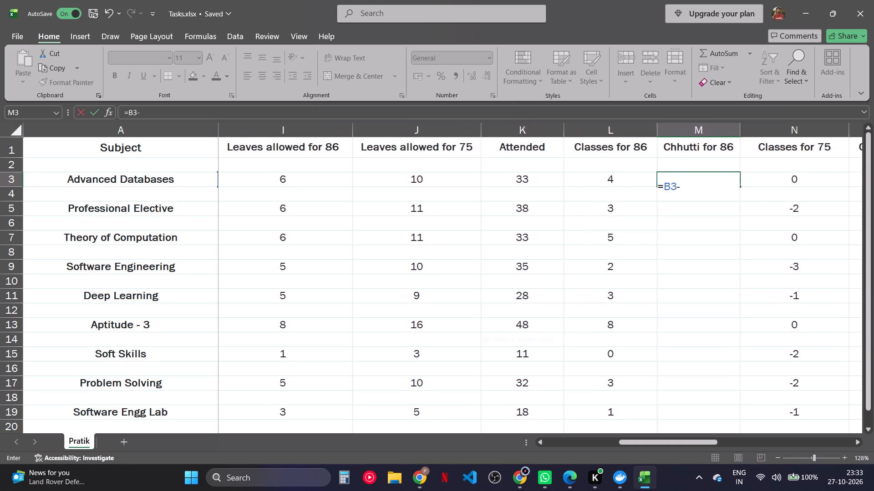
scroll(371, 188, left, 1)
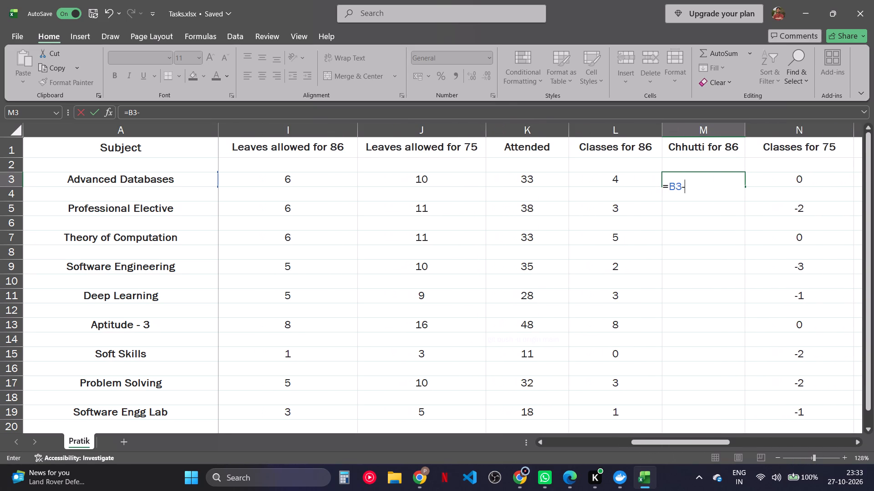
click(628, 183)
key(Return)
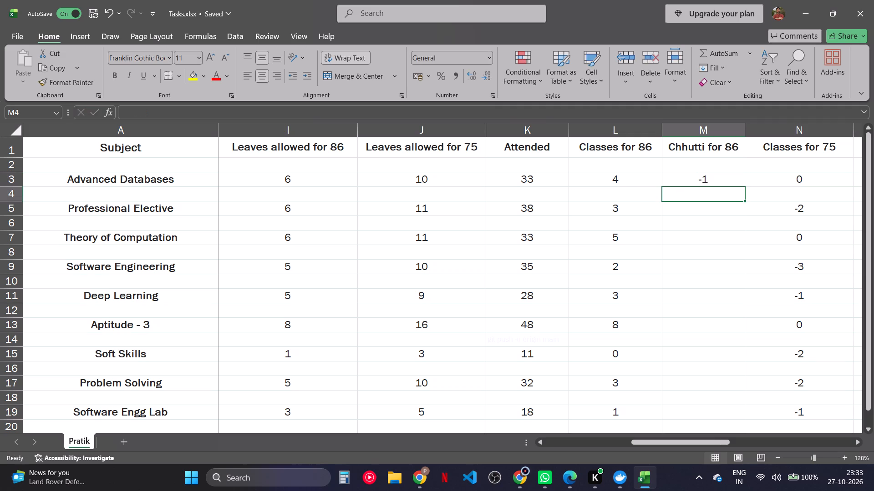
Fill the Chhutti for 86 formula from M3 down to the Software Engg Lab row, M19.
click(680, 180)
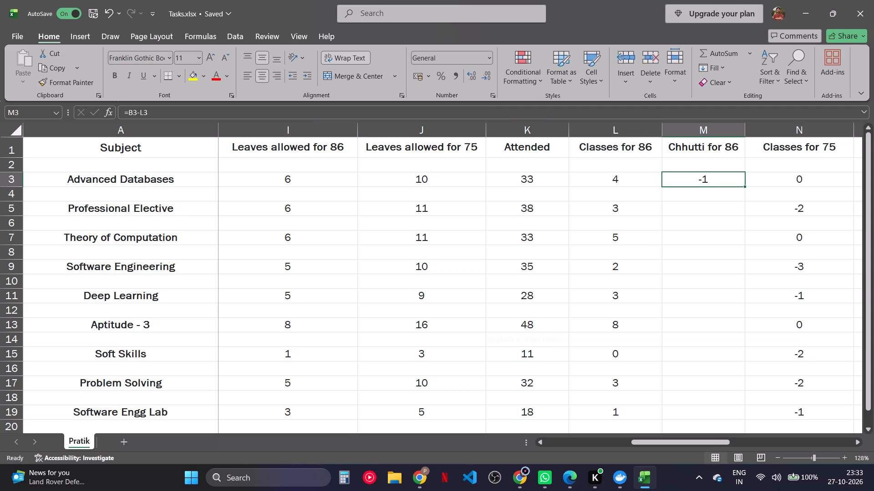
drag(746, 186, 737, 424)
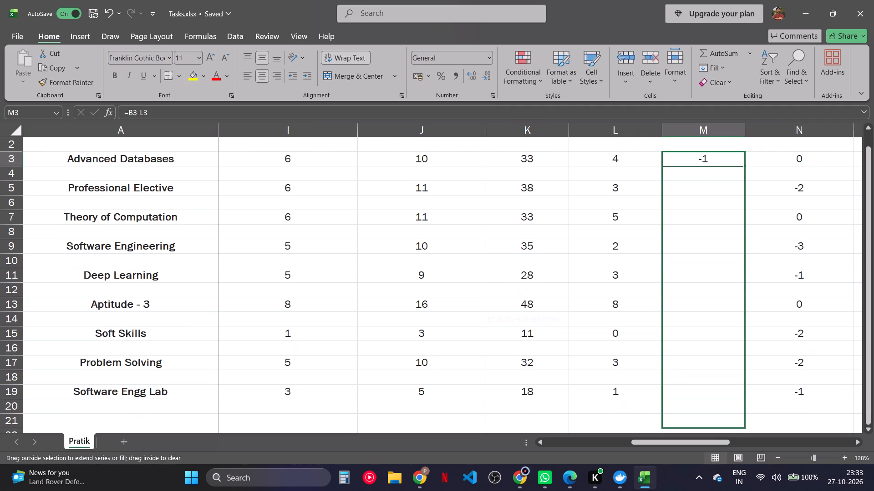
drag(737, 424, 729, 395)
Clear the Chhutti for 86 cells in the blank spacer rows 4, 6 and 8.
click(717, 171)
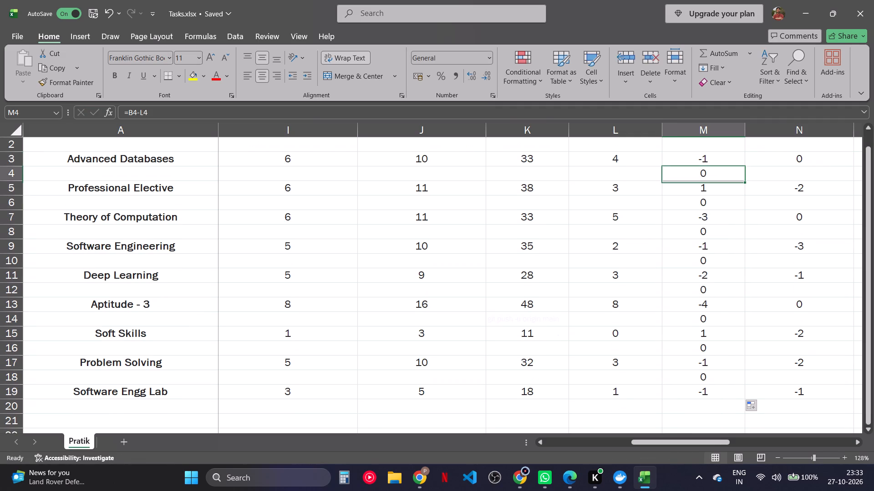
key(Delete)
key(Down)
key(Down)
key(Delete)
key(Down)
key(Down)
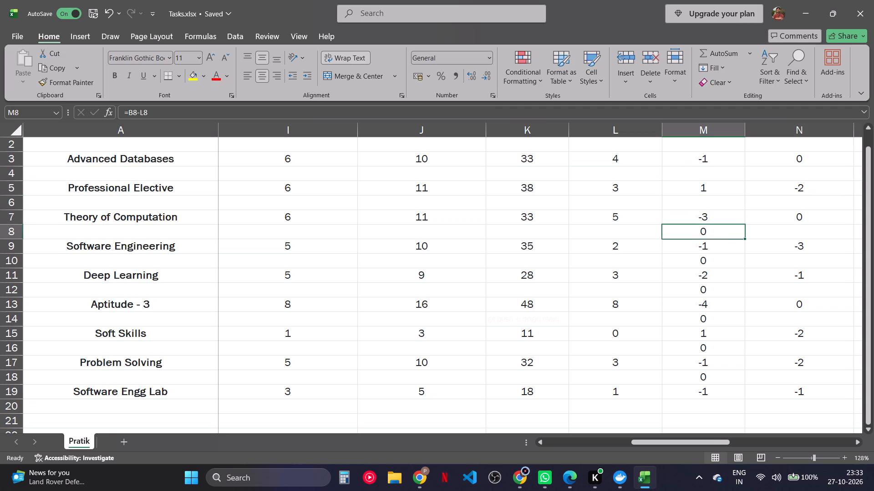
key(Delete)
Clear the Chhutti for 86 cells in the blank spacer rows 10, 12, 14, 16 and 18.
key(Down)
key(Down)
key(Delete)
key(Down)
key(Down)
key(Delete)
key(Down)
key(Down)
key(Delete)
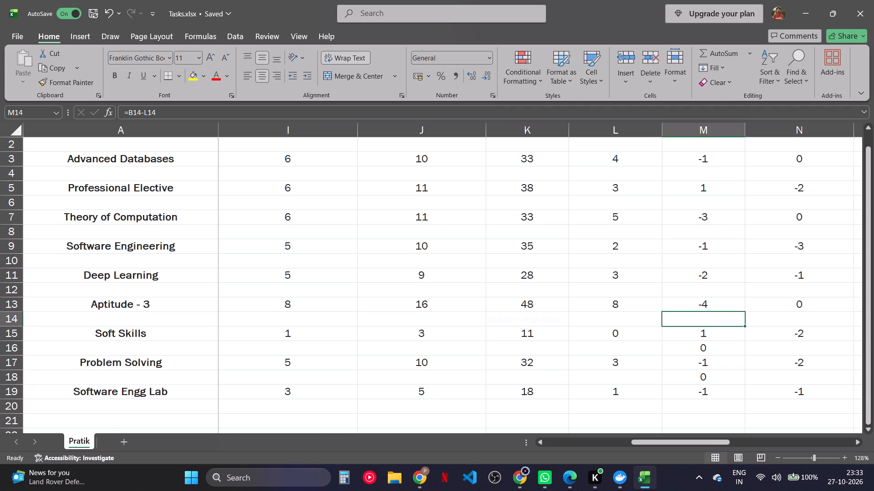
key(Down)
key(Down)
key(Delete)
key(Down)
key(Down)
key(Delete)
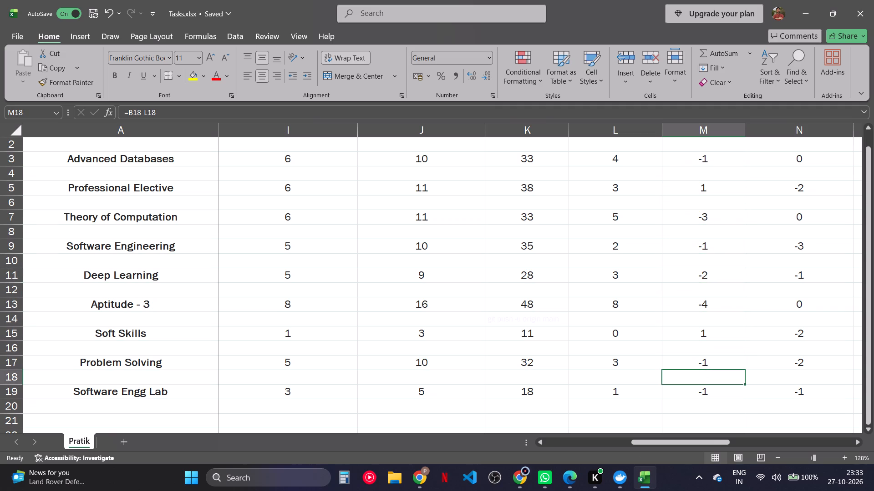
Save the Tasks.xlsx workbook and look over the finished columns.
key(ctrl+s)
scroll(717, 171, left, 1)
key(ctrl+s)
scroll(717, 171, up, 1)
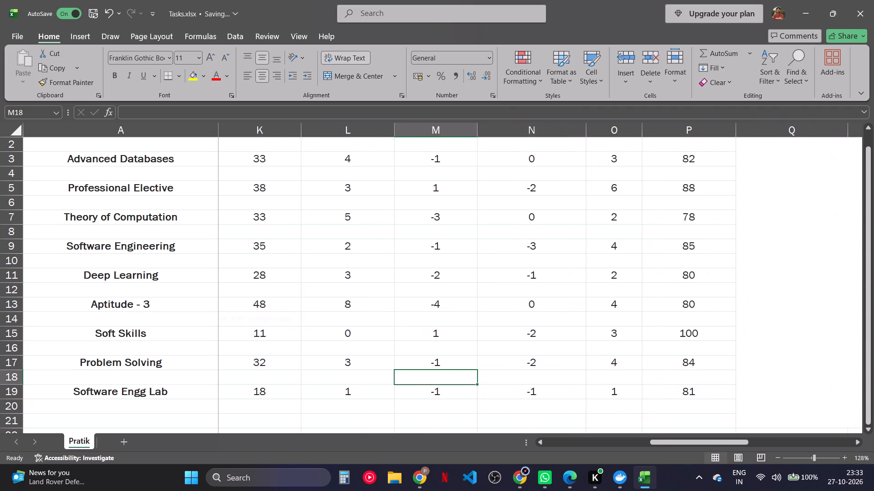
scroll(717, 171, up, 1)
scroll(717, 171, right, 5)
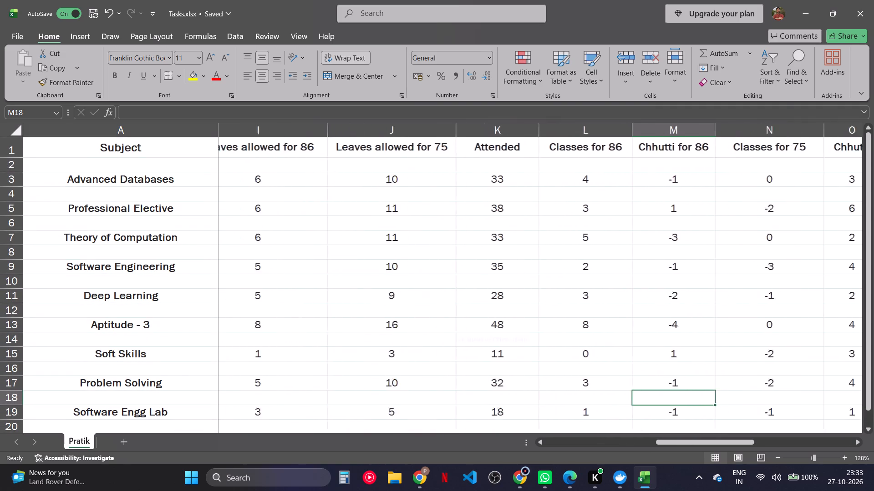
scroll(717, 171, right, 2)
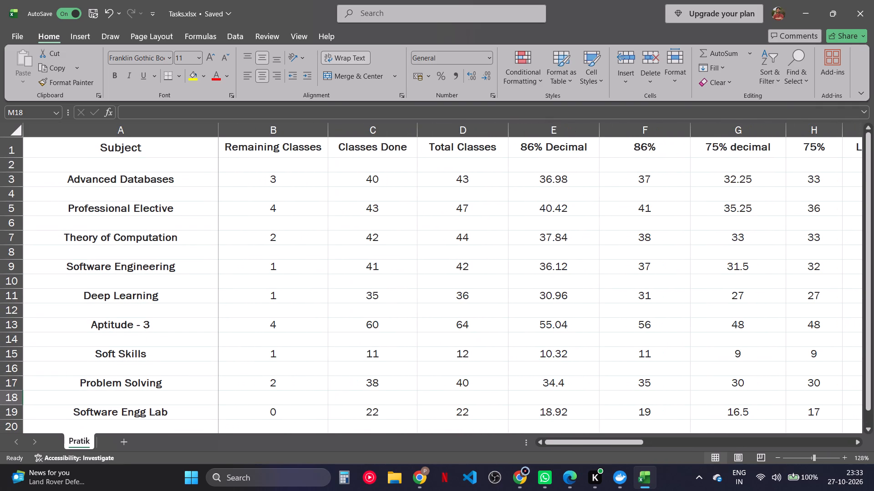
Switch to Chrome and open the My Attendance page of the KIET portal to view the lecture counts per course.
click(475, 172)
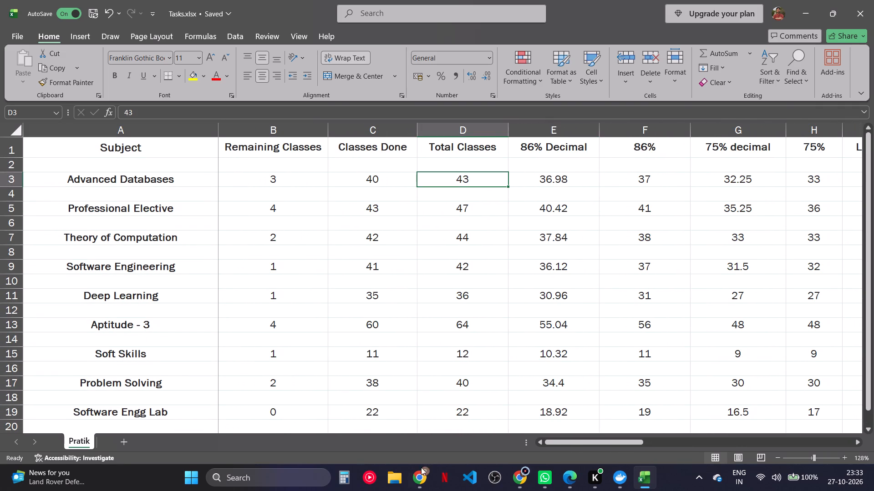
click(419, 474)
click(749, 107)
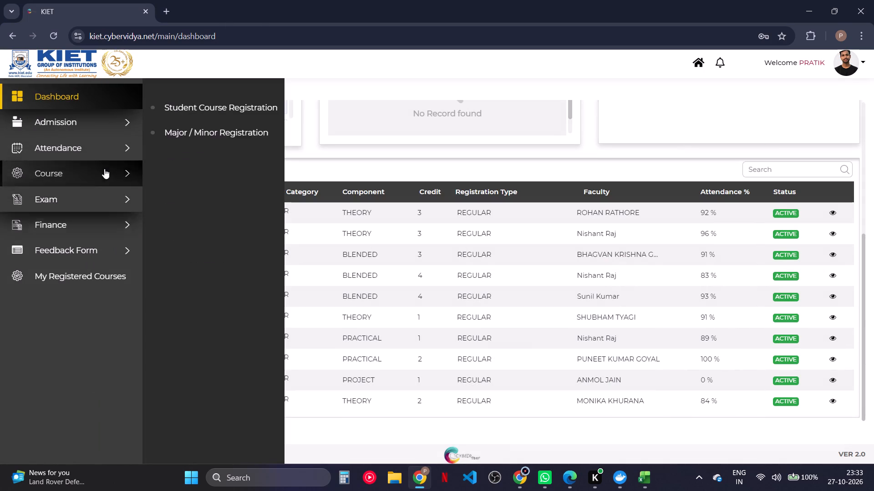
click(239, 110)
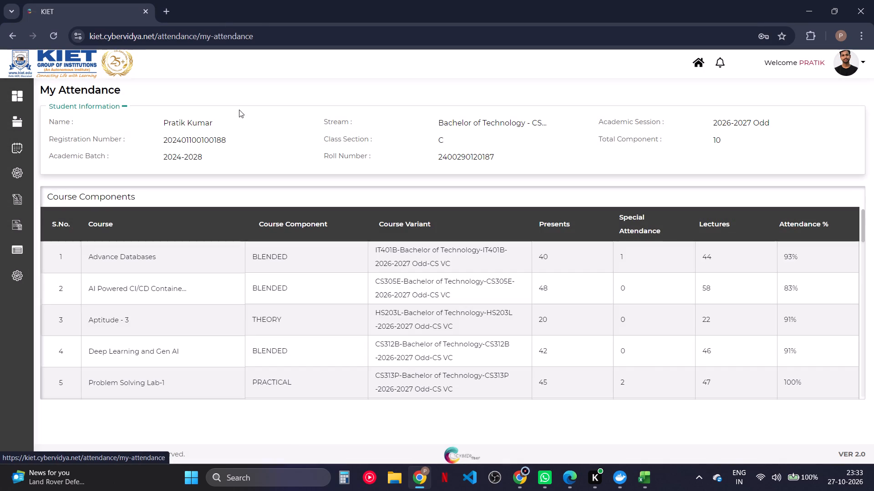
scroll(496, 340, left, 1)
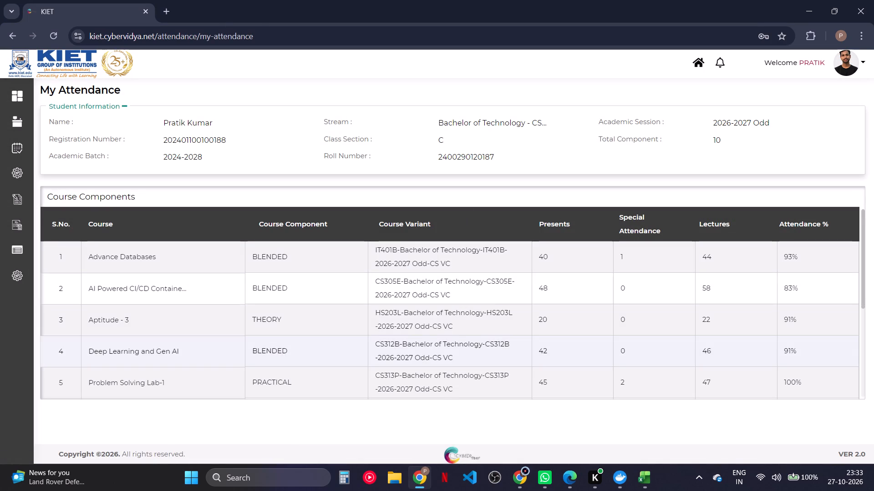
scroll(496, 340, left, 1)
In Excel, set Classes Done to 44 for Advanced Databases and 58 for Professional Elective, using the portal's lecture counts.
key(alt+Tab)
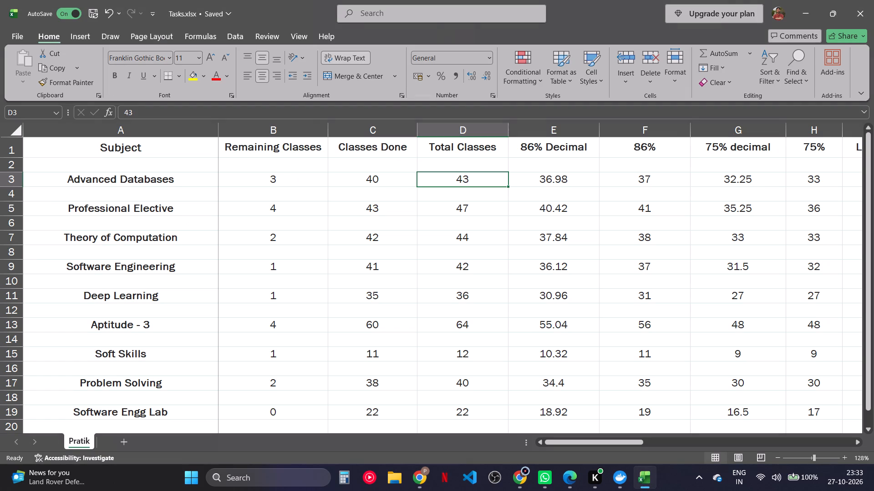
click(384, 180)
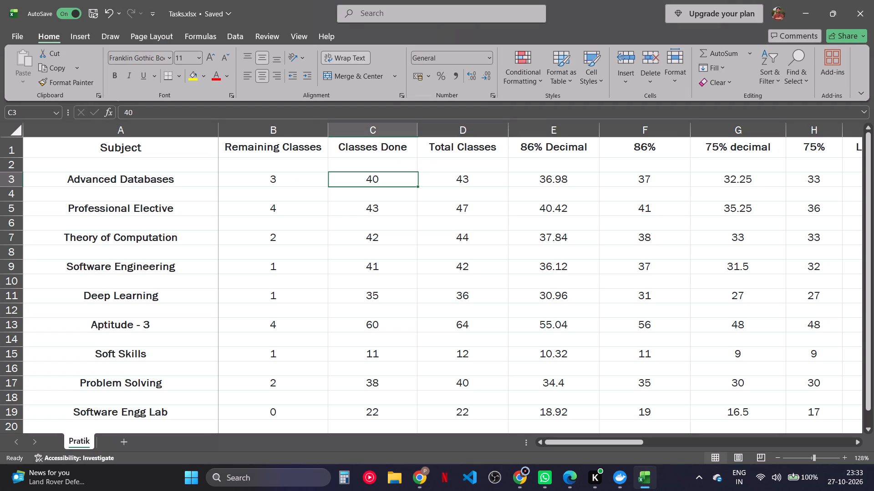
text(44)
key(Return)
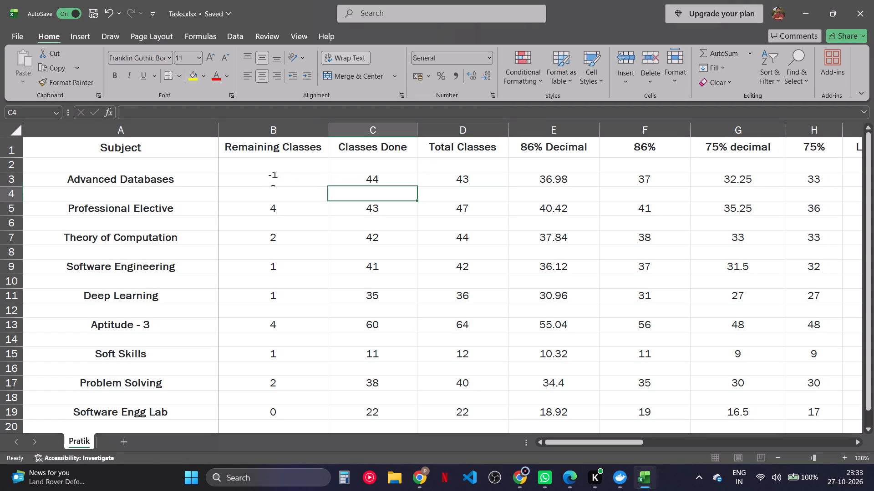
key(Return)
key(alt+Tab)
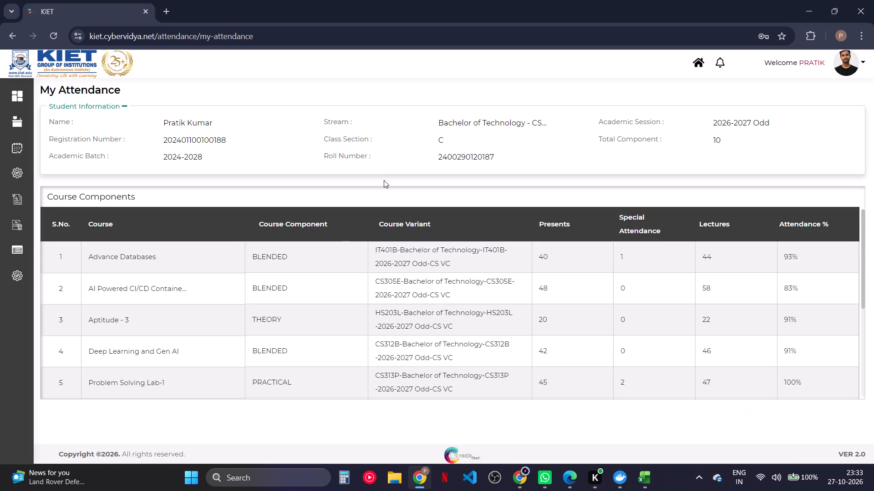
key(alt+Tab)
text(58)
key(Return)
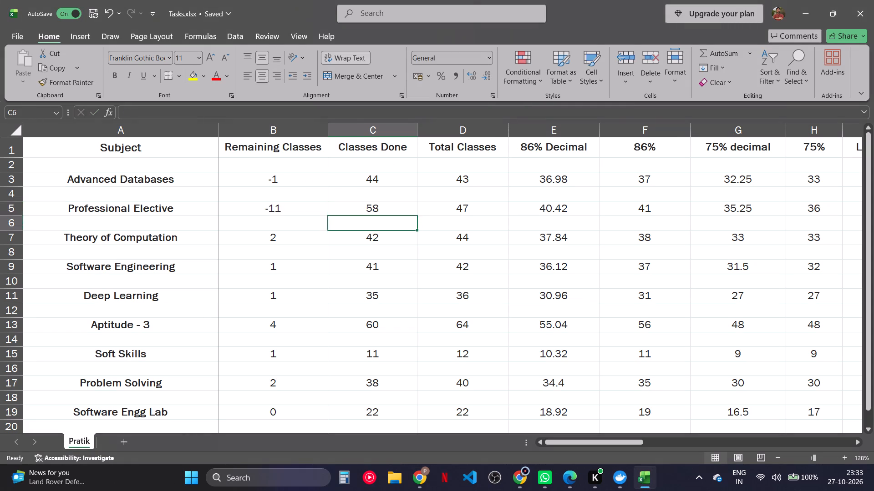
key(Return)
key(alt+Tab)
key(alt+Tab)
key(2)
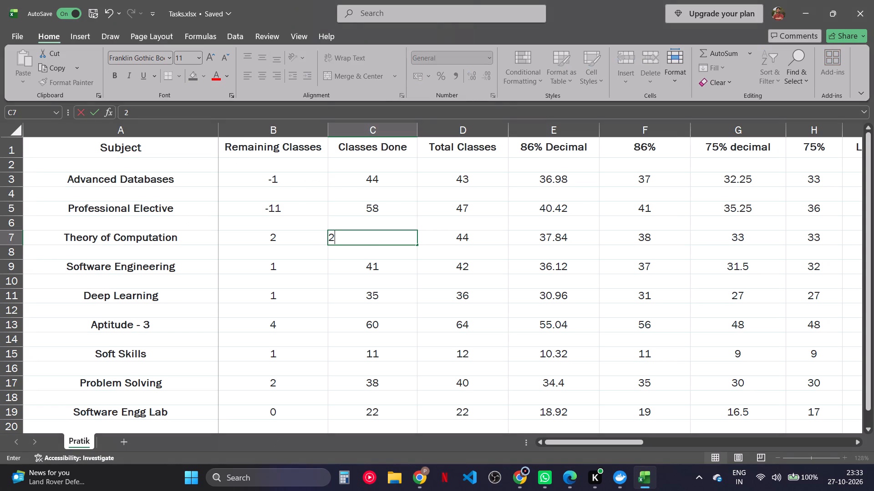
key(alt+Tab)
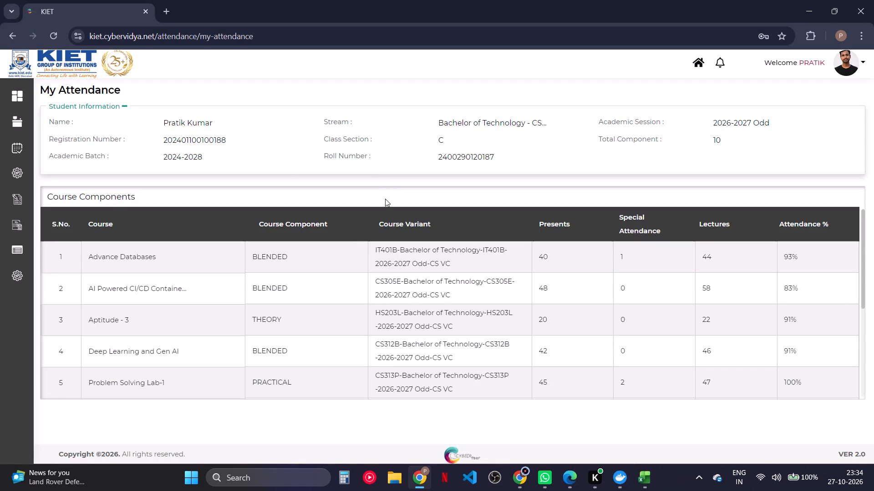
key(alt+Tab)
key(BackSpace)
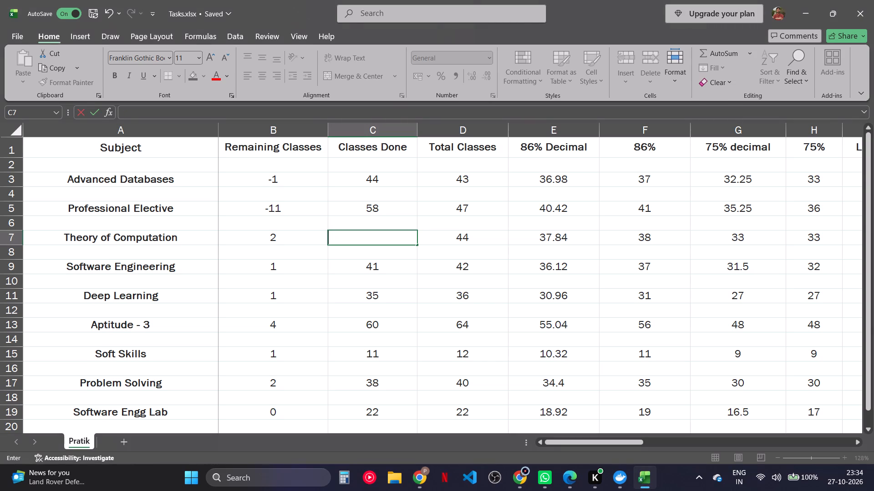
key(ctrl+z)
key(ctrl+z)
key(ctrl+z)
Set Classes Done to 22 for Aptitude - 3, matching the portal's lecture count.
click(392, 309)
click(388, 332)
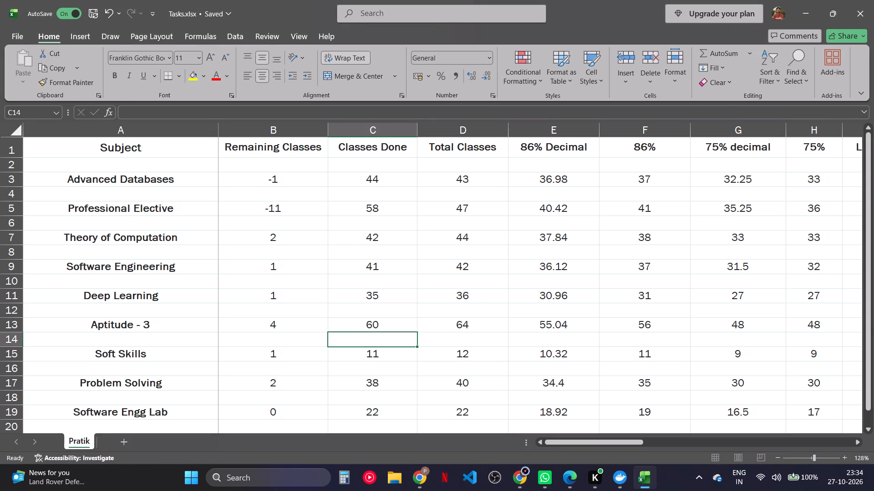
click(388, 329)
text(22)
key(Return)
Look up the Deep Learning lecture count in the portal and set its Classes Done to 46 in Excel.
key(alt+Tab)
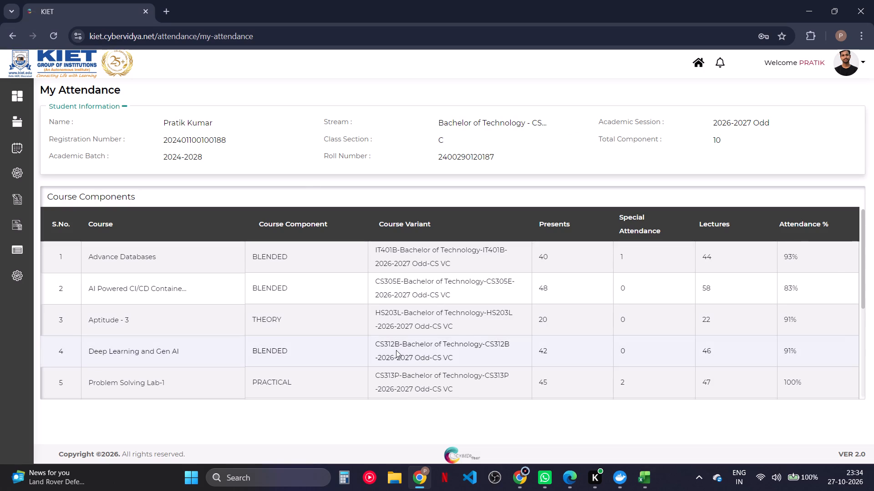
key(alt+Tab)
click(362, 292)
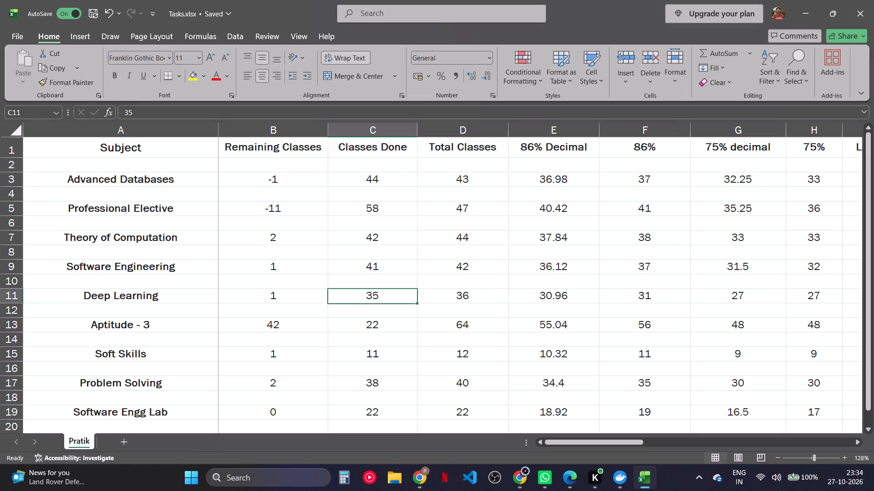
text(46)
key(Return)
Look up the Problem Solving Lab lecture count in the portal and set Classes Done to 47 for Problem Solving.
key(alt+Tab)
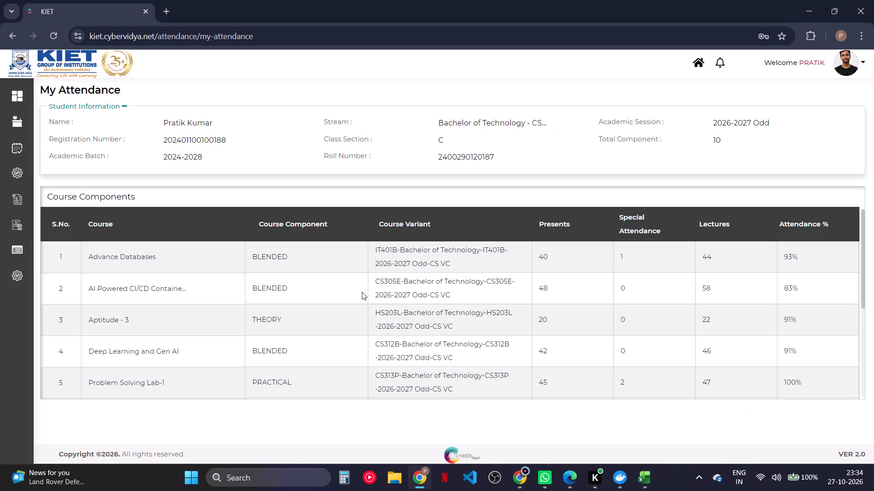
scroll(373, 341, down, 1)
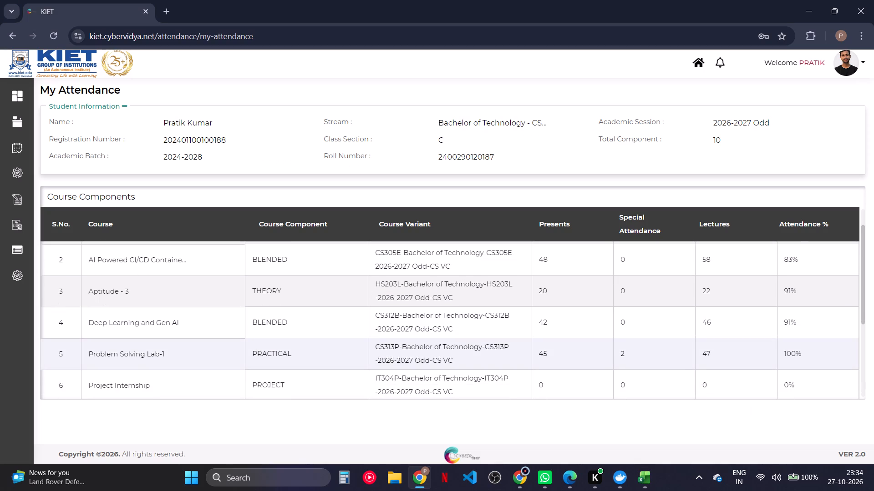
key(alt+Tab)
click(358, 379)
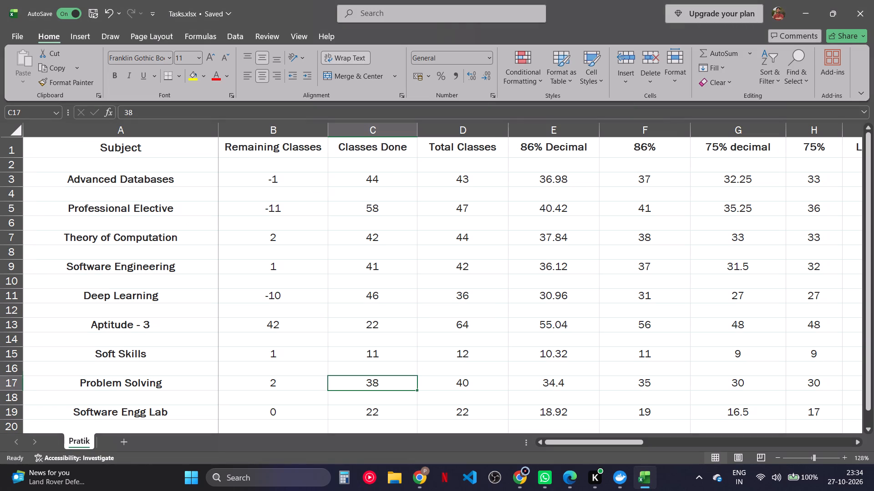
text(47)
key(Return)
Look up the Soft Skills lecture count in the portal and set its Classes Done to 19 in Excel.
key(alt+Tab)
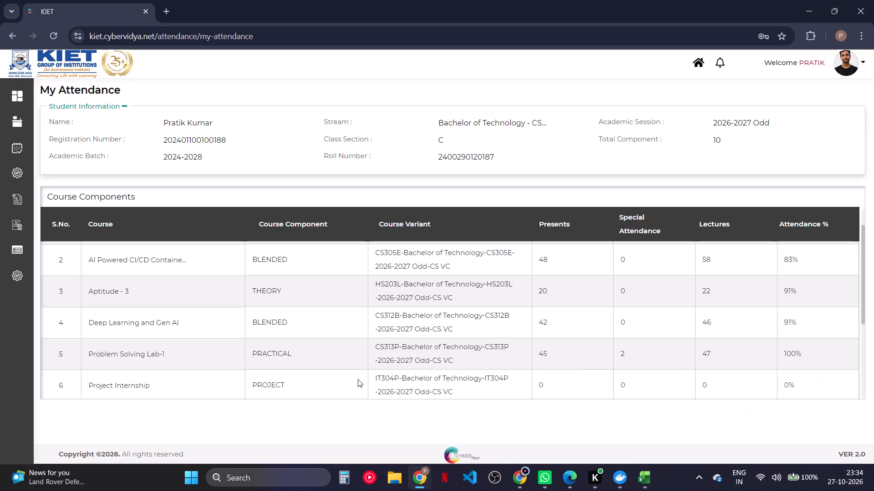
scroll(358, 379, down, 1)
key(alt+Tab)
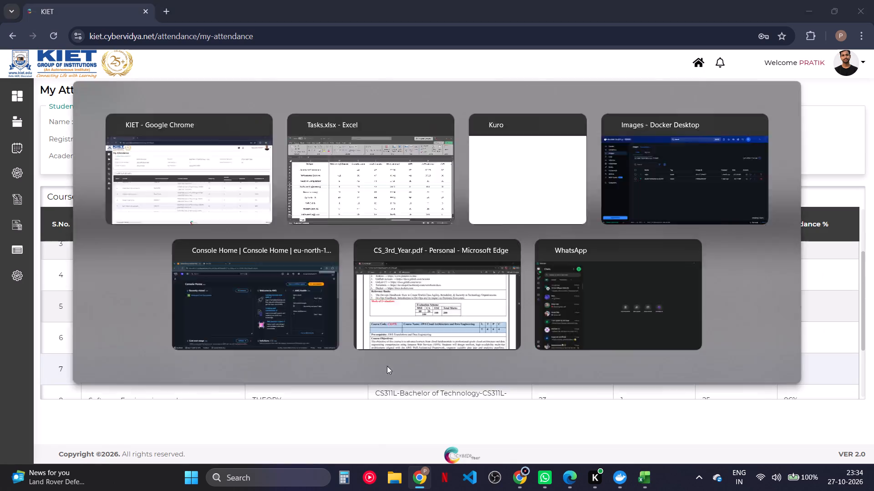
click(370, 349)
text(19)
key(Return)
Look up the Software Engineering theory lecture count in the portal and set Classes Done to 25 for Software Engineering.
key(alt+Tab)
scroll(370, 349, down, 1)
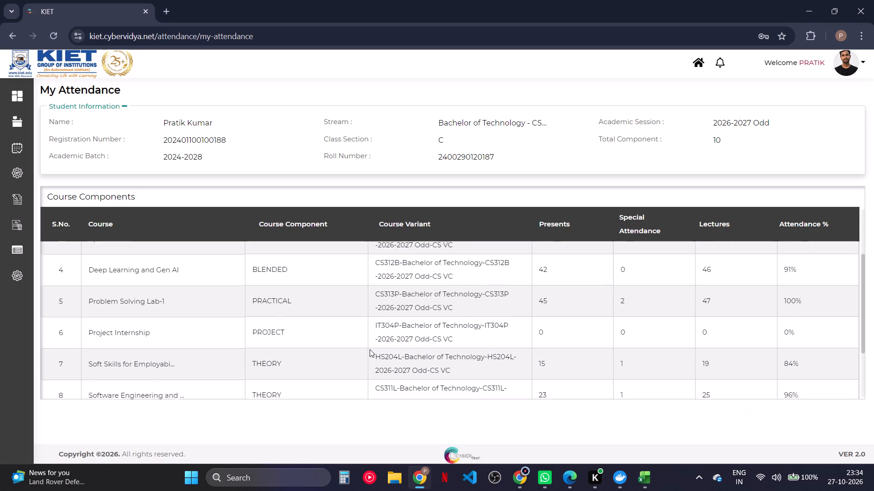
scroll(370, 349, down, 1)
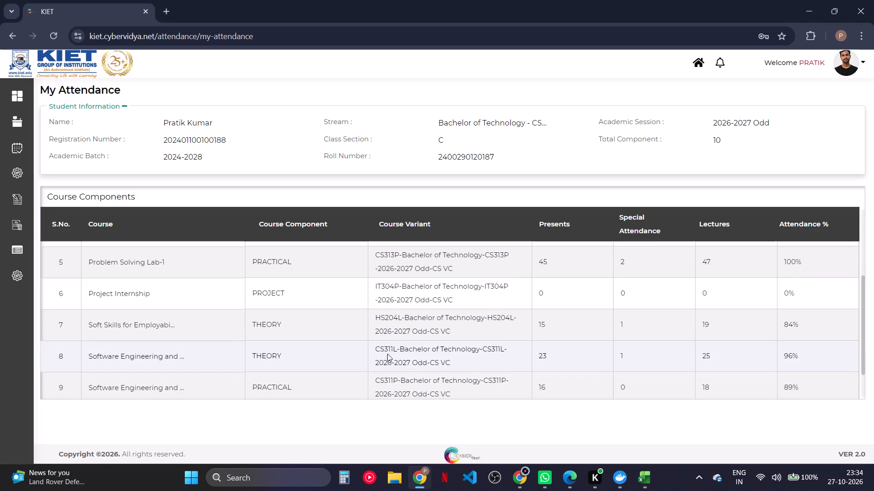
key(alt+Tab)
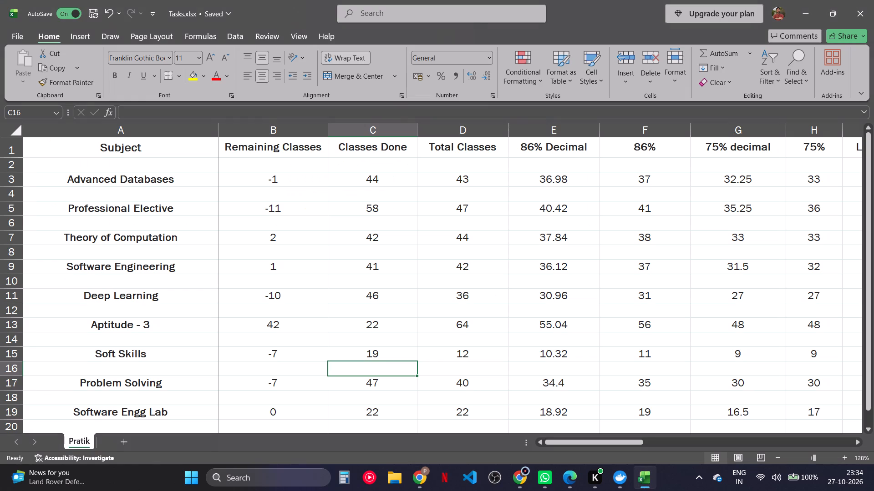
click(358, 270)
text(25)
key(Return)
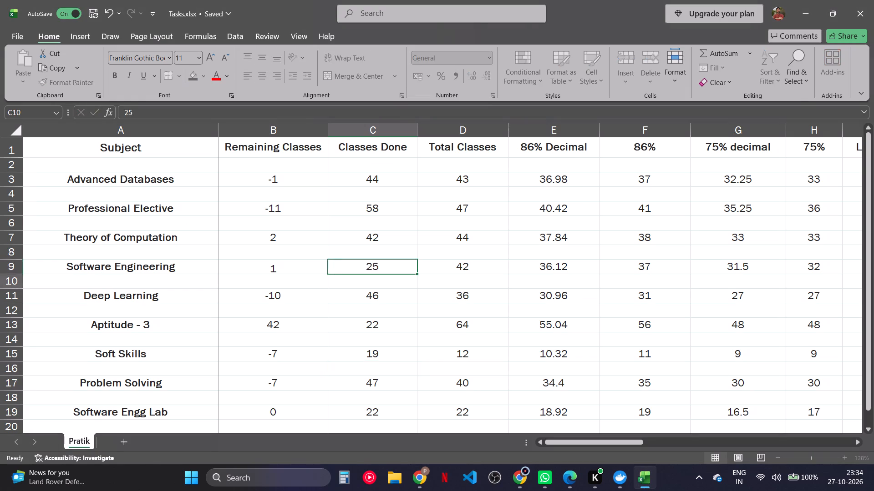
Look up the Software Engineering practical lecture count in the portal and set Classes Done to 18 for Software Engg Lab.
key(alt+Tab)
scroll(358, 270, down, 1)
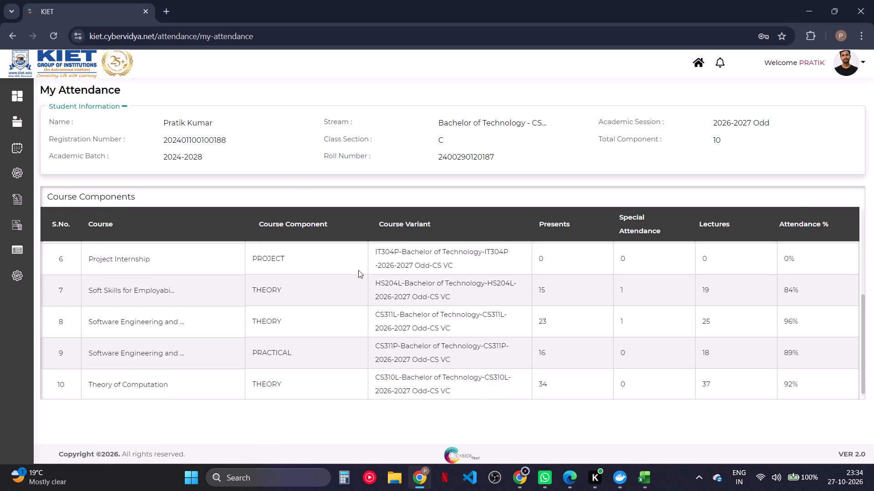
scroll(358, 270, down, 1)
key(alt+Tab)
click(381, 415)
text(18)
key(Return)
Look up the Theory of Computation lecture count in the portal and set its Classes Done to 37 in Excel.
key(alt+Tab)
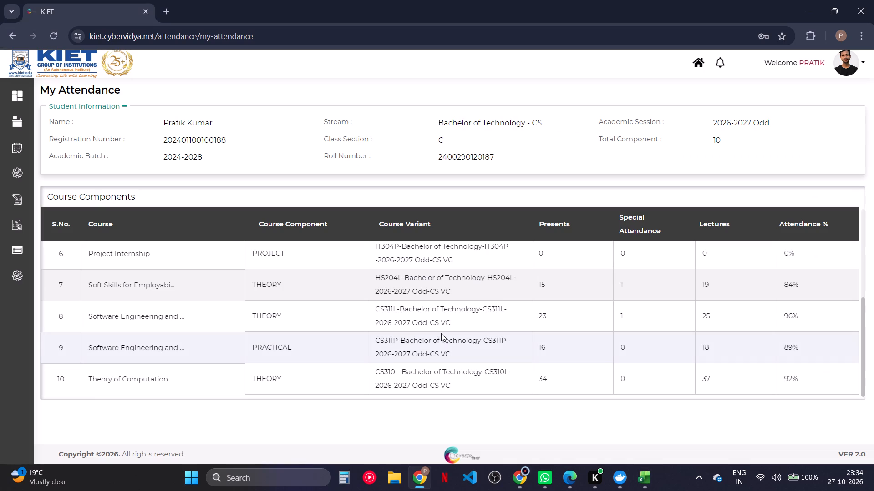
scroll(441, 333, down, 1)
key(alt+Tab)
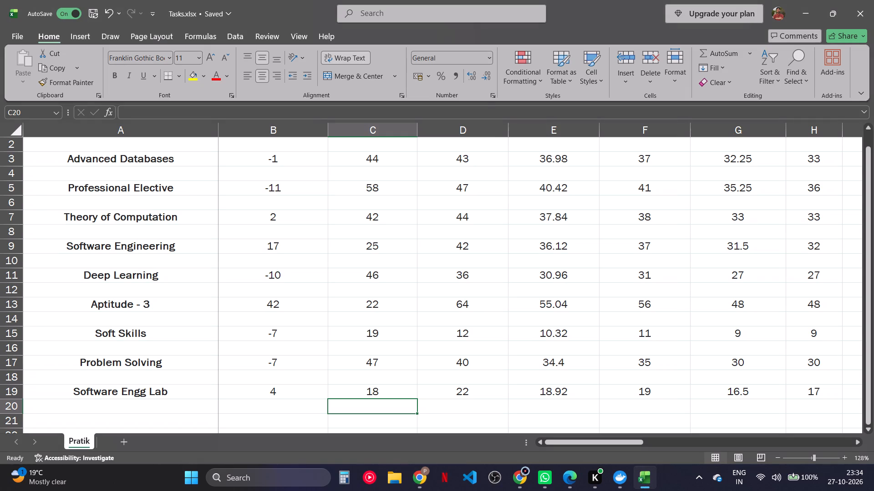
click(371, 221)
text(37)
key(Return)
In Excel, set Attended to 41 for Advanced Databases, adding the portal's presents and special attendance.
key(alt+Tab)
scroll(422, 308, up, 3)
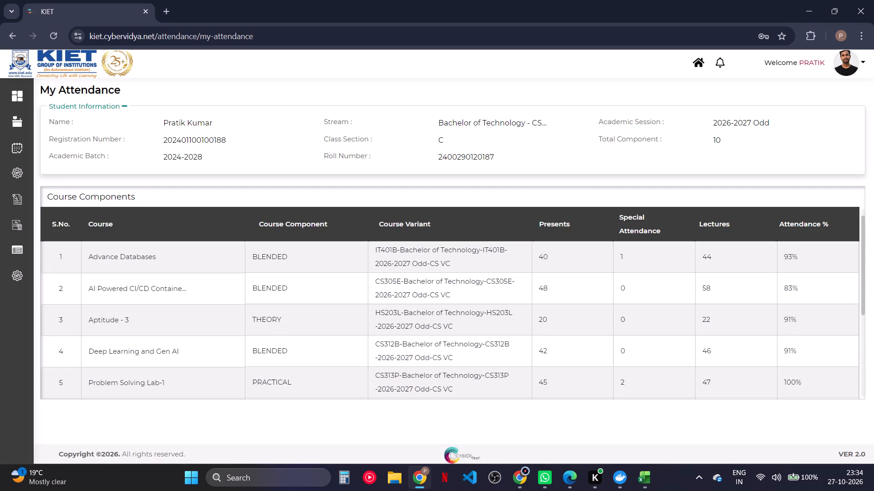
key(alt+Tab)
scroll(422, 308, up, 1)
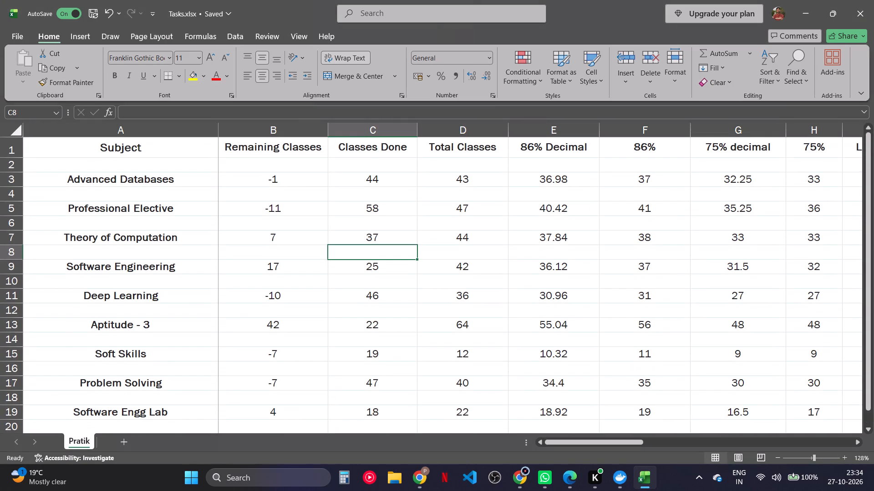
click(452, 178)
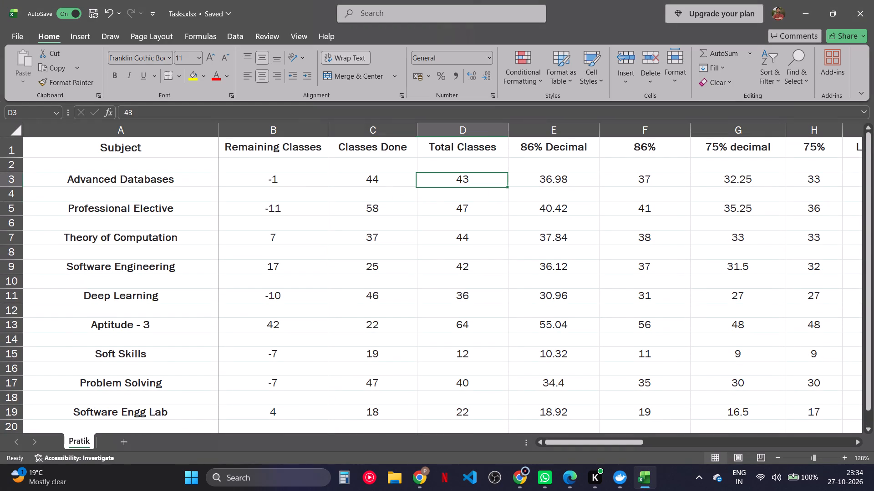
scroll(440, 299, left, 2)
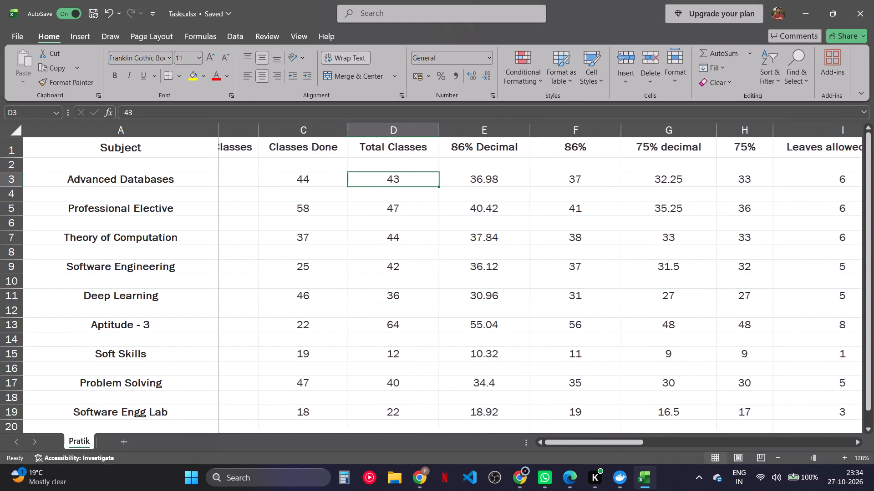
scroll(440, 299, left, 2)
scroll(607, 223, left, 3)
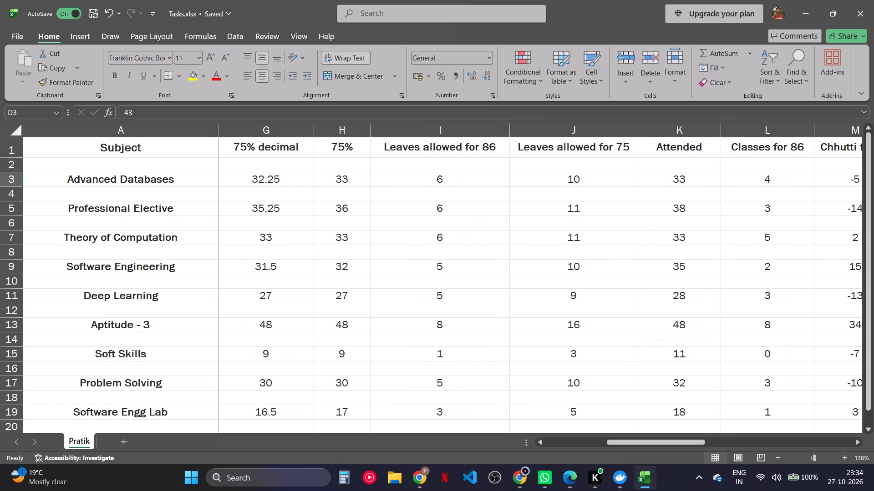
click(678, 181)
key(alt+Tab)
scroll(646, 316, up, 1)
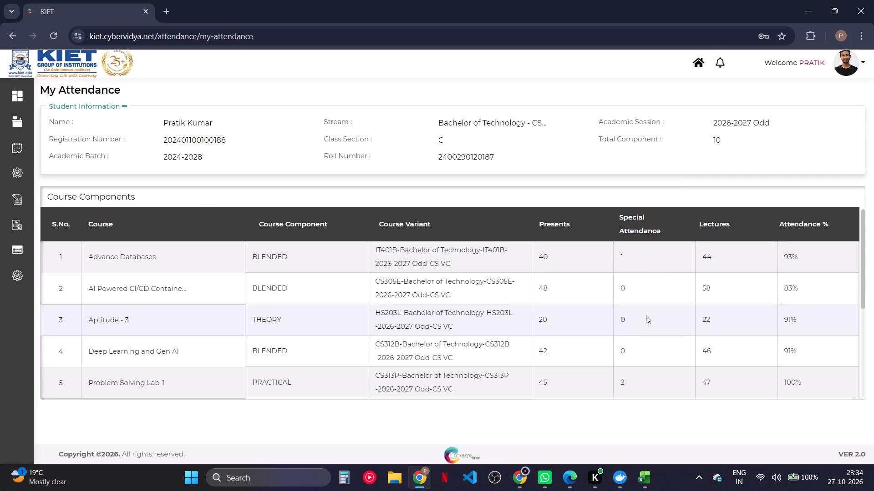
scroll(646, 316, up, 1)
key(alt+Tab)
scroll(646, 316, left, 1)
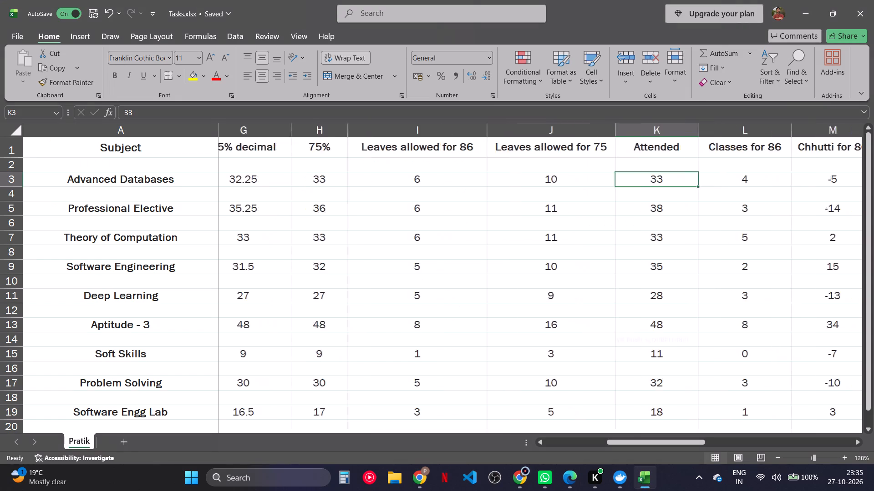
scroll(646, 316, left, 4)
key(alt+Tab)
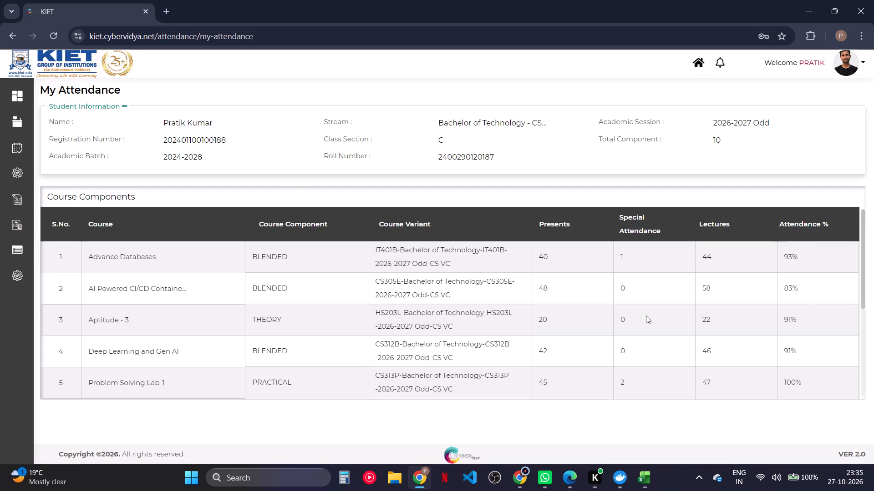
key(alt+Tab)
text(41)
key(Return)
Look up the Professional Elective (AI Powered CI/CD) presents in the portal and set its Attended value to 48.
key(Return)
key(alt+Tab)
key(alt+Tab)
text(48)
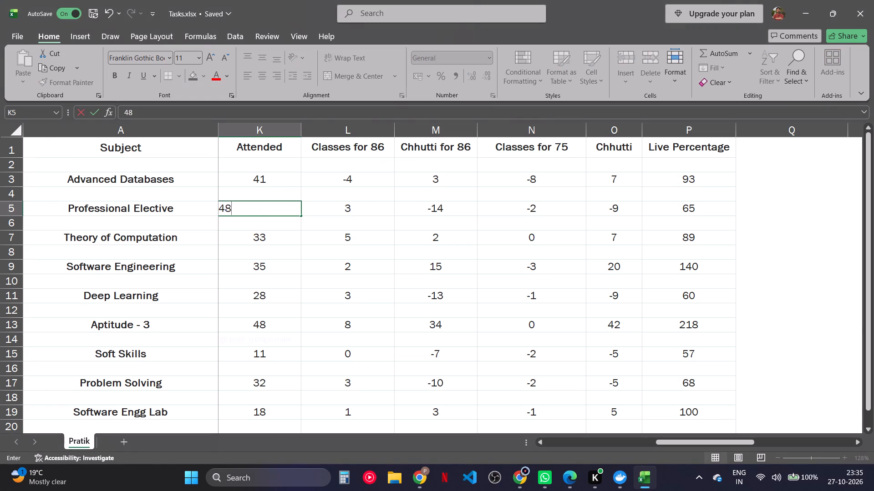
key(Return)
Look up the Theory of Computation presents in the portal and set its Attended value to 34 in Excel.
key(Return)
key(alt+Tab)
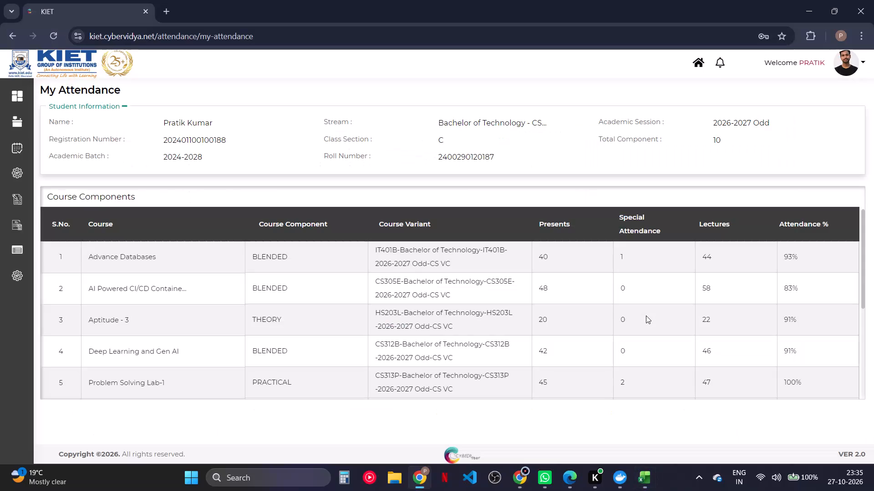
scroll(646, 316, down, 3)
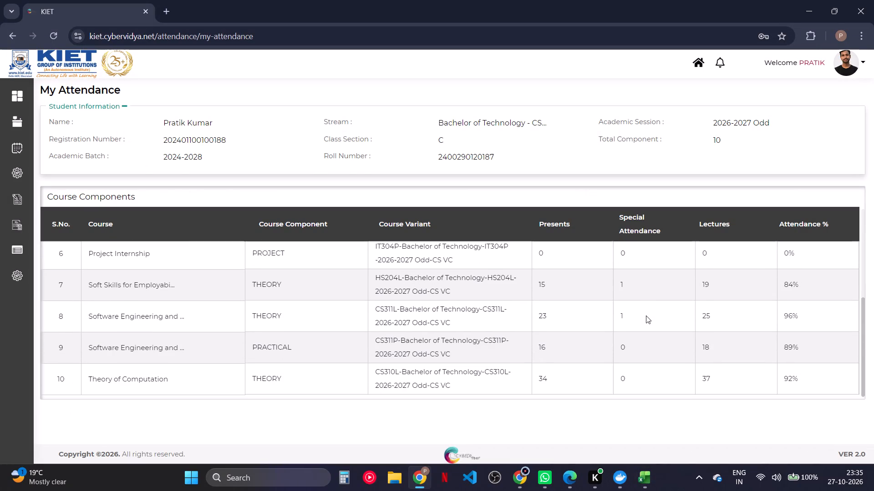
scroll(646, 316, down, 1)
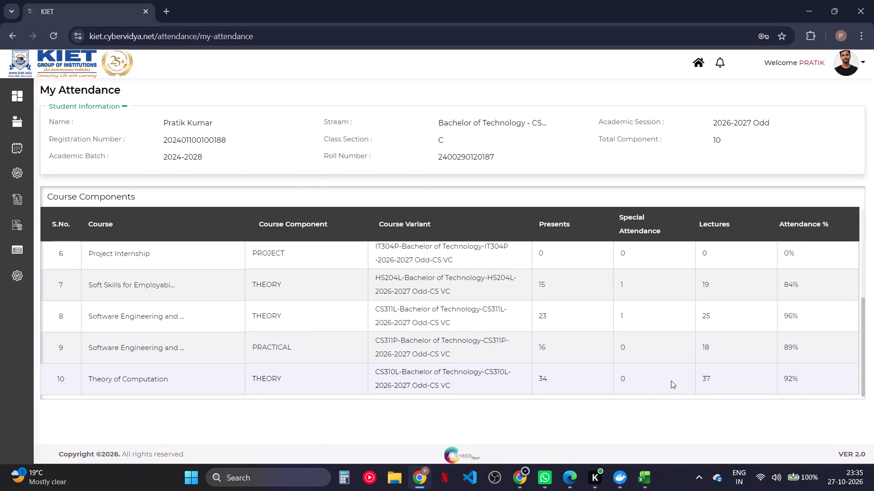
key(alt+Tab)
text(34)
key(Return)
Look up Software Engineering theory in the portal and set its Attended to 24 in Excel, adding presents and special attendance.
key(Return)
key(alt+Tab)
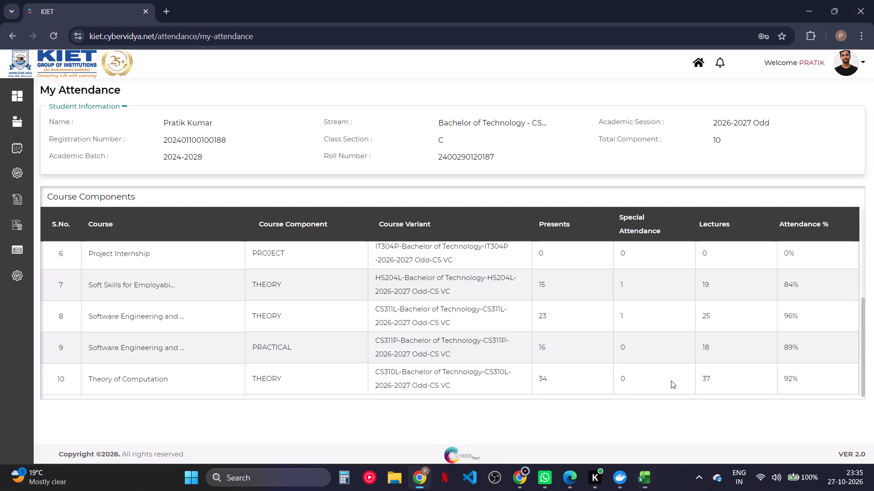
click(708, 325)
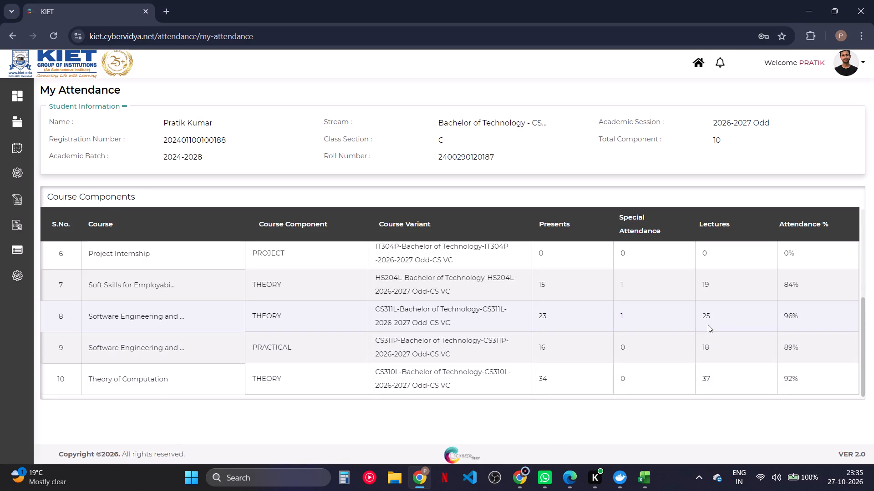
key(alt+Tab)
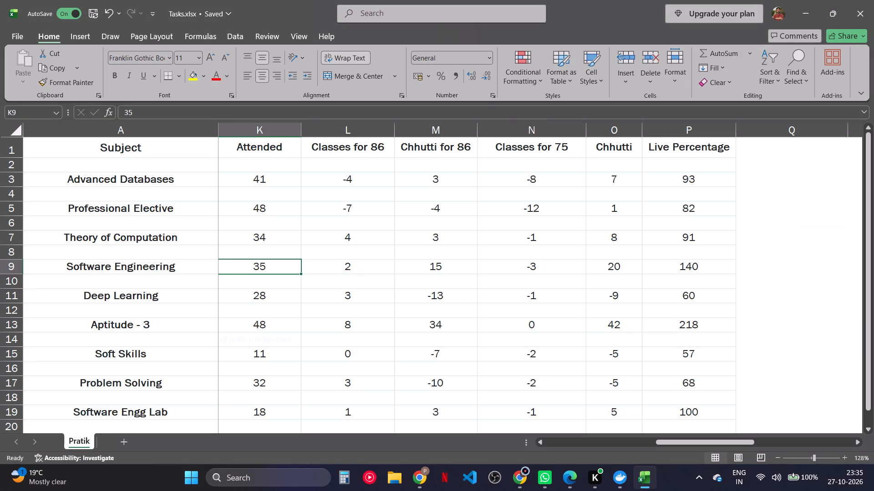
text(24)
key(Return)
key(Return)
Look up the Software Engineering practical presents in the portal and set Attended to 16 for Software Engg Lab in Excel.
key(alt+Tab)
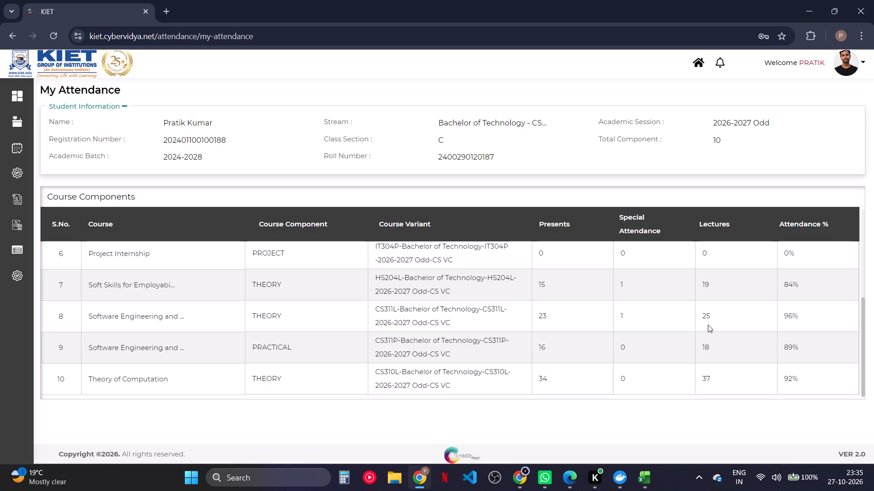
key(alt+Tab)
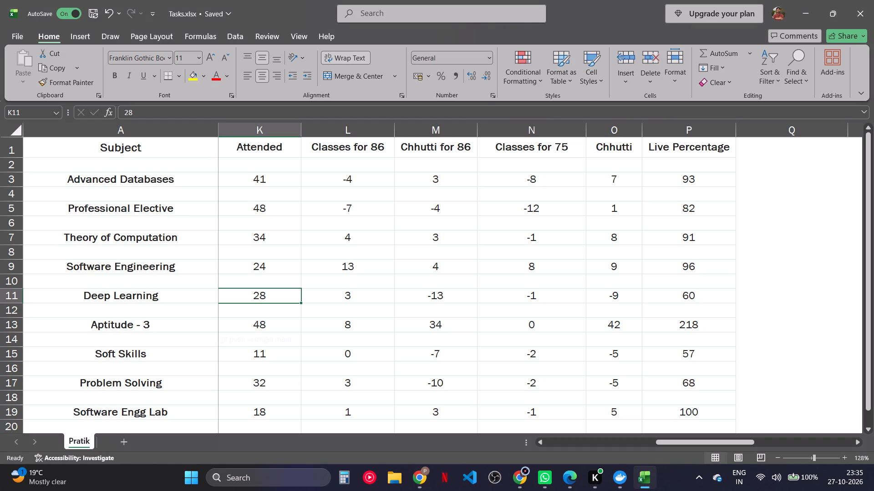
click(274, 415)
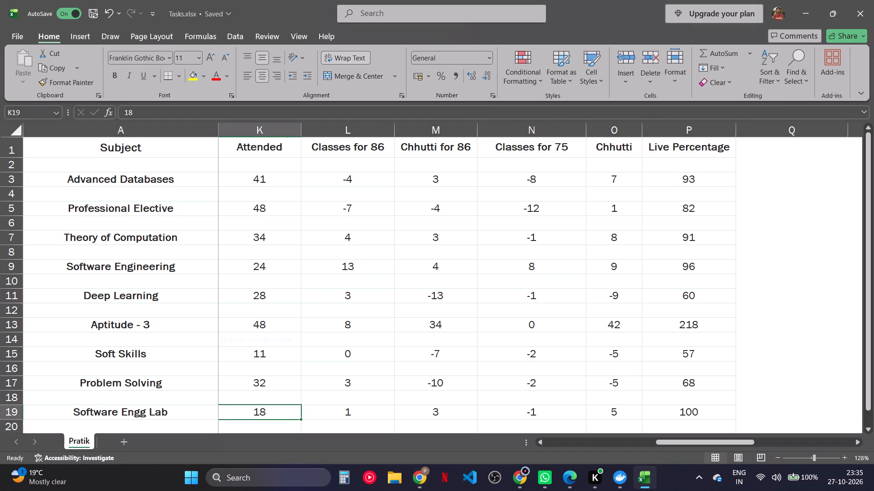
text(16)
key(Return)
scroll(284, 303, up, 1)
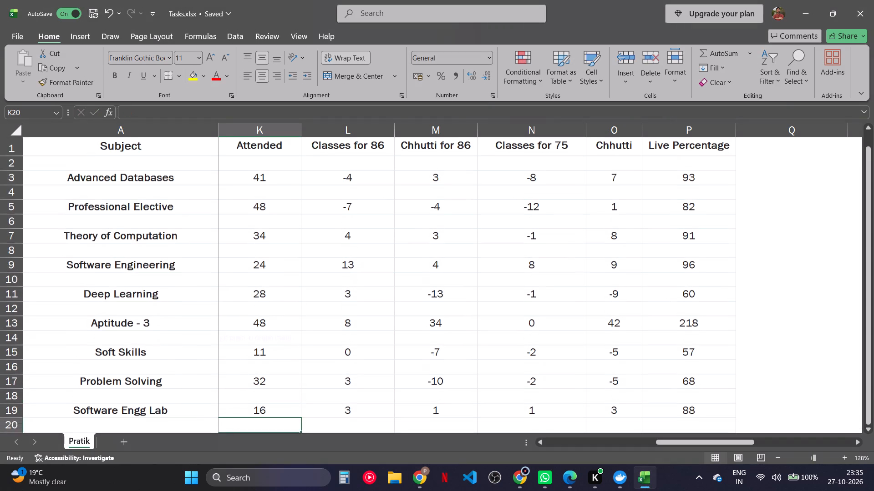
scroll(284, 303, up, 1)
Look up the Deep Learning and Gen AI presents in the portal and set Deep Learning's Attended value to 42 in Excel.
click(275, 271)
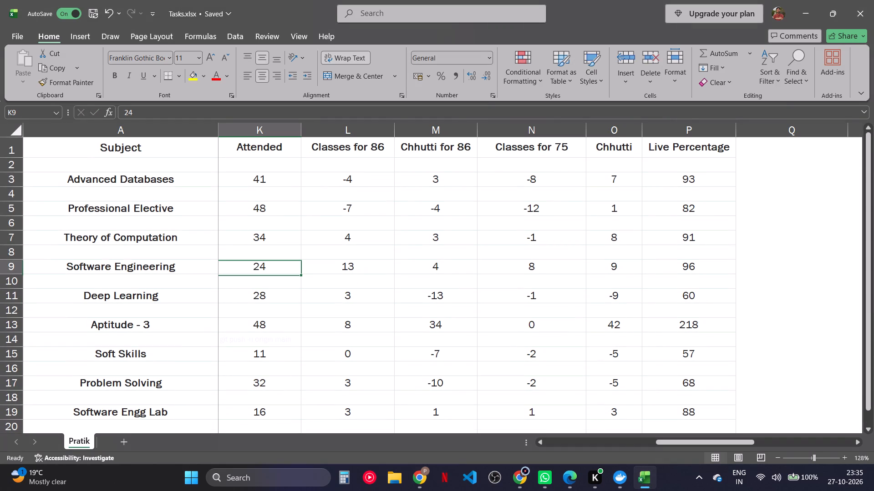
key(alt+Tab)
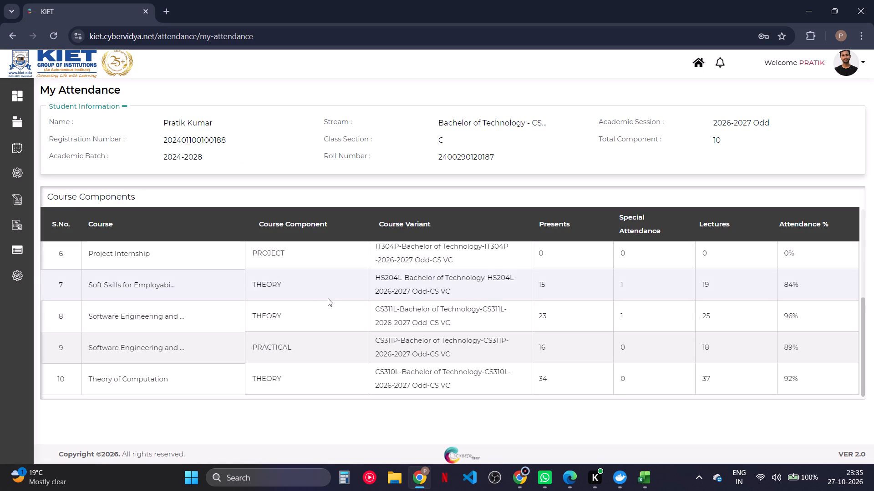
key(alt+Tab)
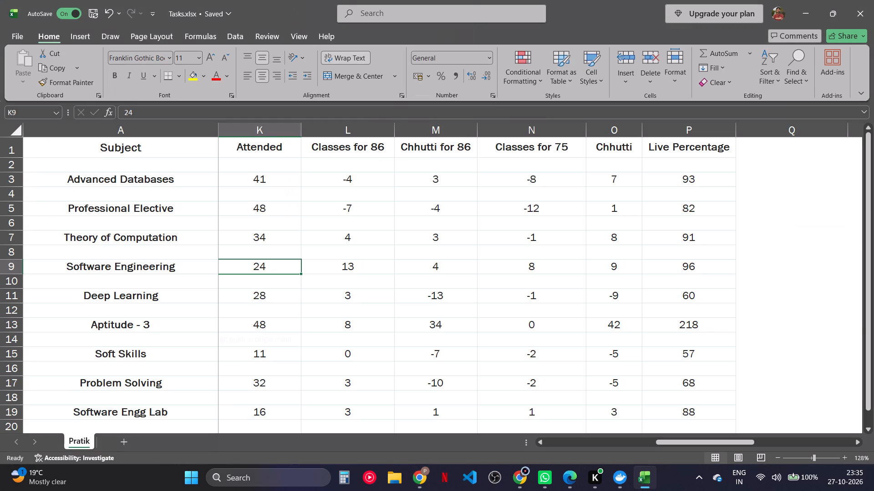
click(298, 294)
key(alt+Tab)
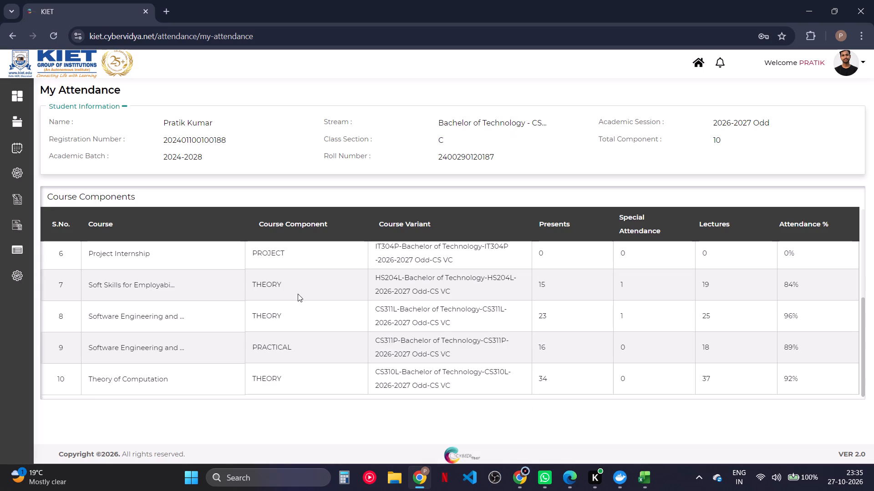
scroll(298, 294, up, 1)
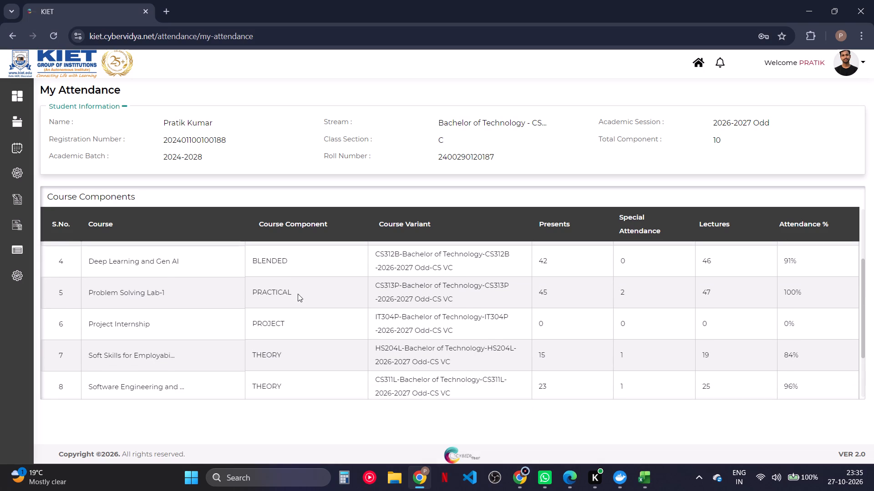
key(alt+Tab)
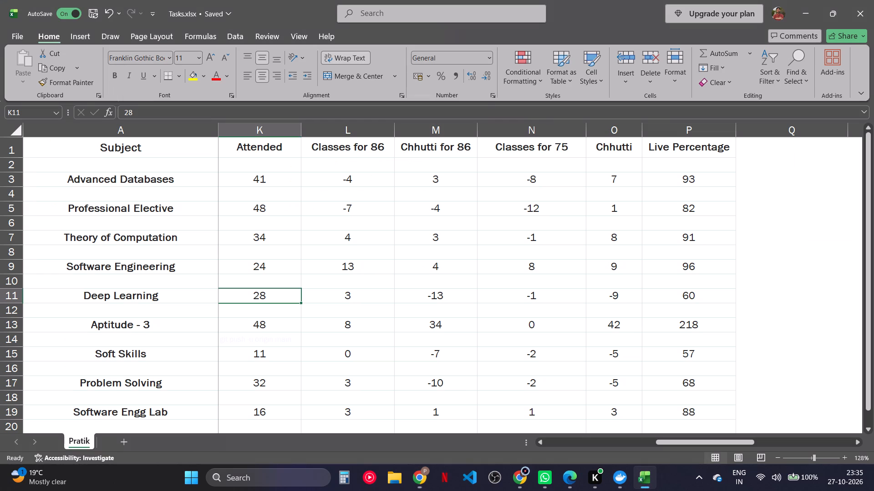
text(42)
key(Return)
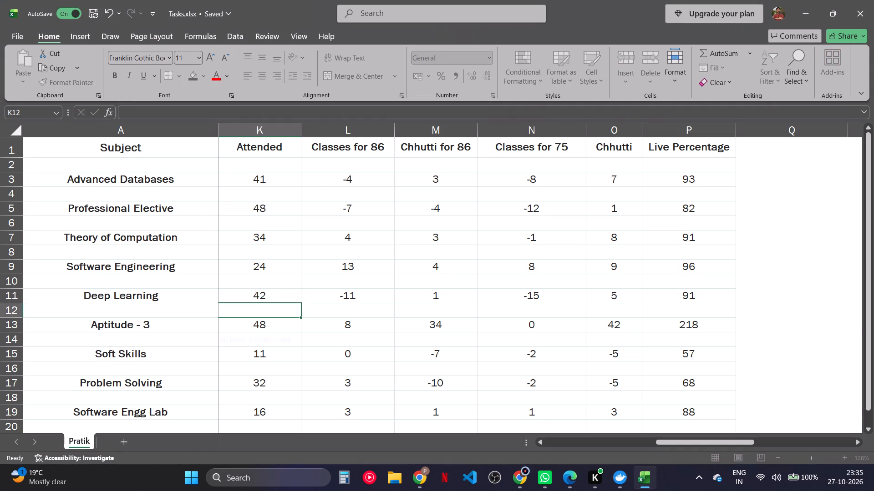
Look up the Aptitude - 3 presents in the portal and set its Attended value to 20 in Excel.
key(Return)
key(alt+Tab)
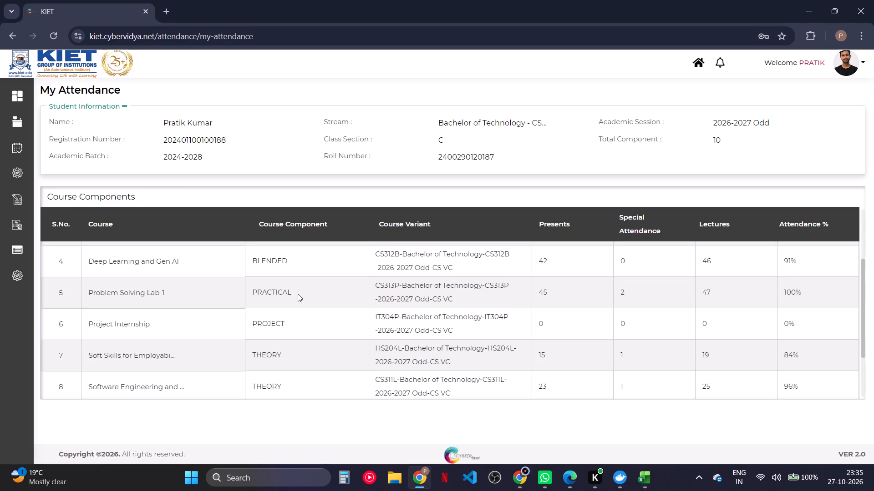
scroll(298, 294, up, 1)
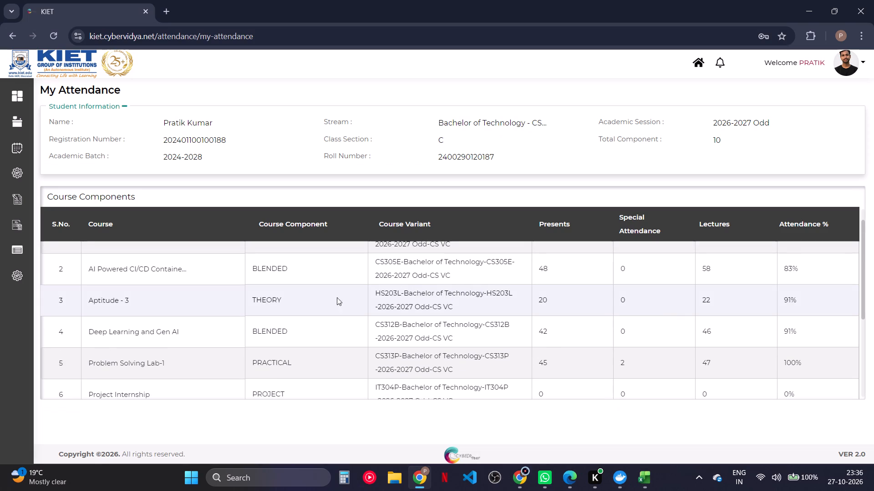
key(alt+Tab)
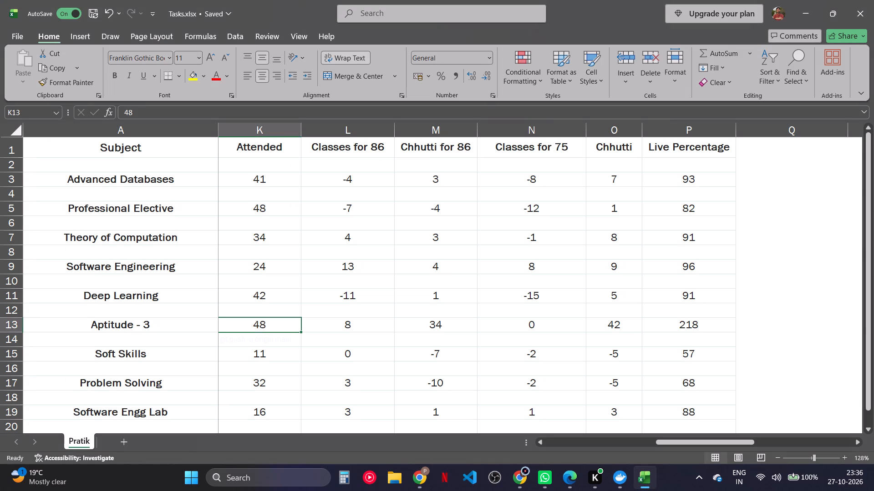
text(20)
key(Return)
Look up Soft Skills in the portal and set its Attended value to 16 in Excel, adding presents and special attendance.
key(Return)
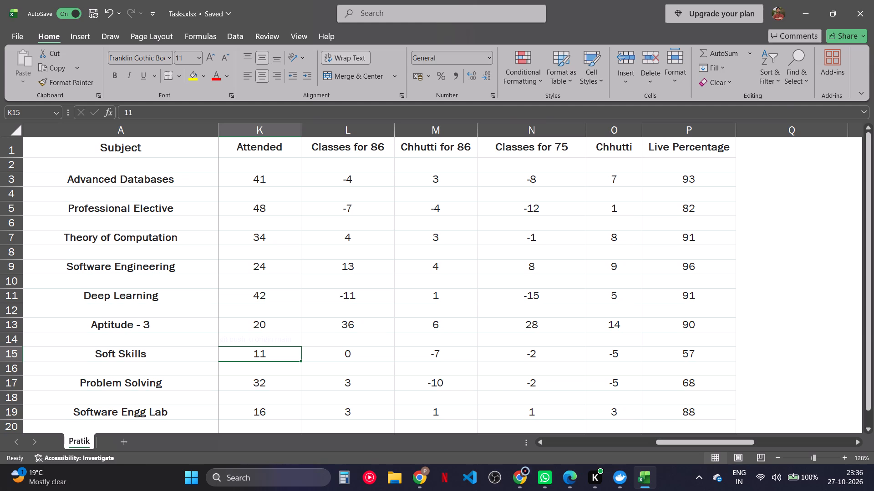
key(alt+Tab)
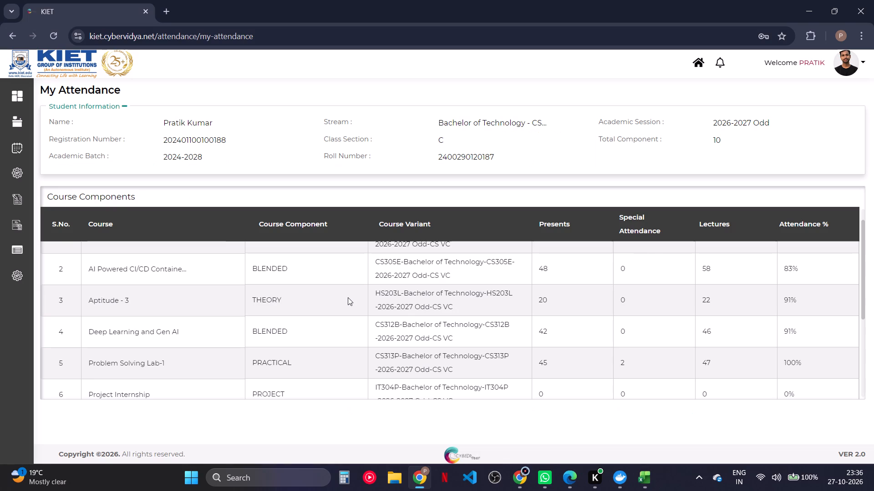
scroll(348, 297, down, 3)
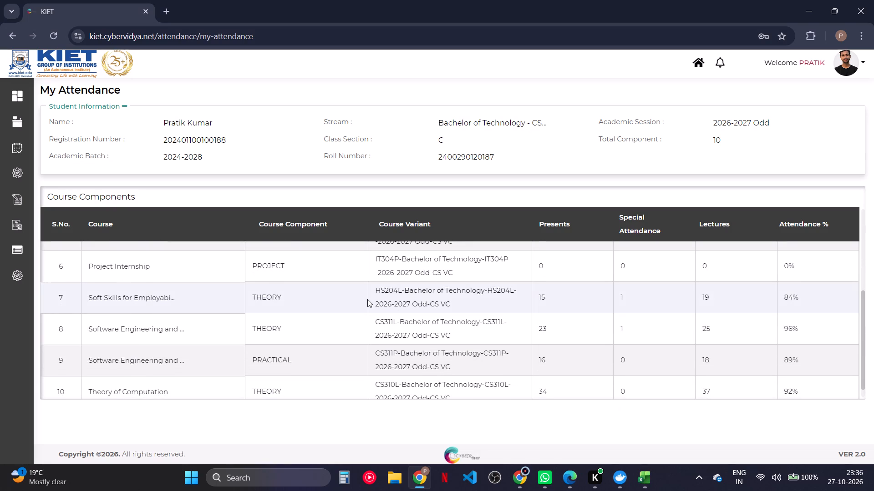
key(alt+Tab)
text(16)
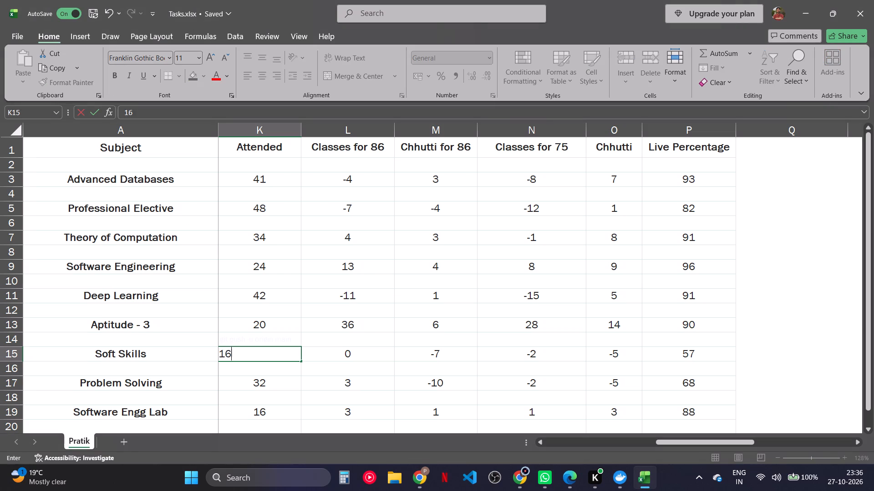
key(Return)
Look up Problem Solving Lab-1 in the portal and set Problem Solving's Attended to 47 in Excel, adding presents and special attendance.
key(Return)
key(alt+Tab)
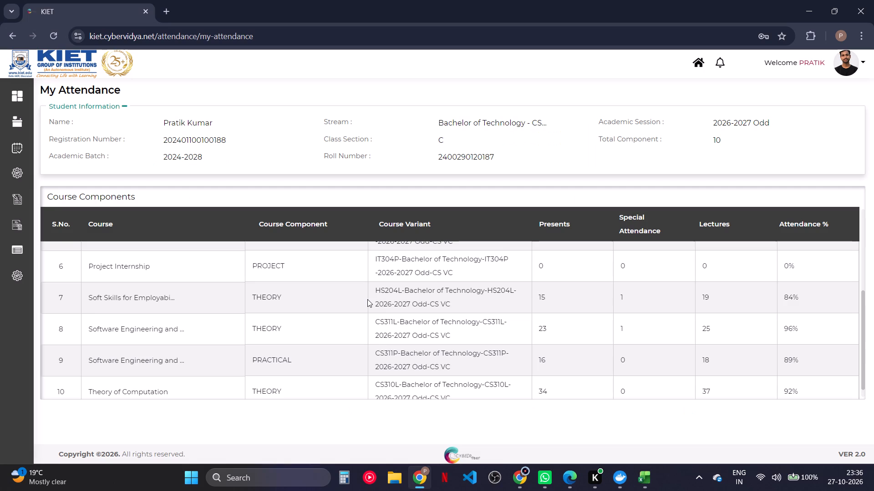
scroll(367, 299, right, 1)
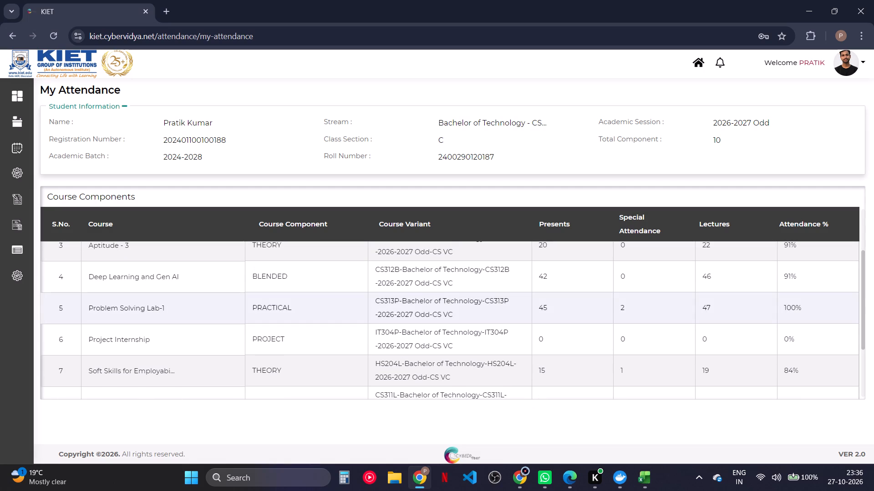
key(alt+Tab)
text(47)
key(Return)
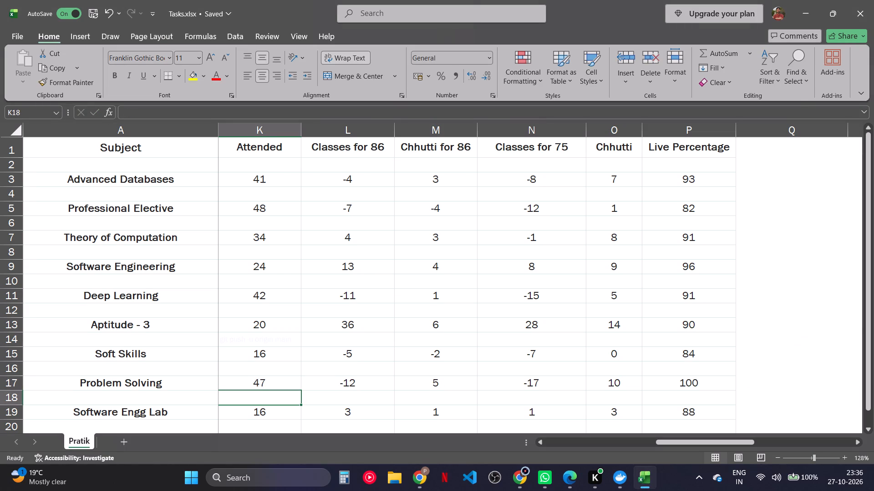
Glance back at the portal's attendance table and save the Tasks.xlsx workbook.
key(alt+Tab)
key(alt+Tab)
key(ctrl+s)
Compare the Total Classes entry for Advanced Databases in Excel with the course's lecture count in the portal.
scroll(394, 304, right, 1)
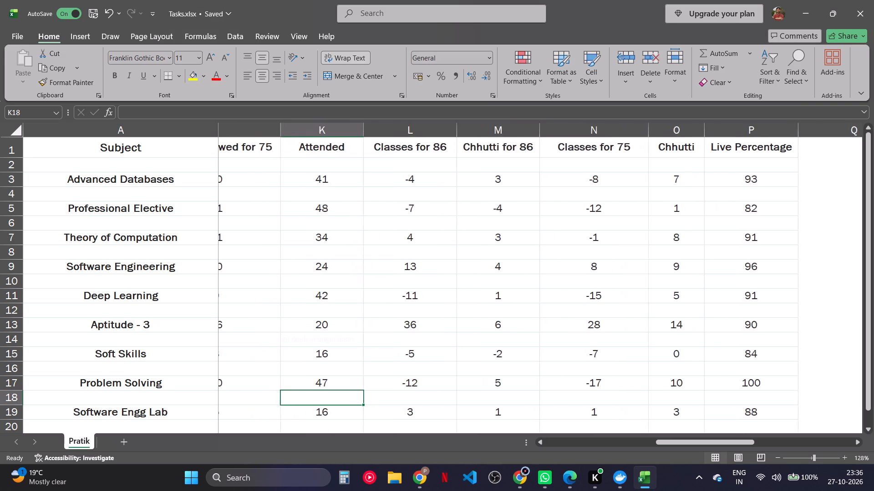
scroll(394, 304, right, 6)
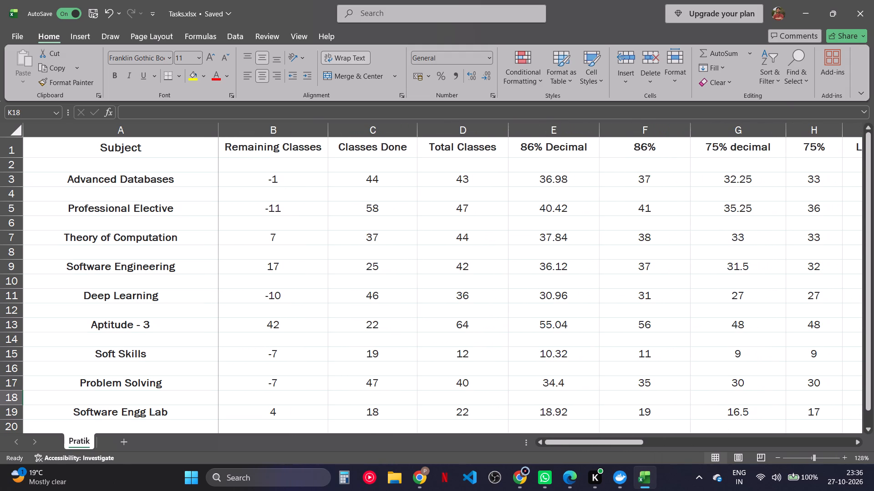
scroll(460, 210, left, 3)
click(293, 183)
key(alt+Tab)
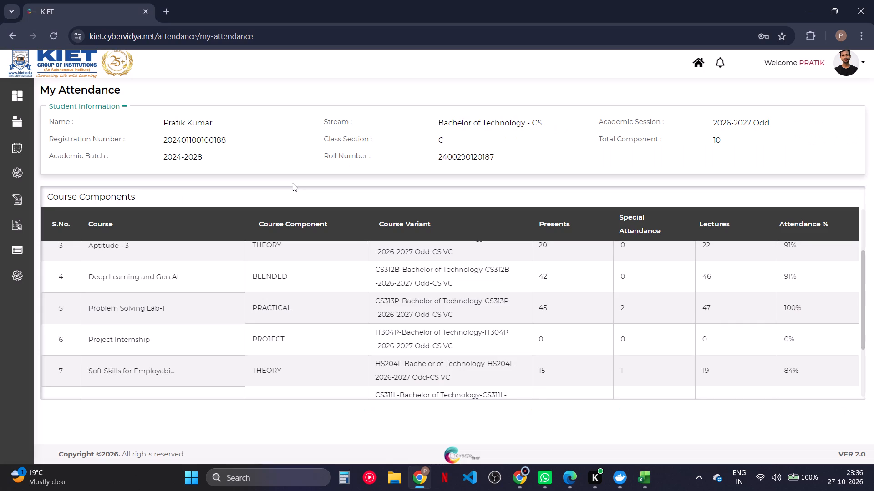
scroll(439, 336, up, 4)
key(alt+Tab)
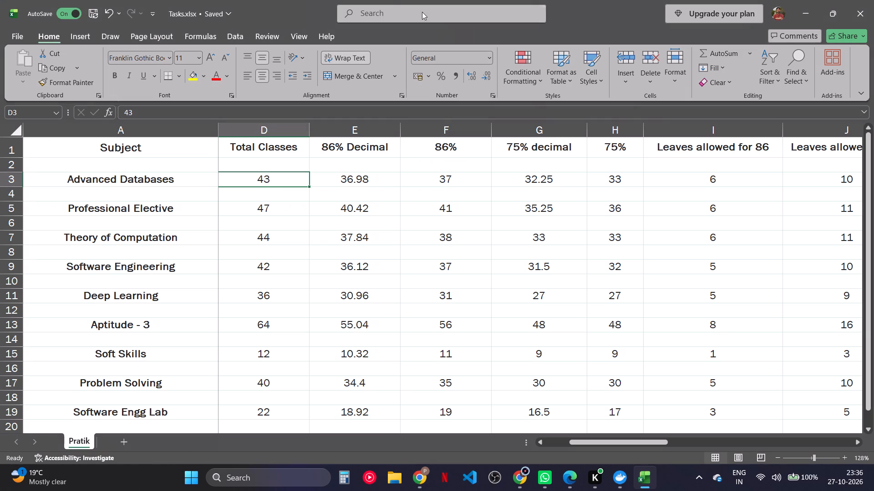
Switch from Excel to the KIET portal in Chrome to check the course attendance table.
key(alt+Tab)
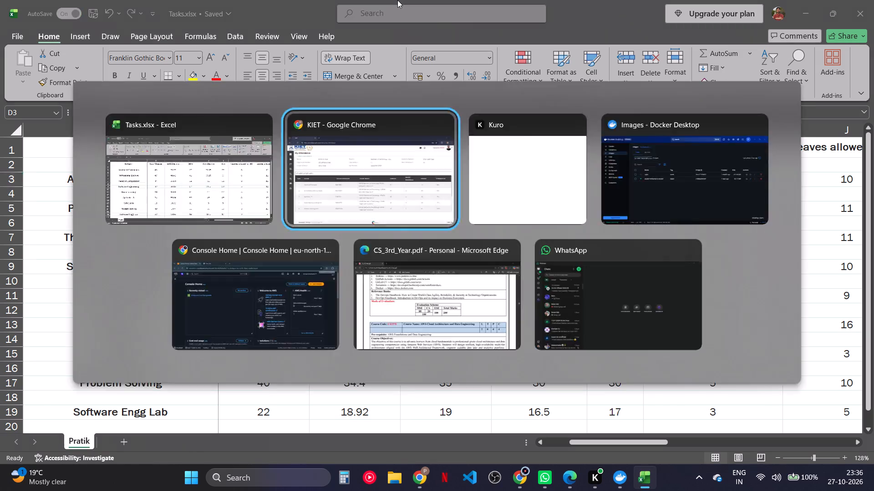
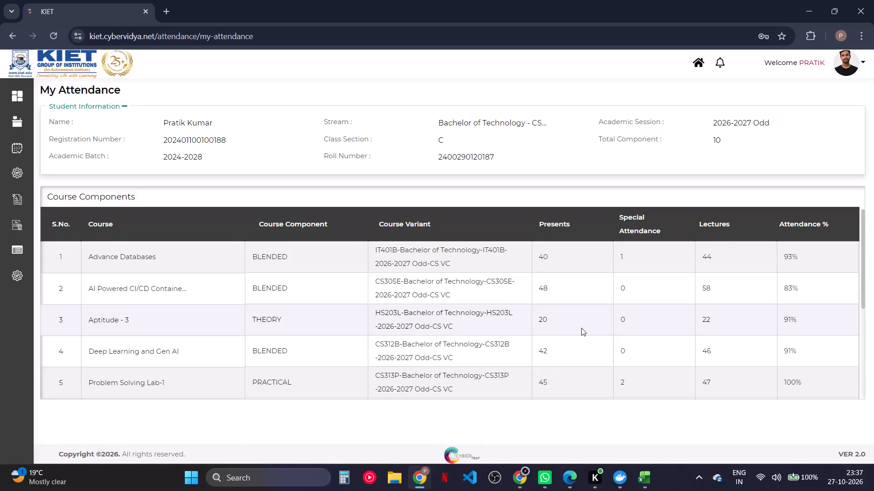
Switch to the College profile in Chrome and open the Gmail inbox there.
click(841, 32)
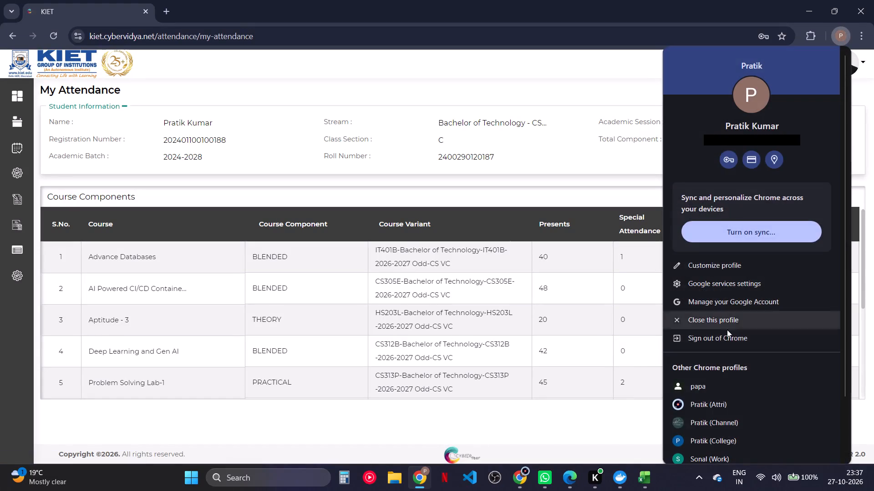
click(722, 441)
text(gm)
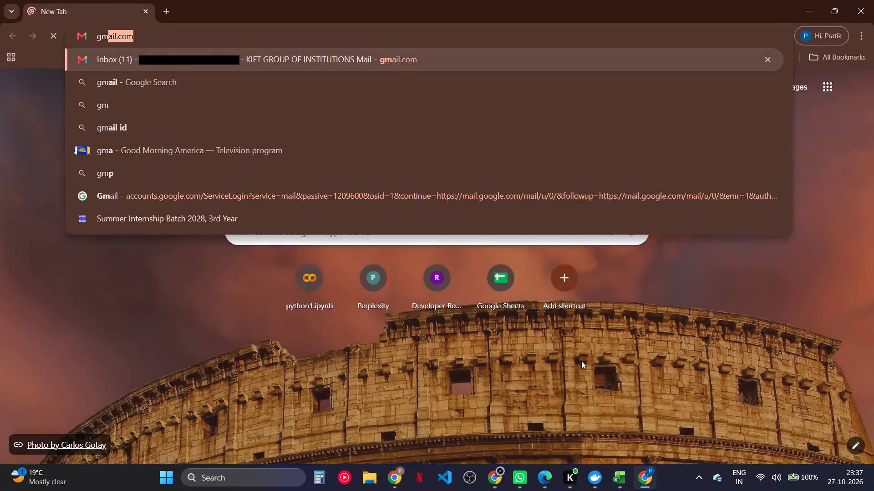
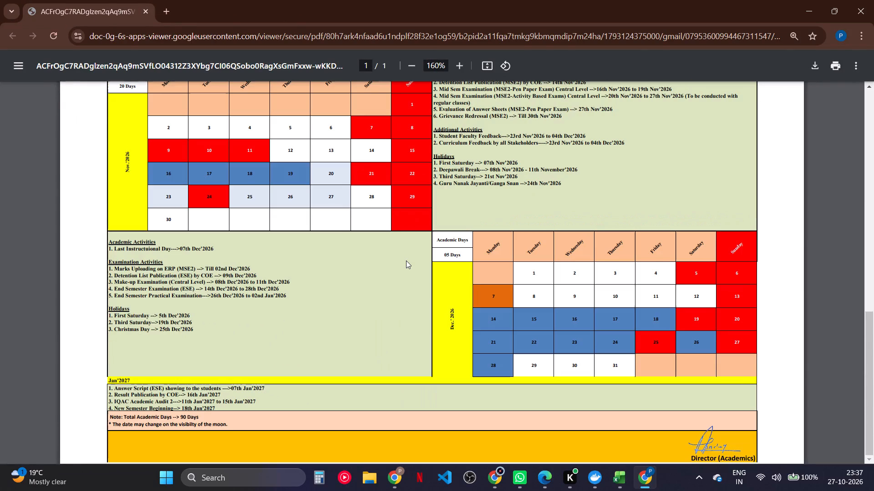
Open Notepad and add a new blank tab, keeping its window small over the academic calendar PDF beside the November 2026 dates.
click(219, 476)
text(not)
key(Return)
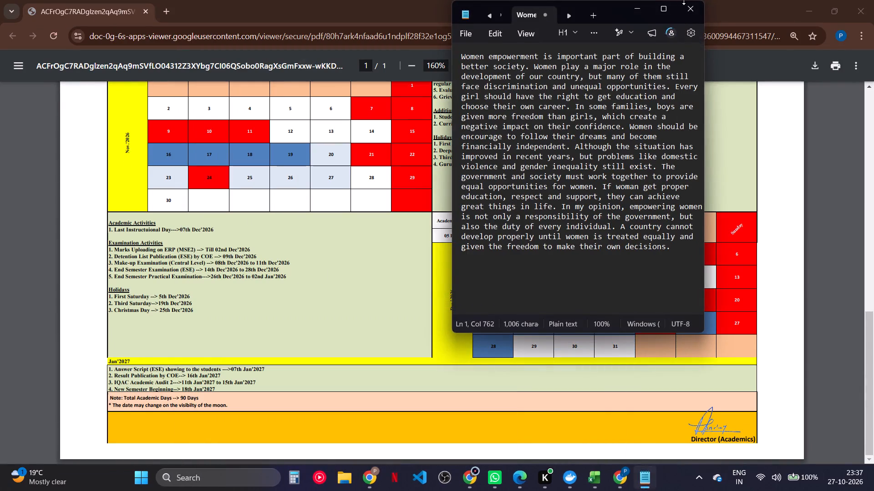
click(664, 13)
click(769, 11)
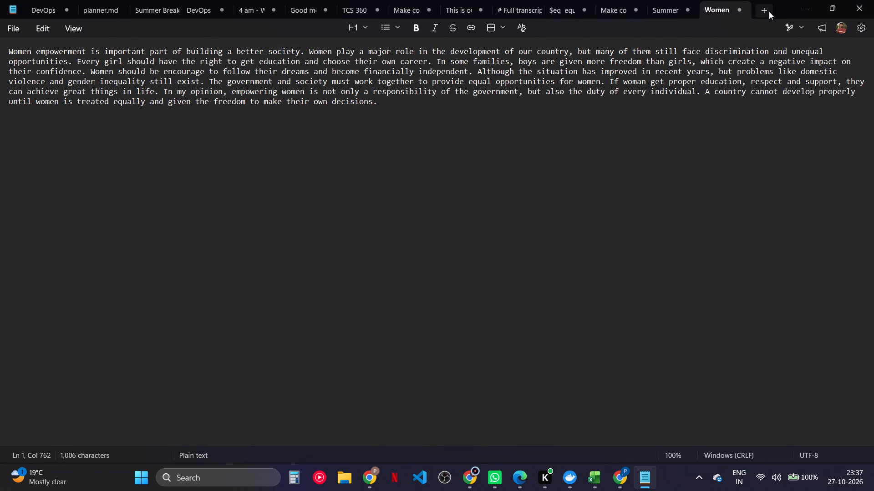
click(842, 10)
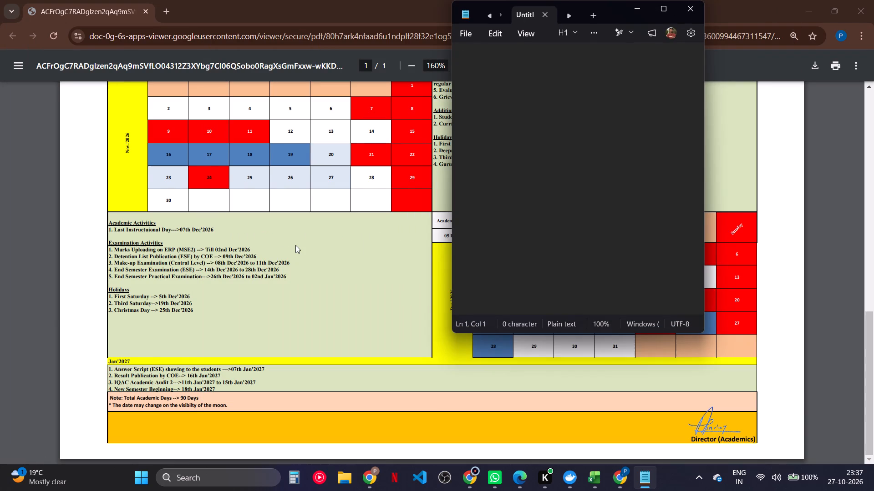
scroll(295, 245, up, 1)
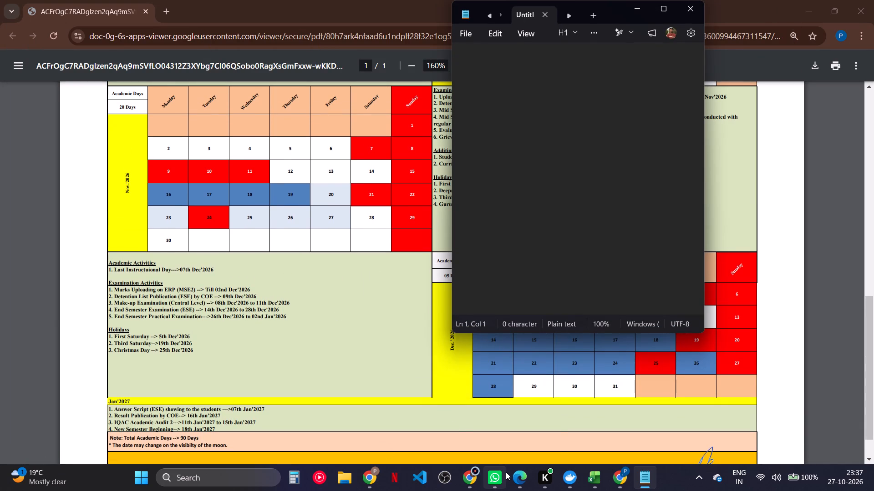
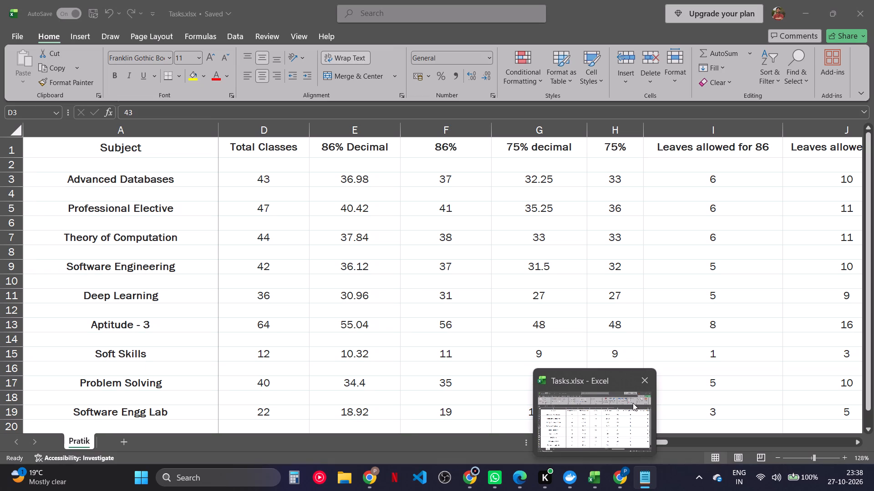
Start a DBMS line in the Notepad note over the WhatsApp timetable image, listing its weekday class counts as "DBMS - 1*Mon , 2*Tue,".
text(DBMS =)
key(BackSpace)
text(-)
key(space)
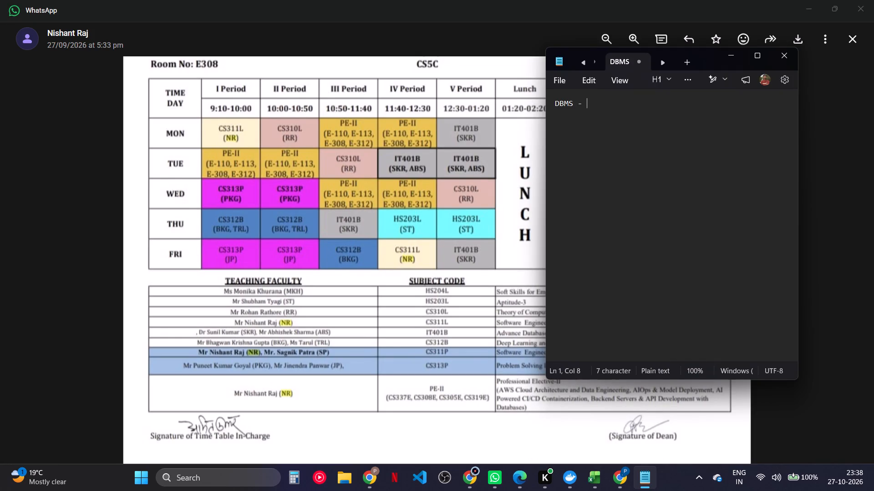
drag(701, 59, 566, 185)
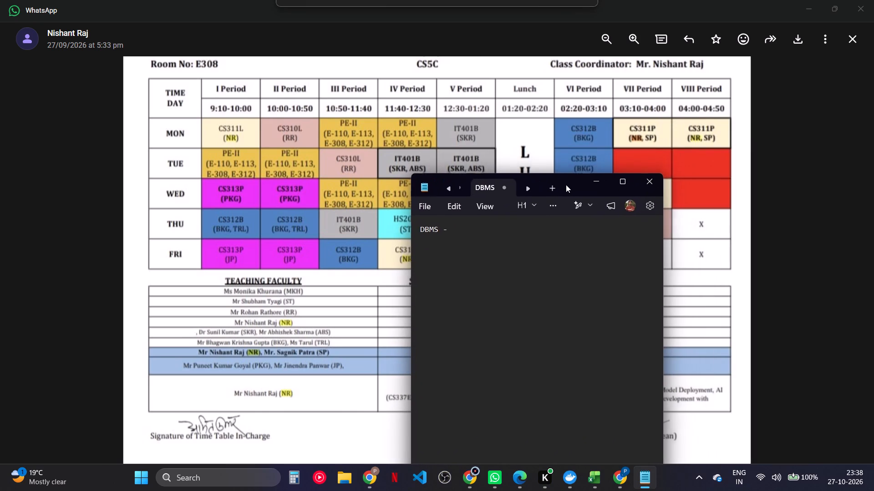
drag(566, 185, 566, 186)
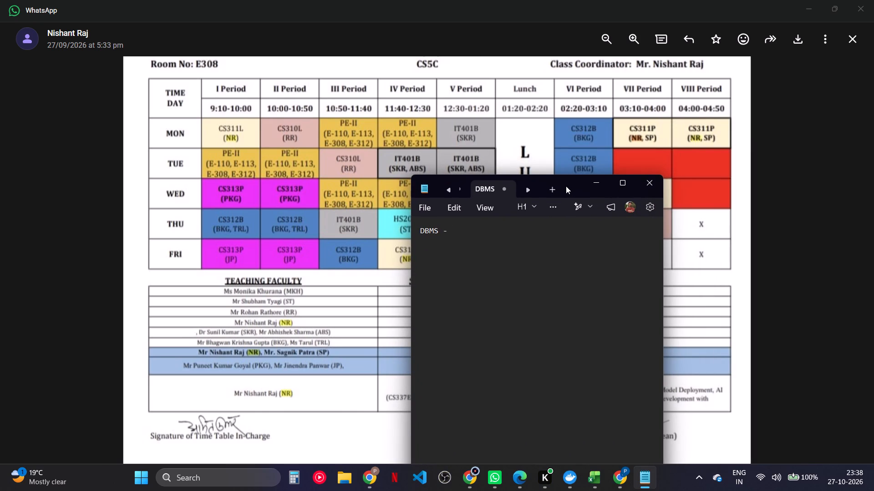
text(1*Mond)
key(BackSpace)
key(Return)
Complete the DBMS line in the notes with 2*Tue, 1*Thu, 1*Fri after 1*Mon, based on the timetable's IT401B slots.
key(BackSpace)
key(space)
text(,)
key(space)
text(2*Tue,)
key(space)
drag(561, 185, 571, 190)
drag(571, 190, 666, 231)
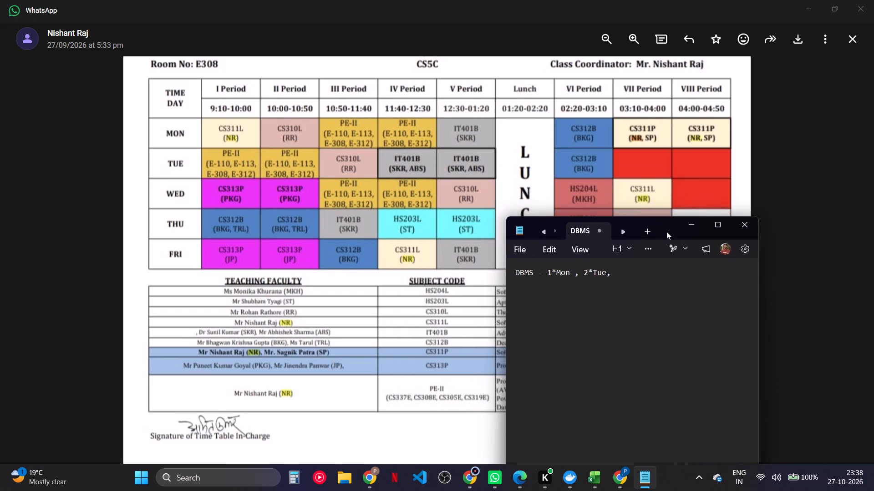
drag(666, 231, 692, 216)
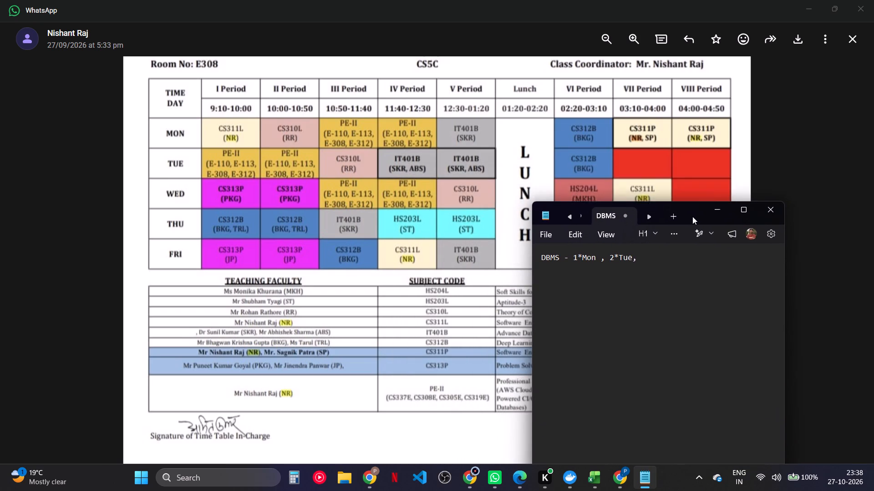
drag(692, 216, 693, 208)
text(1*Thu, 1*Fri)
key(Return)
Check the next subject in Excel and add the note line "PE - 2*Mon, 2*Tue, 2*Wed" from the timetable.
click(597, 486)
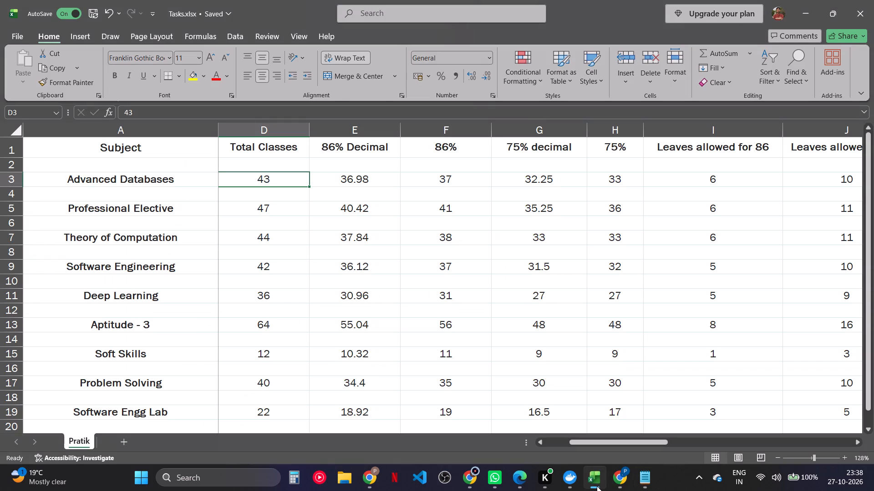
click(597, 486)
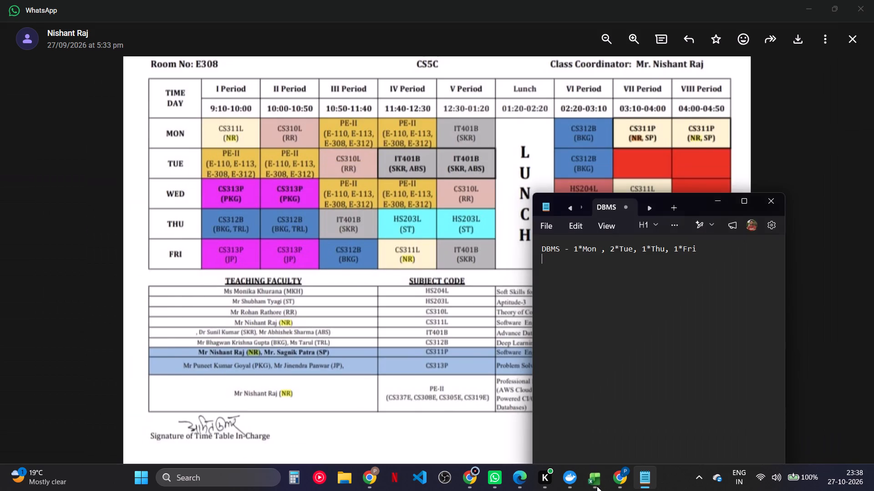
text(E;ec)
key(BackSpace)
key(BackSpace)
key(BackSpace)
key(BackSpace)
text(PR)
key(BackSpace)
text(E -)
key(space)
text(2*Mon, 2*Tue, 2*Wed)
key(Return)
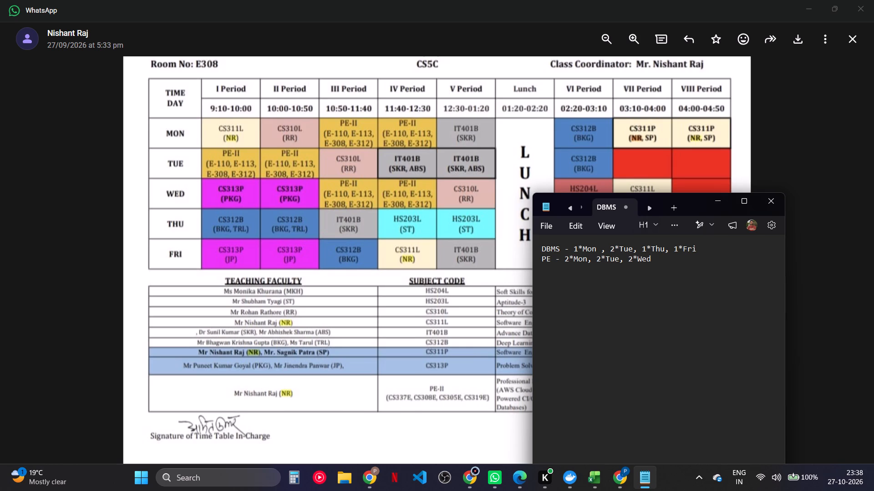
Check the next subject in Excel and add the note line "TOC - Mon, Tue, Wed, Thu" from the timetable's CS310L slots.
click(594, 484)
click(594, 484)
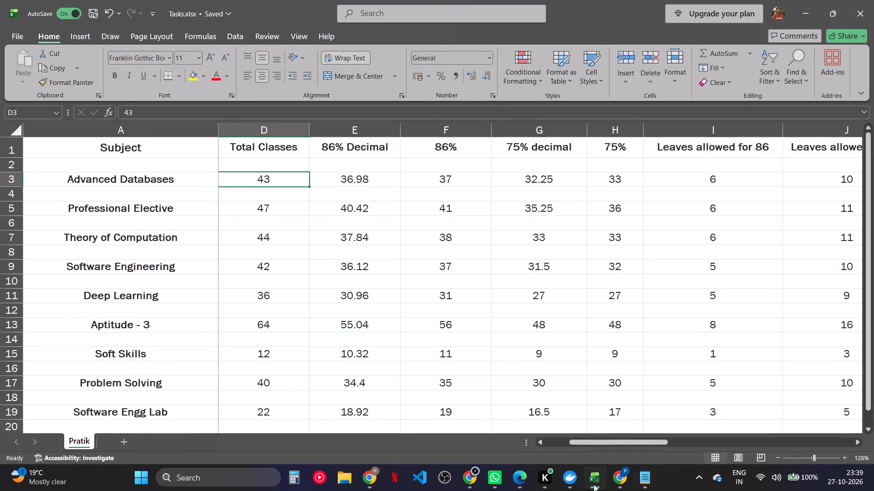
text(TOC -)
key(space)
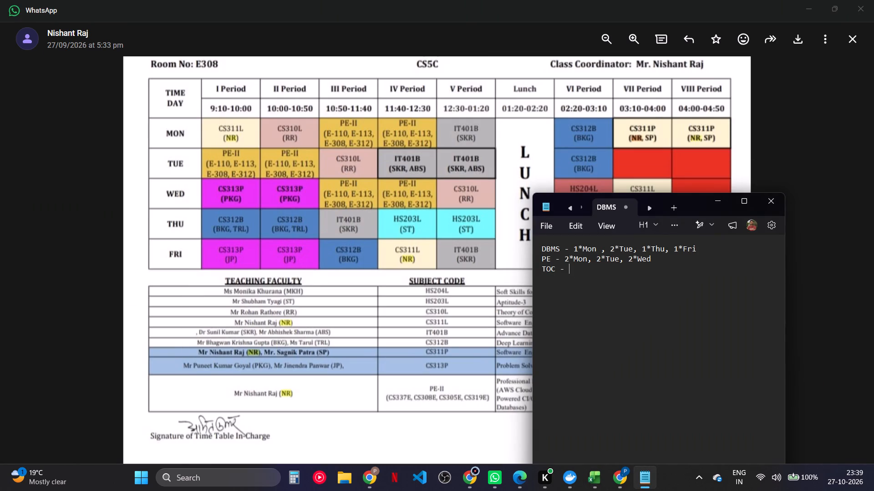
drag(693, 208, 712, 295)
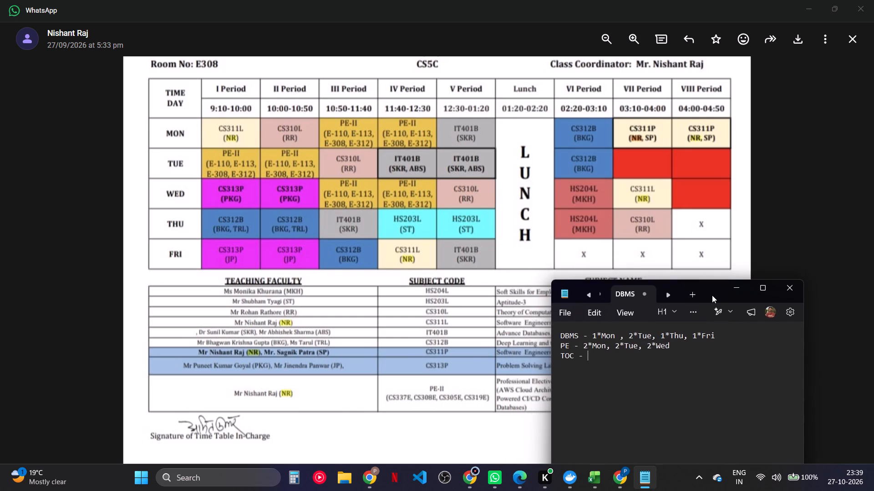
drag(712, 295, 658, 143)
text(MOn,)
key(space)
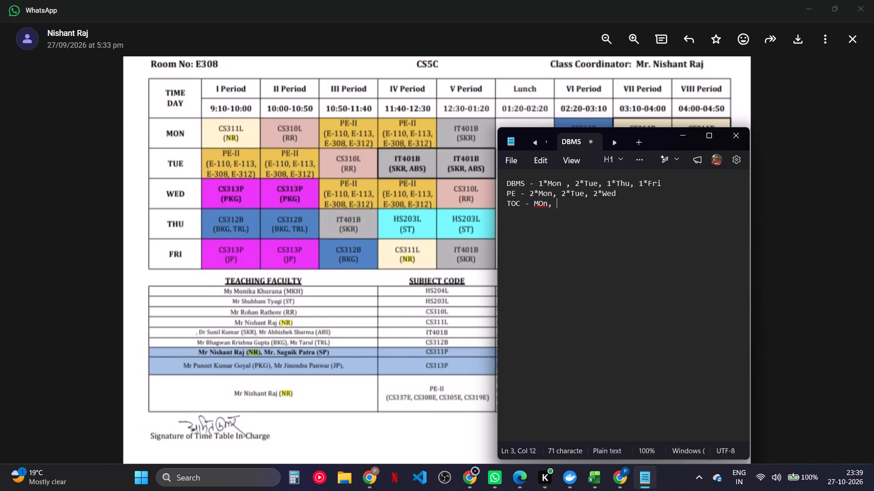
key(BackSpace)
key(BackSpace)
key(BackSpace)
key(BackSpace)
text(on, Te)
key(BackSpace)
text(ue)
key(space)
key(BackSpace)
text(, Wed, Thur)
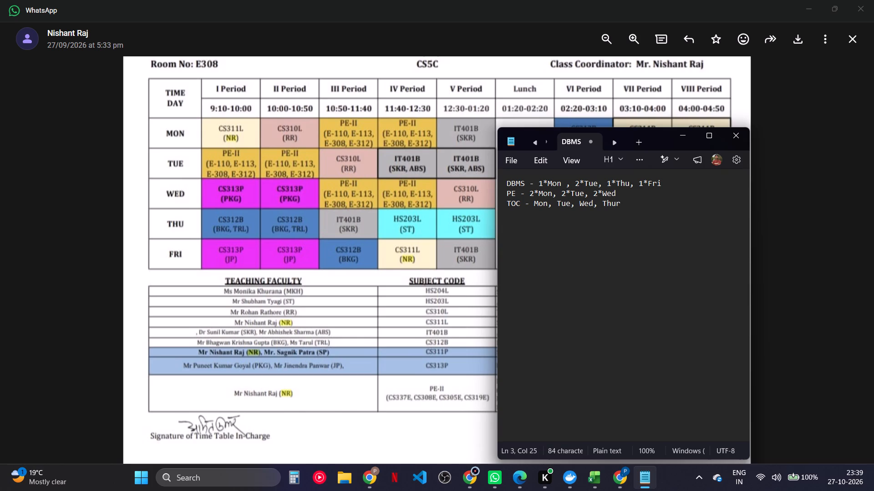
key(BackSpace)
key(Return)
Check the next subject in Excel and start a note line labelled "Software Engineering -" below TOC.
click(597, 481)
click(597, 481)
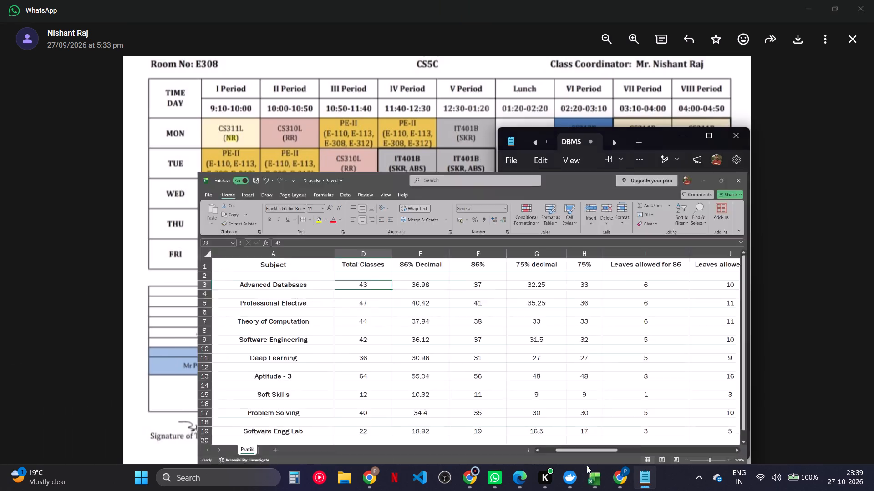
text(Sp)
key(BackSpace)
text(oftw)
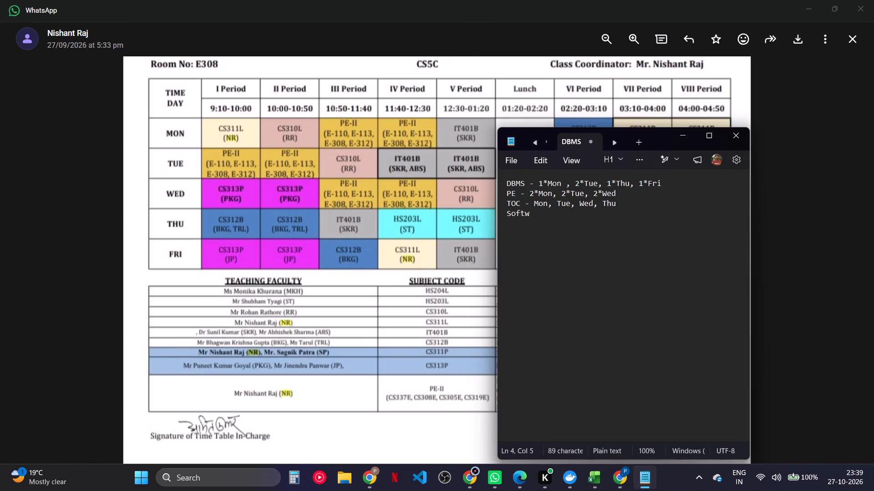
key(BackSpace)
key(e)
key(BackSpace)
text(ware En)
text(gn)
key(BackSpace)
text(ineering -)
key(space)
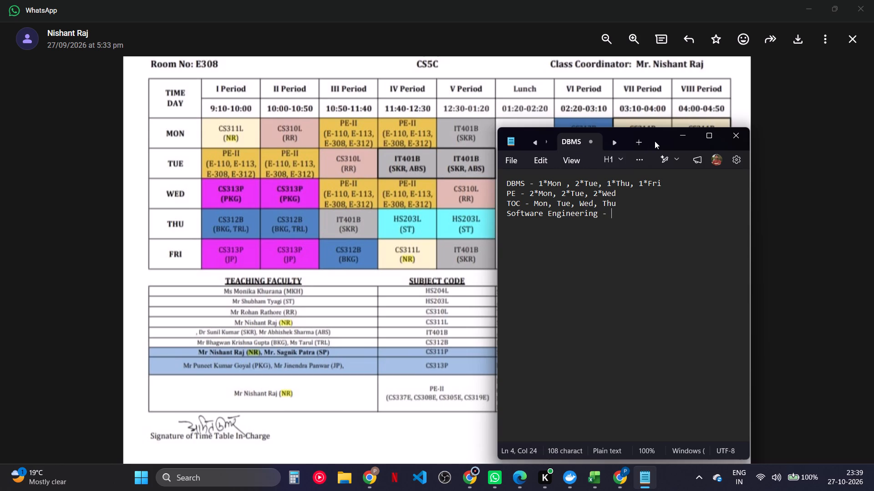
Fill in the Software Engineering line with 1*Mon, 1*Wed, 1*Fri, reading the CS311L slots in the timetable.
drag(655, 141, 657, 181)
text(1*Mom)
key(BackSpace)
text(n,)
key(space)
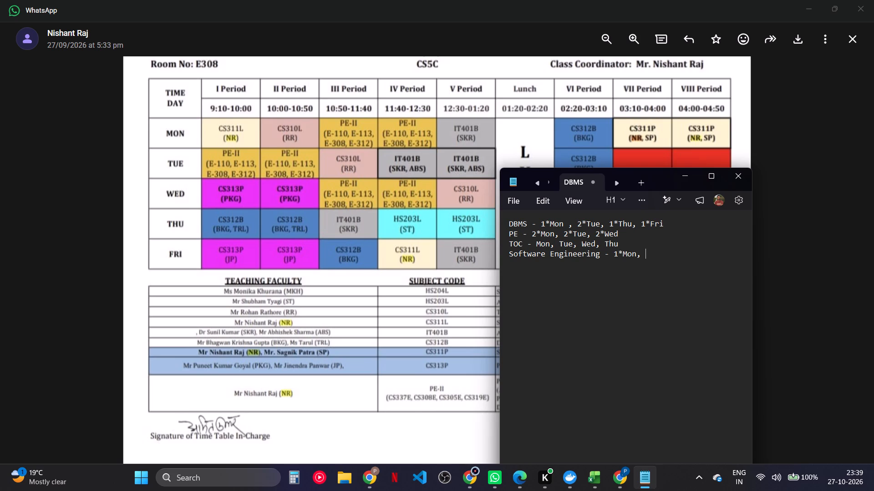
text(1*Wed,)
drag(658, 181, 754, 256)
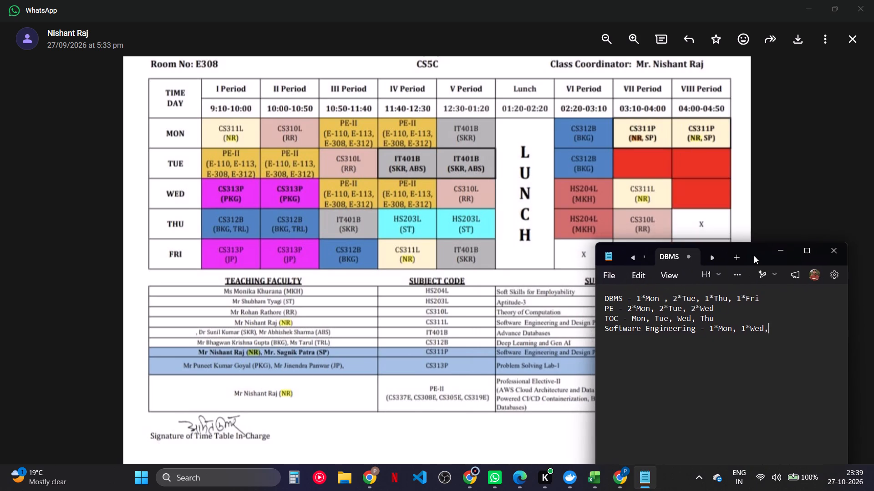
drag(754, 256, 670, 164)
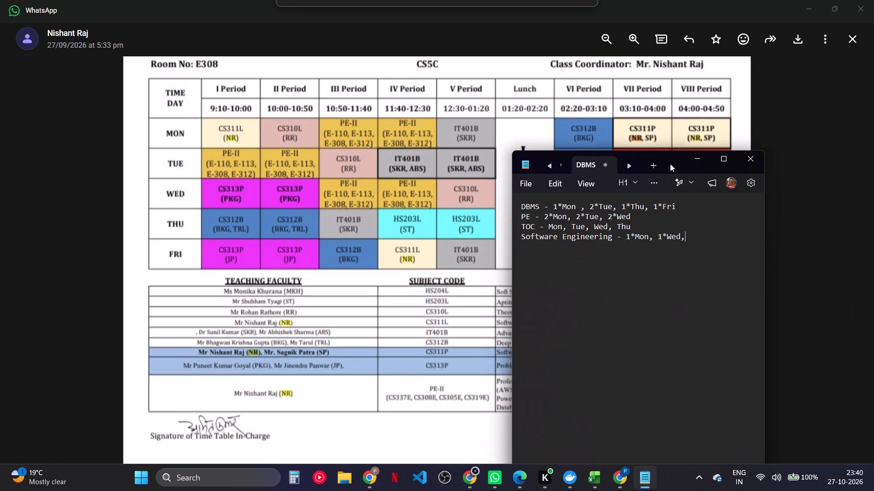
drag(670, 164, 670, 163)
key(space)
text(1*Fri)
key(Return)
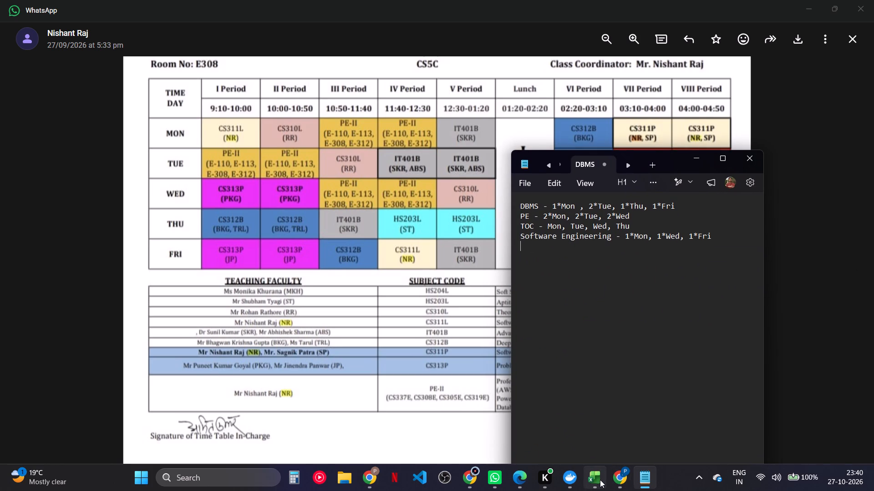
Check the next subject in Excel and start a note line labelled "DL -" below Software Engineering.
click(597, 480)
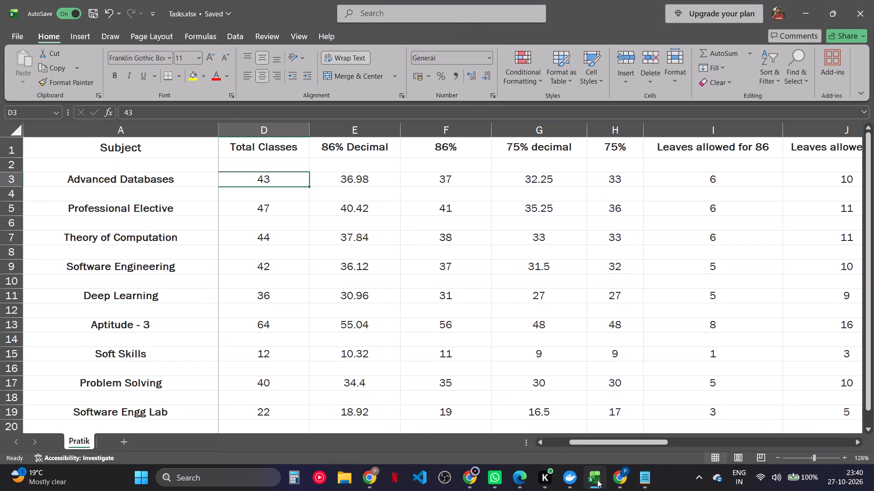
click(597, 480)
text(Dl)
key(BackSpace)
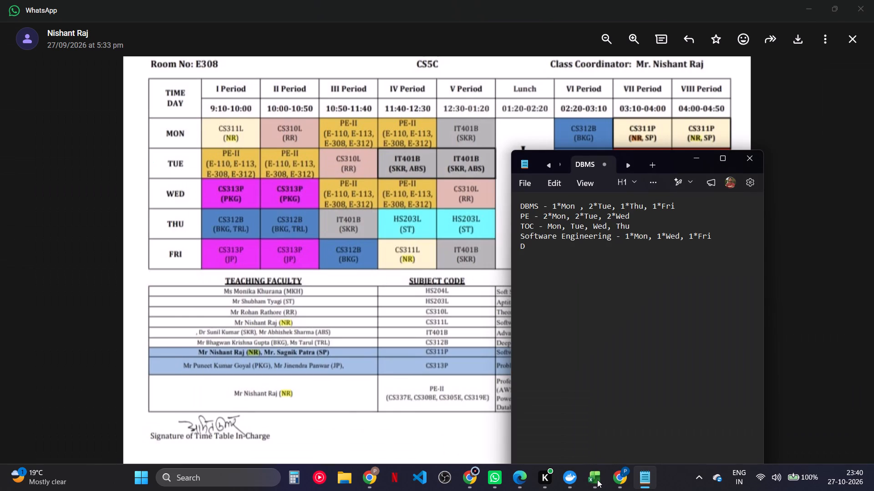
text(L =)
key(space)
key(BackSpace)
key(BackSpace)
text(-)
key(space)
Fill in the DL line with 1*Mon, 1*Tue, 2*Thu, 1*Fri, reading the CS312B slots in the timetable.
drag(669, 161, 698, 230)
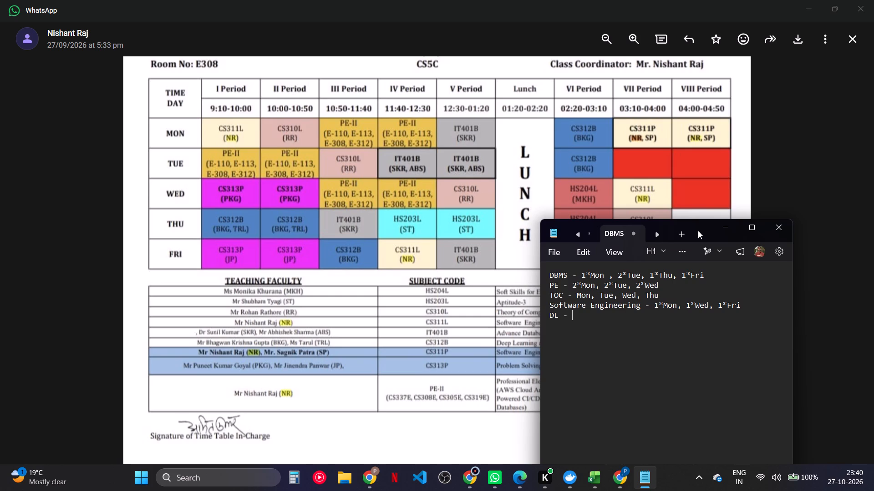
drag(698, 230, 705, 280)
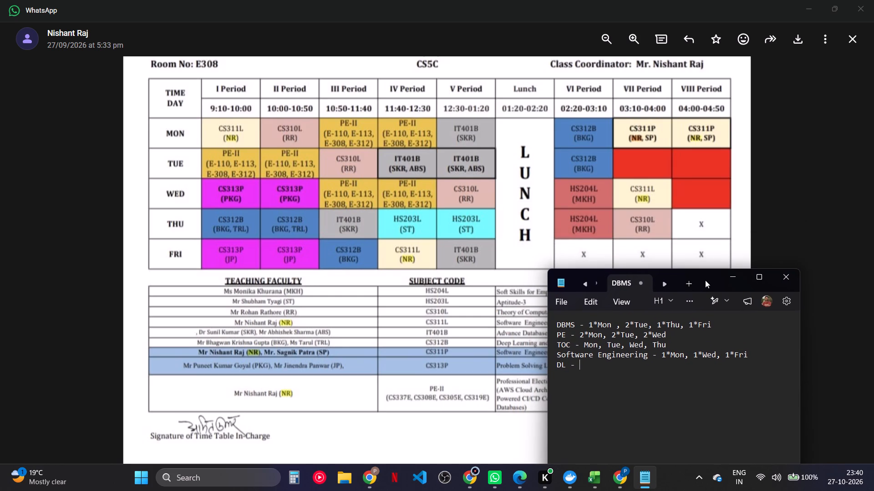
drag(705, 280, 709, 269)
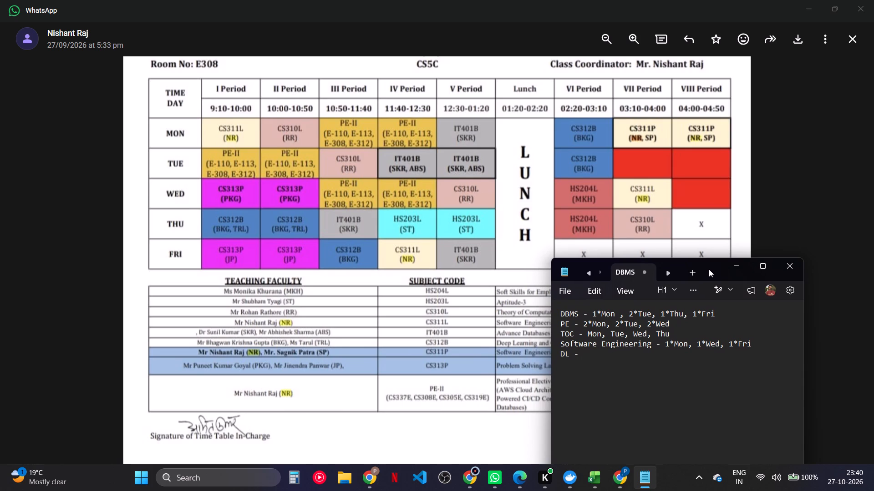
drag(709, 269, 706, 340)
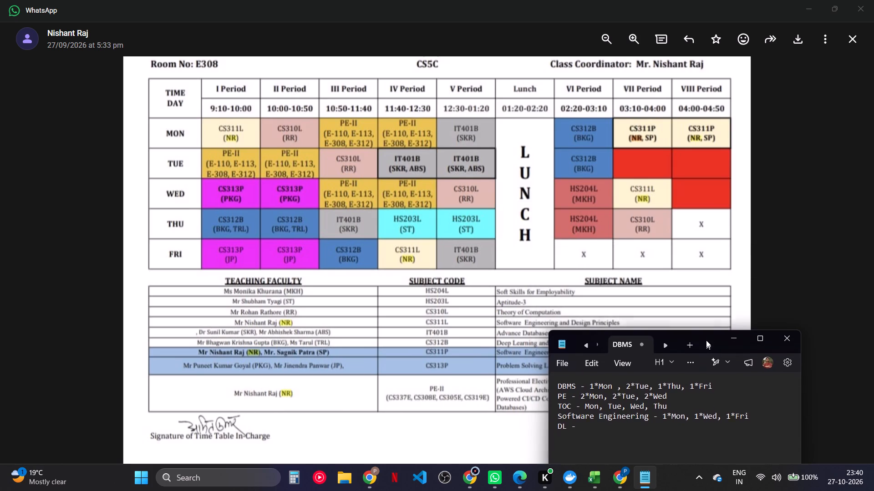
drag(706, 340, 632, 240)
text(1*Mon,)
key(space)
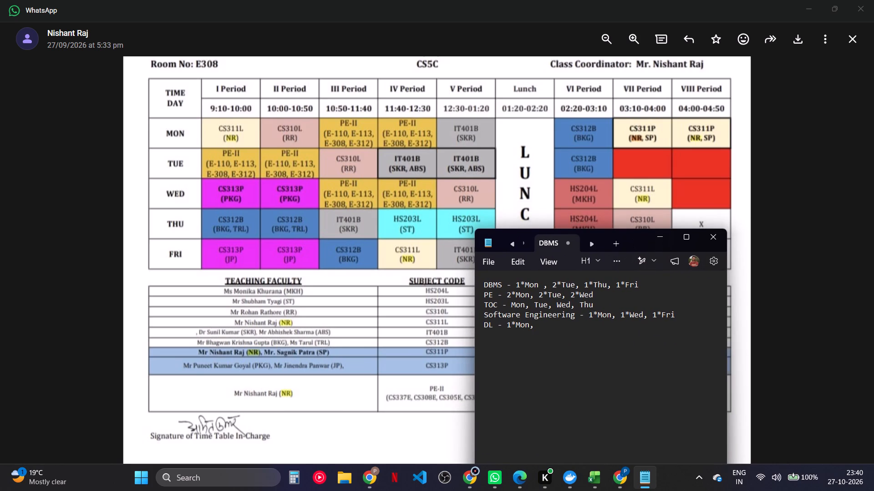
key(1)
text(*Tur)
key(BackSpace)
text(e,)
key(space)
text(2*Thu,)
key(BackSpace)
text(,)
key(space)
text(1/*)
key(BackSpace)
key(BackSpace)
text(*Fro)
key(BackSpace)
key(i)
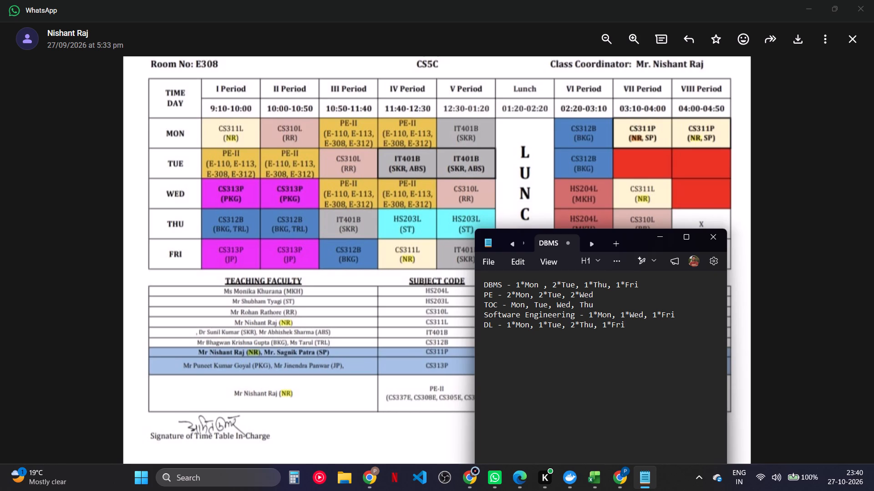
Check the next subject in Excel and add the note line "Aptitude - 2*Thurs" below DL, reading the HS203L slots in the timetable.
key(Return)
click(595, 481)
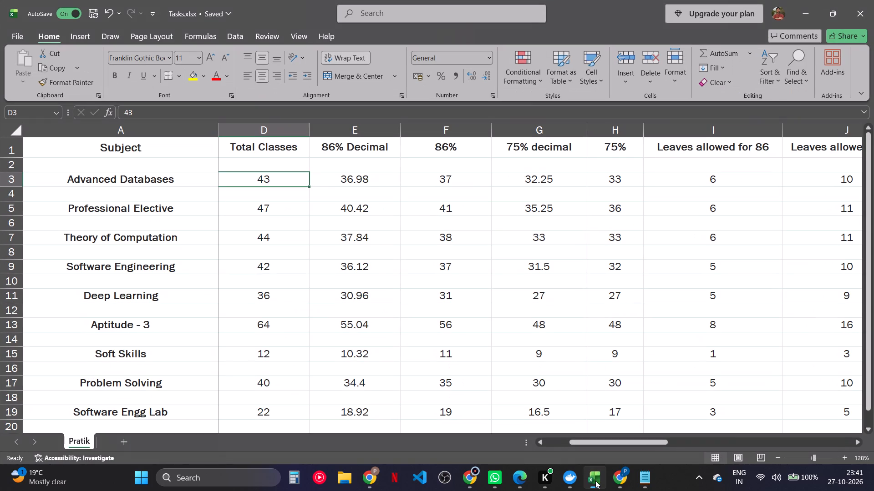
click(595, 481)
text(Aptitude =)
key(space)
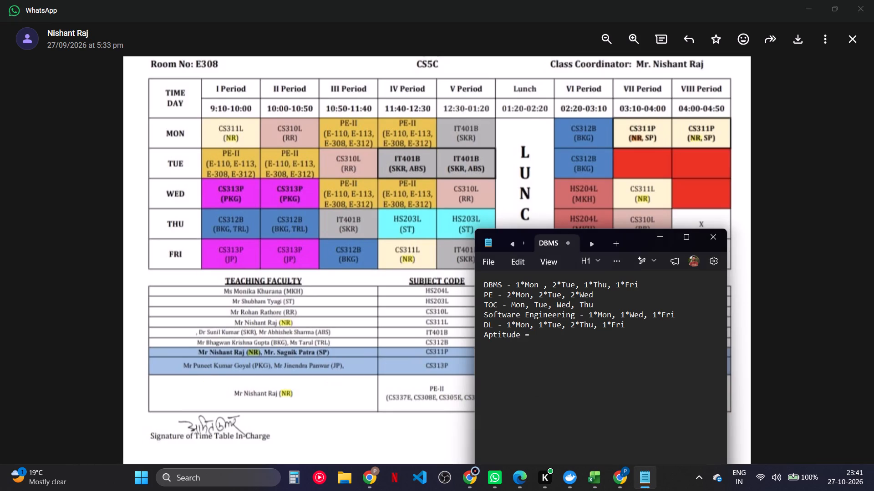
key(BackSpace)
key(BackSpace)
text(- 2*Thir)
key(BackSpace)
key(BackSpace)
text(ue)
key(BackSpace)
text(rs)
Check the next subject in Excel and add the note line "Soft Skills - 1 Wed, 1 Thurs" below Aptitude.
key(Return)
key(alt+Tab)
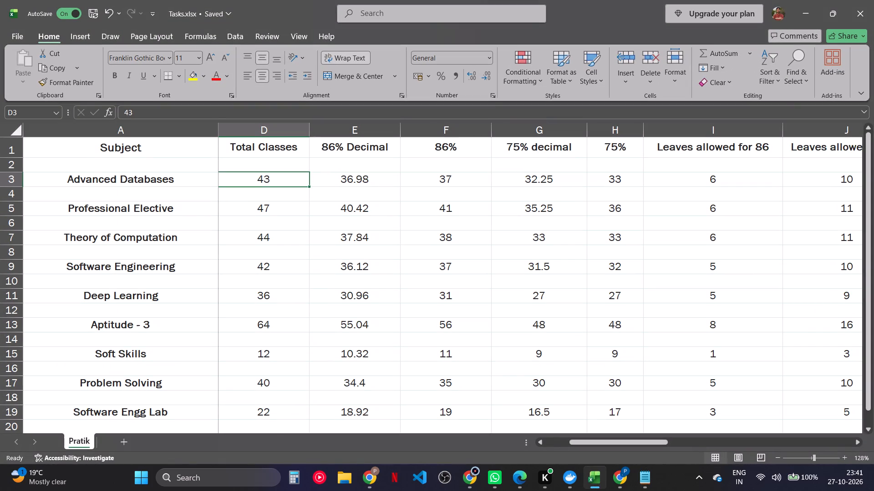
key(alt+Tab)
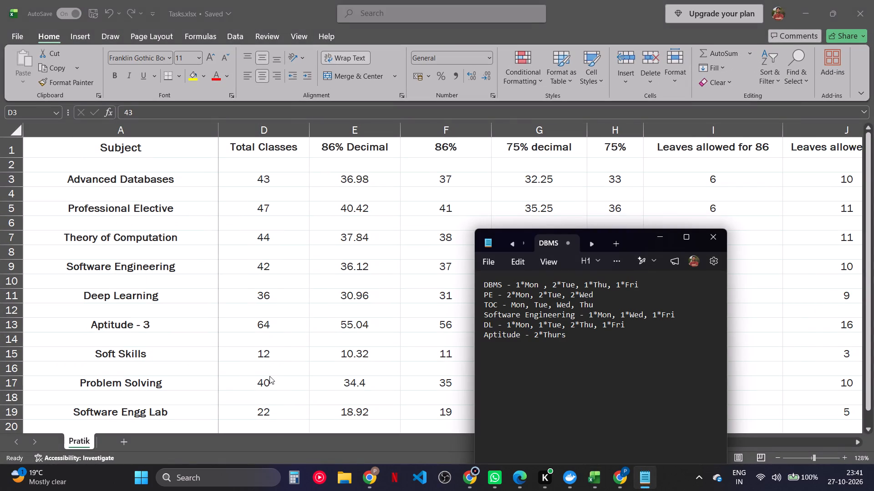
text(Soft Si)
key(BackSpace)
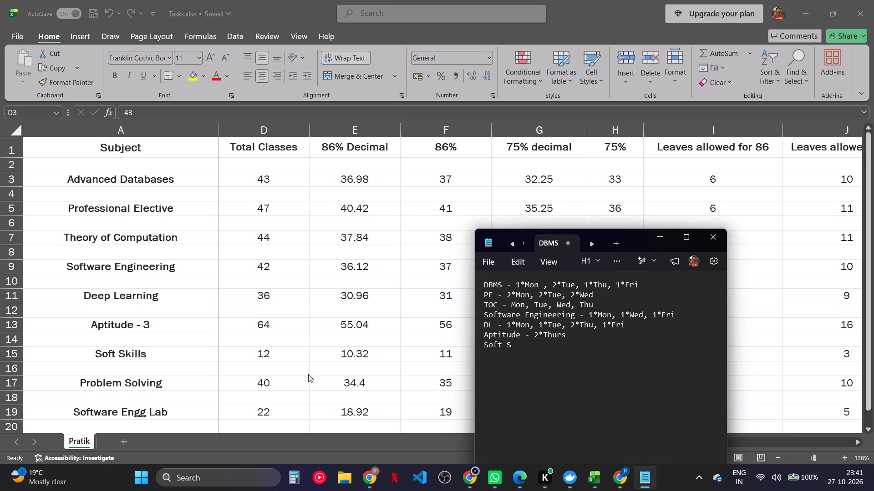
text(kills)
key(space)
key(space)
key(BackSpace)
text(- 1 Wd)
key(BackSpace)
text(ed, 1 Thurs)
key(Return)
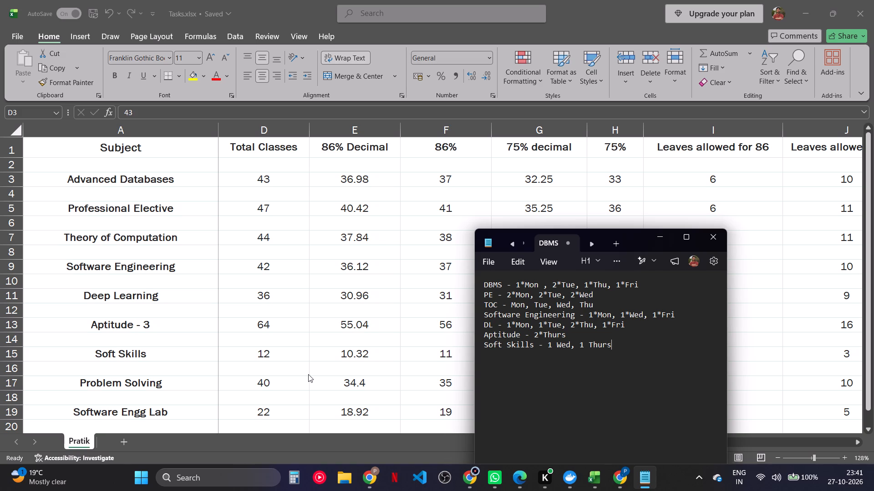
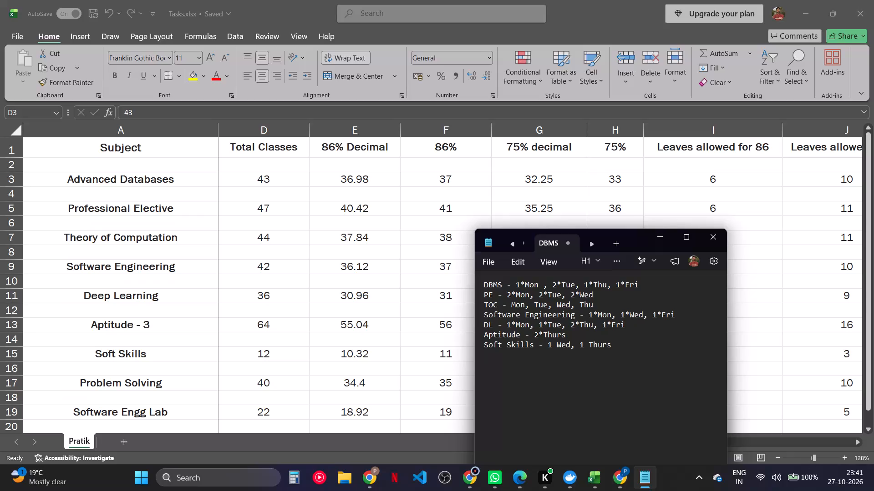
Check the next subject in Excel and start a note line labelled "Problem Solving -" below Soft Skills.
scroll(390, 332, down, 1)
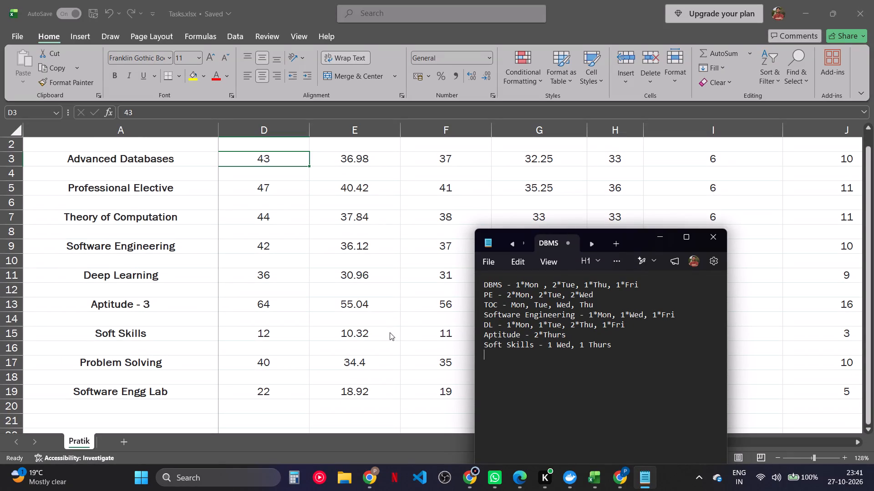
text(PS)
key(BackSpace)
key(o)
key(BackSpace)
text(roblem Sokv)
key(BackSpace)
key(BackSpace)
text(lving -)
key(space)
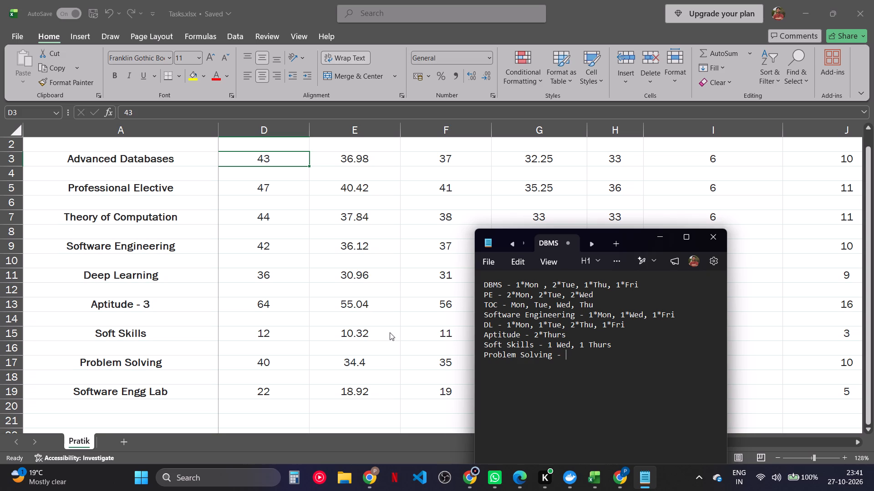
Fill in the Problem Solving line with 2*Wed, 2*Fri.
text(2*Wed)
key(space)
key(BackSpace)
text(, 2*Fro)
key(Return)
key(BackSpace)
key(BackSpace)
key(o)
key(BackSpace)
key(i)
Add the note line "Soft Lab - 2*Mon" below Problem Solving for the Software Engg Lab subject.
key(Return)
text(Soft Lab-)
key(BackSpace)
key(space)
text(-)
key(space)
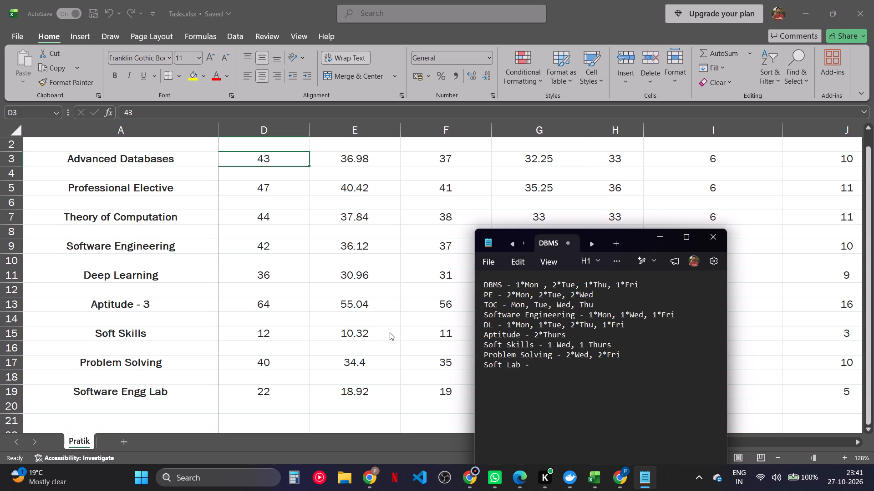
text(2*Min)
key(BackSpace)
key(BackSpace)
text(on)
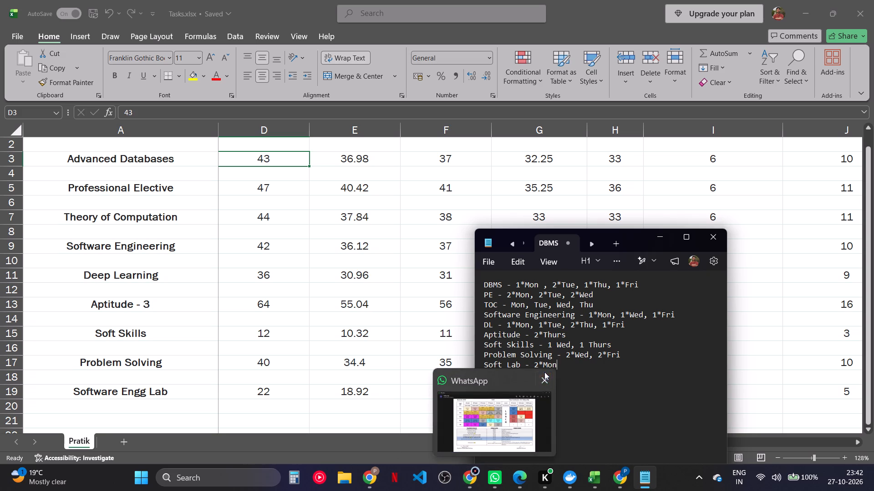
Close the WhatsApp window showing the timetable.
click(543, 374)
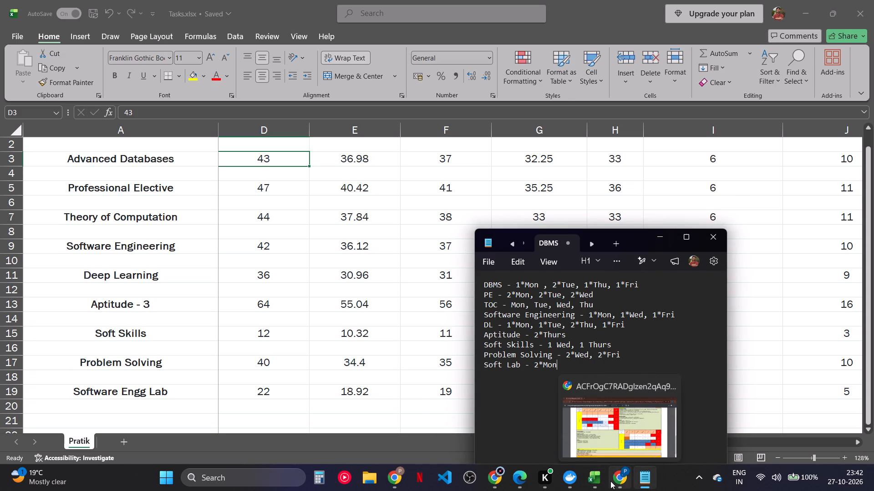
Switch to the academic calendar PDF in Chrome and bring the Notepad class notes in front of it.
click(610, 481)
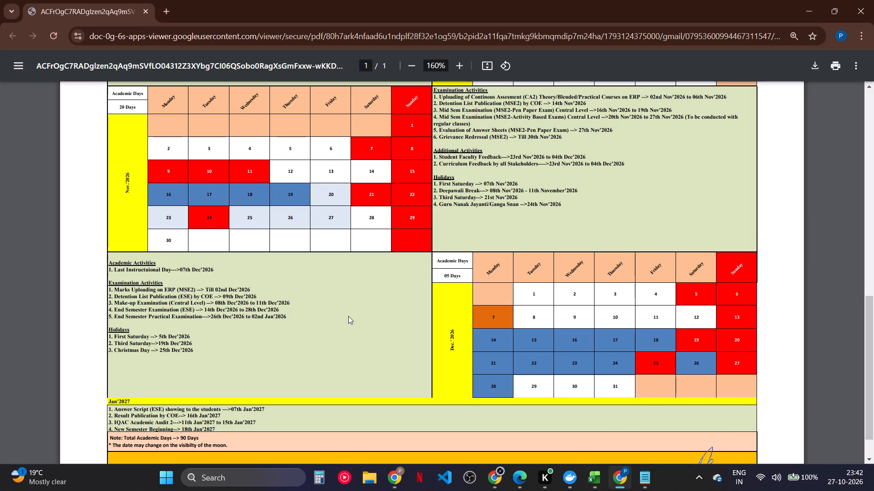
key(alt+Tab)
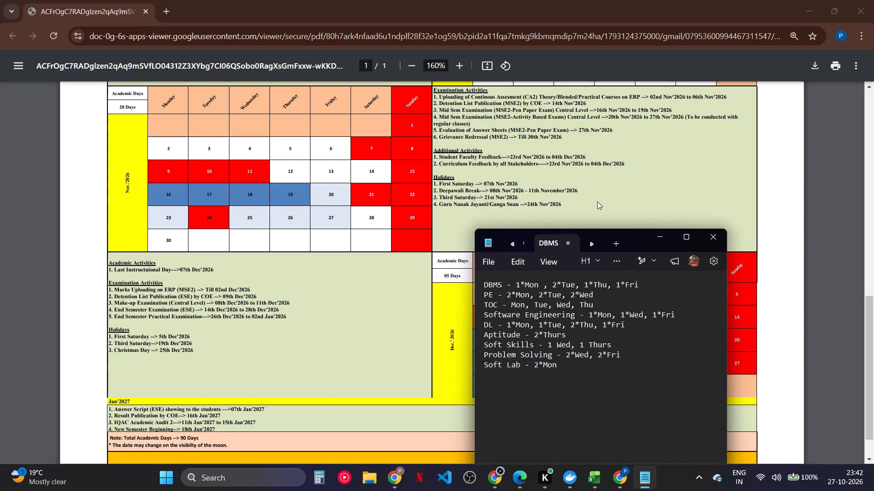
Move the notes window clear of the calendar and start a weekday list with "Mon -" below the Soft Lab line, after a blank line.
drag(629, 236, 720, 118)
click(689, 270)
key(Return)
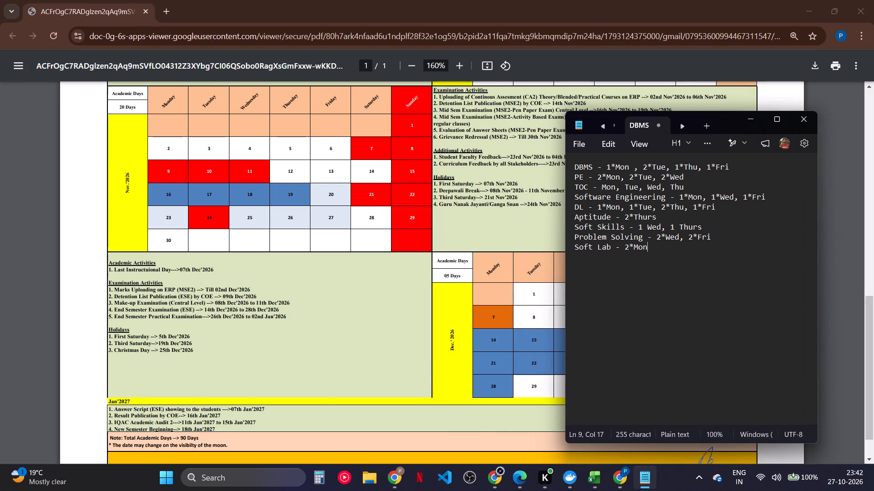
key(Return)
text(Mons)
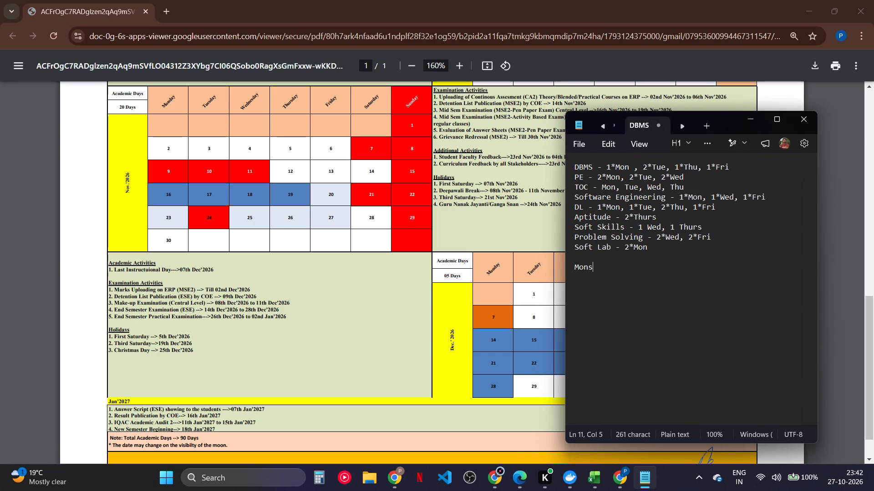
key(BackSpace)
text(days)
key(BackSpace)
key(BackSpace)
key(BackSpace)
key(BackSpace)
key(space)
key(space)
key(Return)
key(BackSpace)
key(BackSpace)
text(-)
key(space)
key(Return)
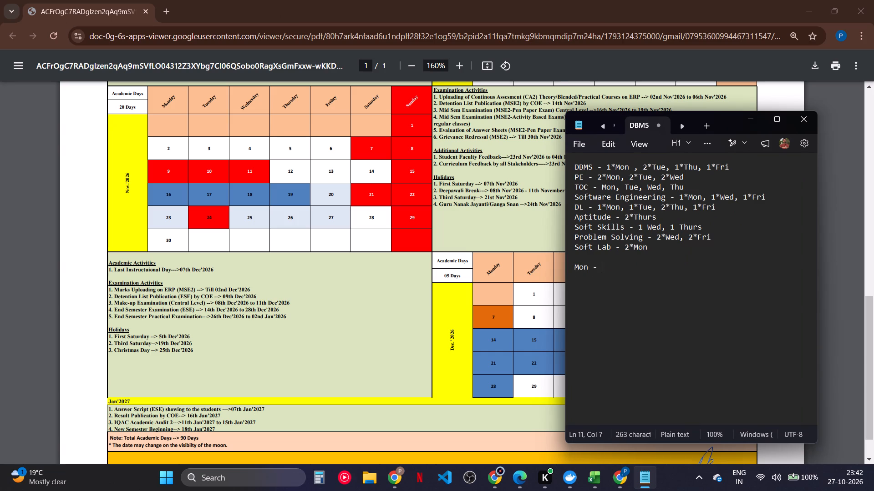
Add the weekday lines "Tue -" and "Wed -" below Mon.
text(Tue -)
key(space)
key(Return)
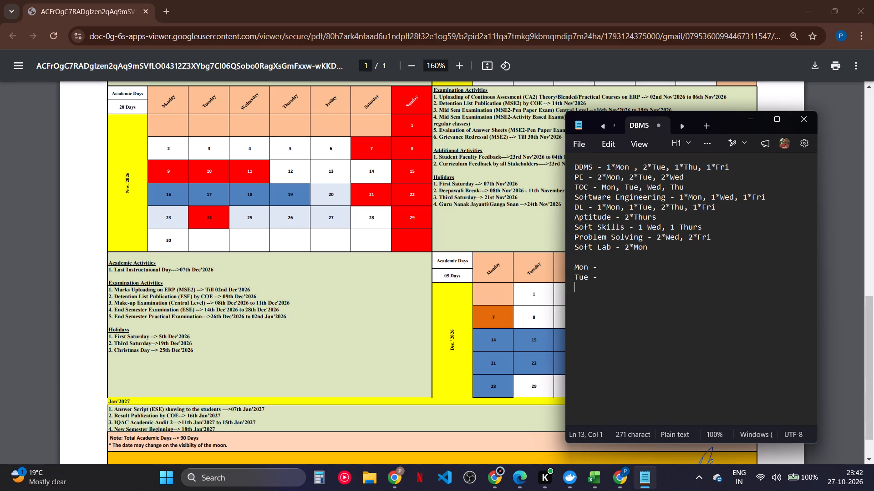
text(Web)
key(BackSpace)
text(d -)
key(space)
Complete the weekday list with the lines "Thurs -" and "Fri -" below Wed.
key(Return)
key(shift+r)
key(BackSpace)
key(t)
key(BackSpace)
text(Thu)
text(rs -)
key(space)
key(Return)
text(Fri -)
key(space)
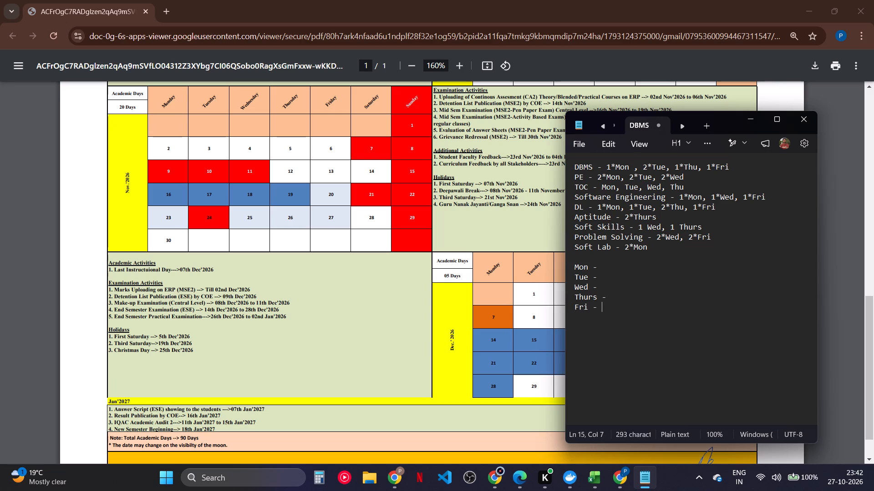
Examine the October, November and December 2026 calendars for the remaining teaching days on each weekday.
click(609, 265)
click(367, 245)
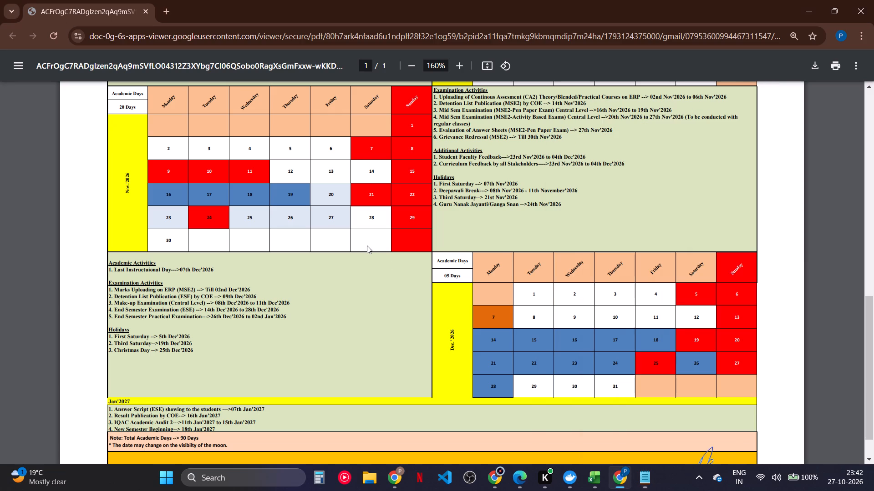
scroll(367, 245, up, 1)
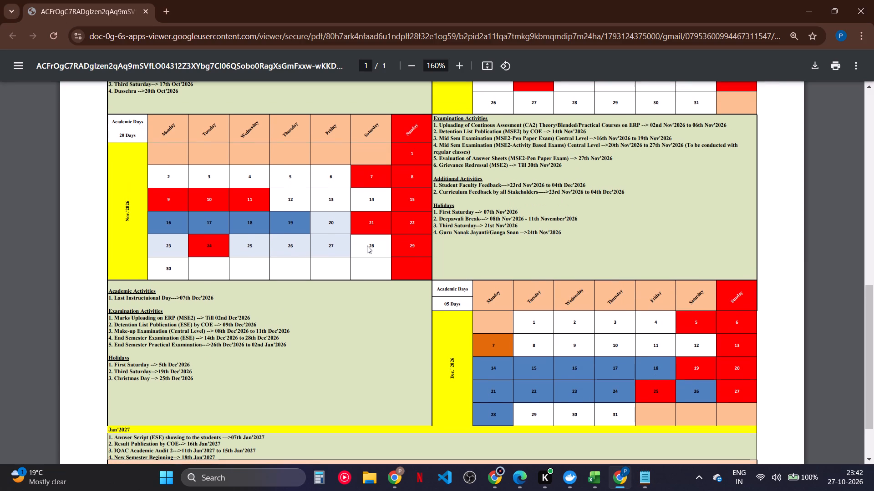
drag(342, 251, 369, 247)
drag(369, 247, 378, 247)
click(378, 247)
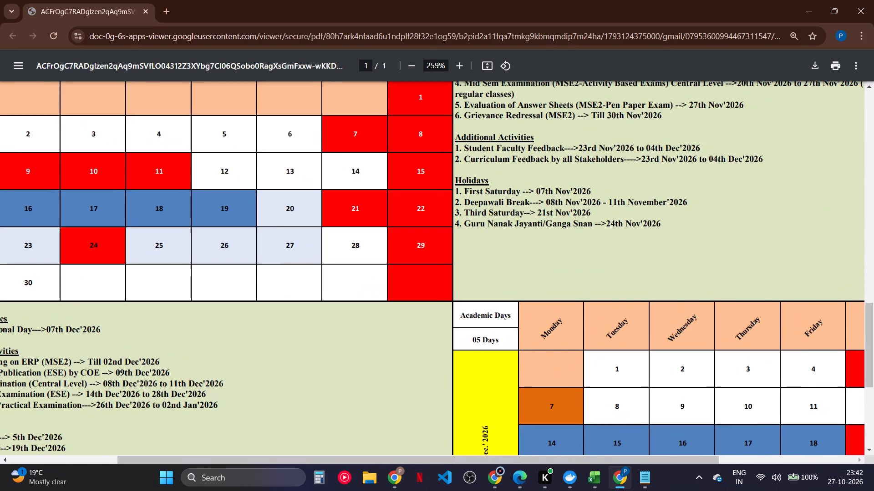
scroll(378, 247, up, 5)
scroll(378, 247, left, 1)
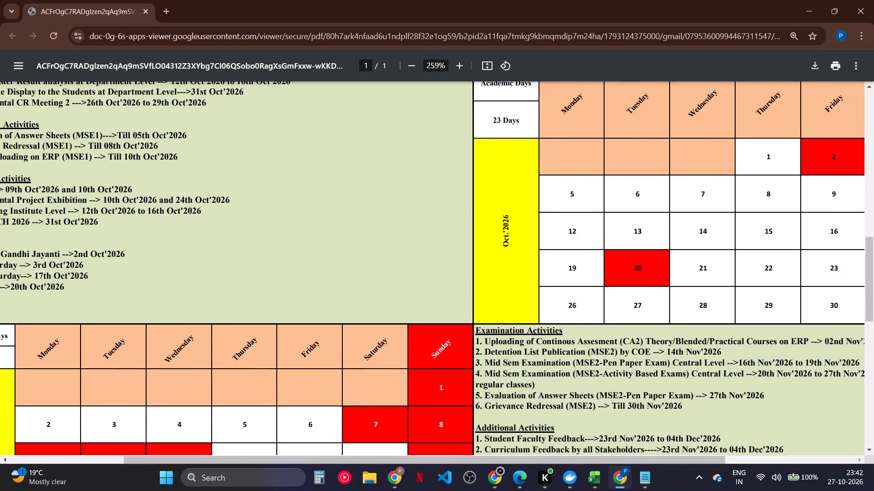
scroll(378, 247, left, 1)
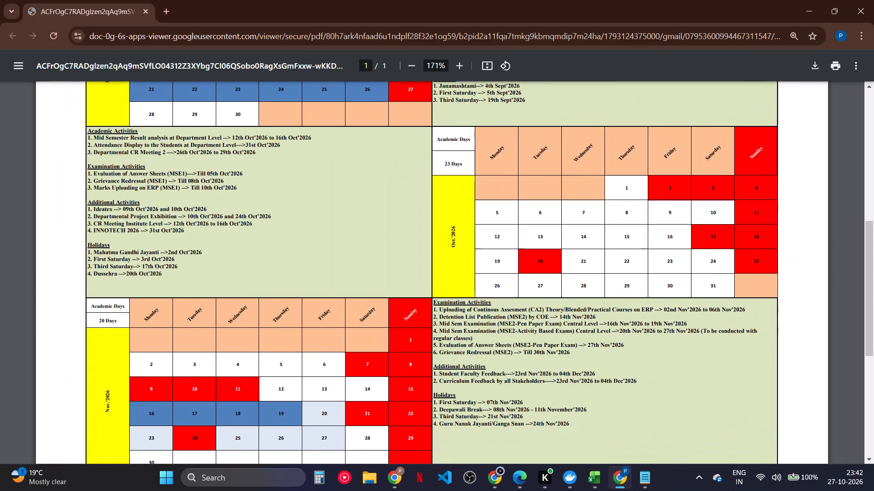
scroll(445, 319, down, 1)
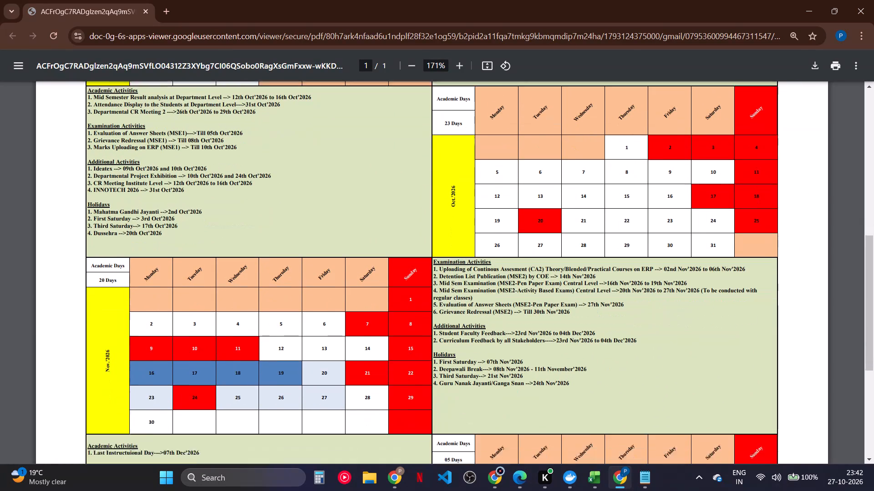
scroll(445, 319, down, 1)
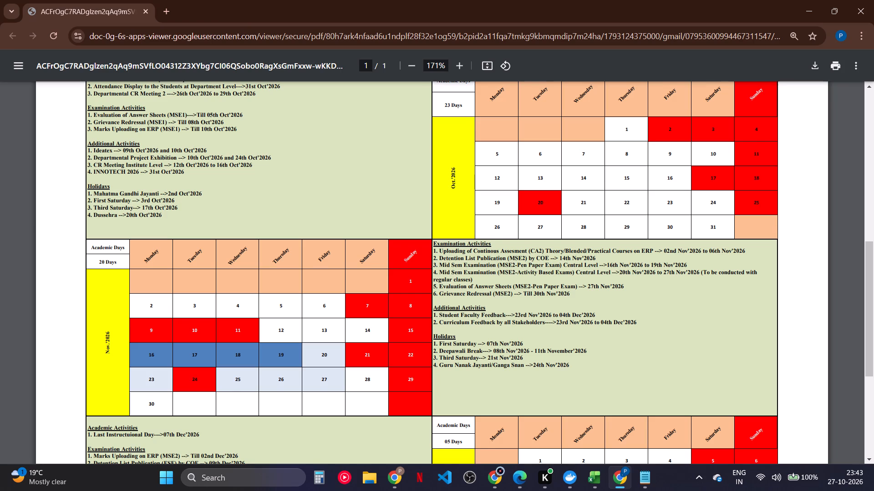
scroll(445, 319, down, 2)
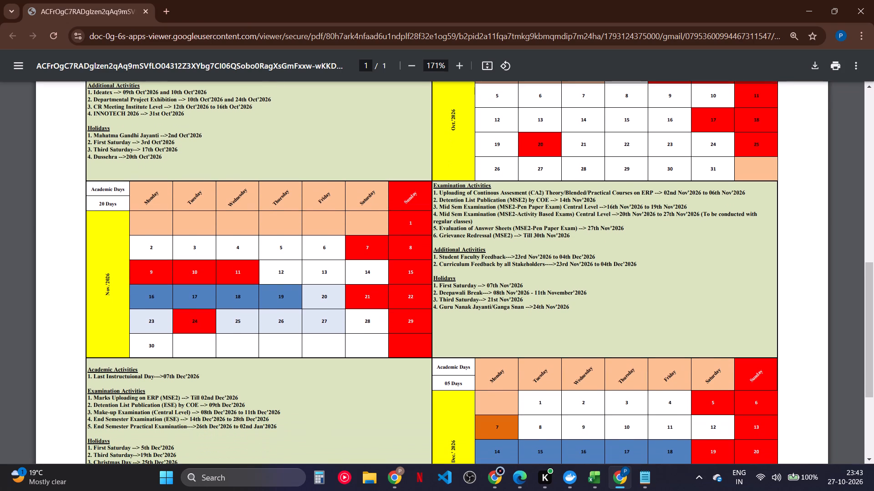
scroll(445, 319, down, 1)
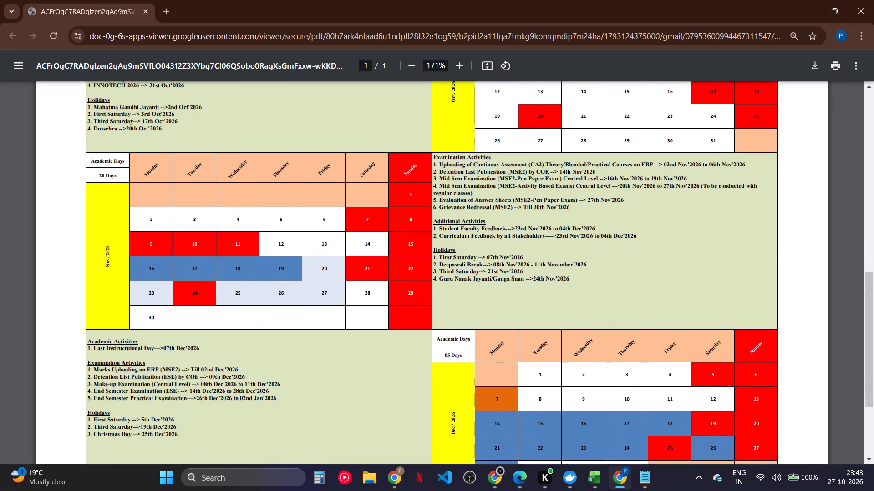
scroll(445, 319, down, 2)
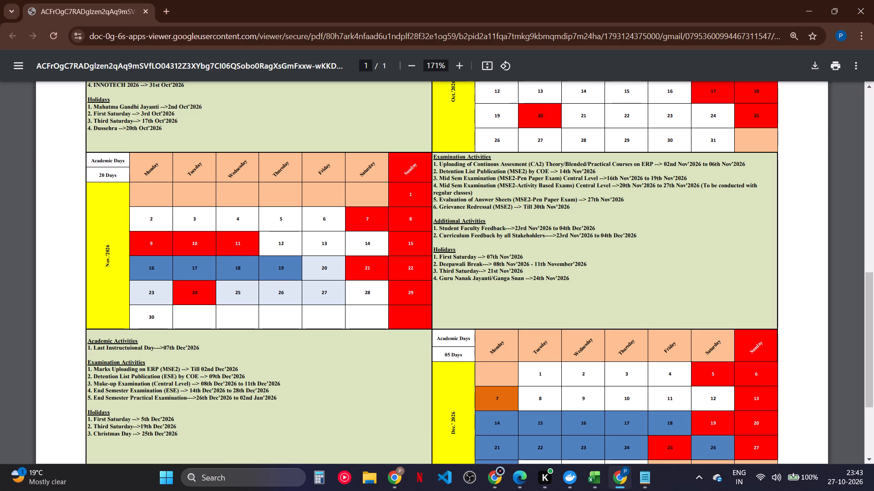
Enter 3 on the Wed line of the weekday list.
click(644, 477)
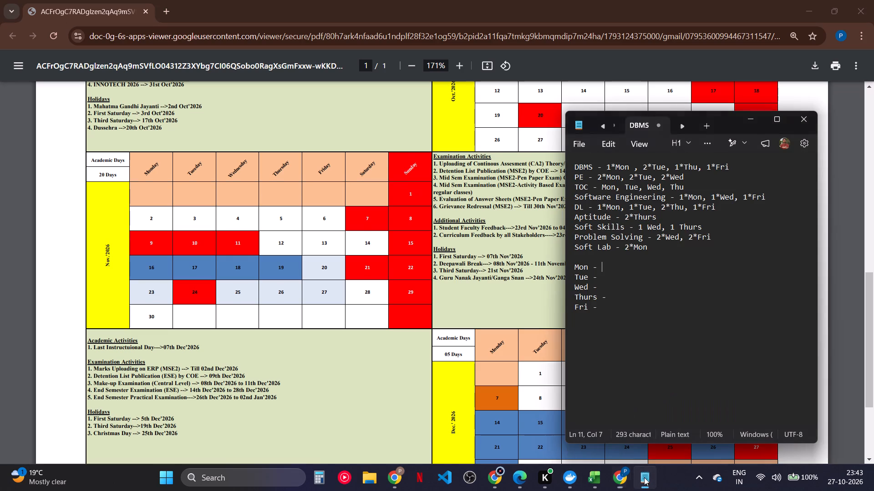
click(608, 285)
key(3)
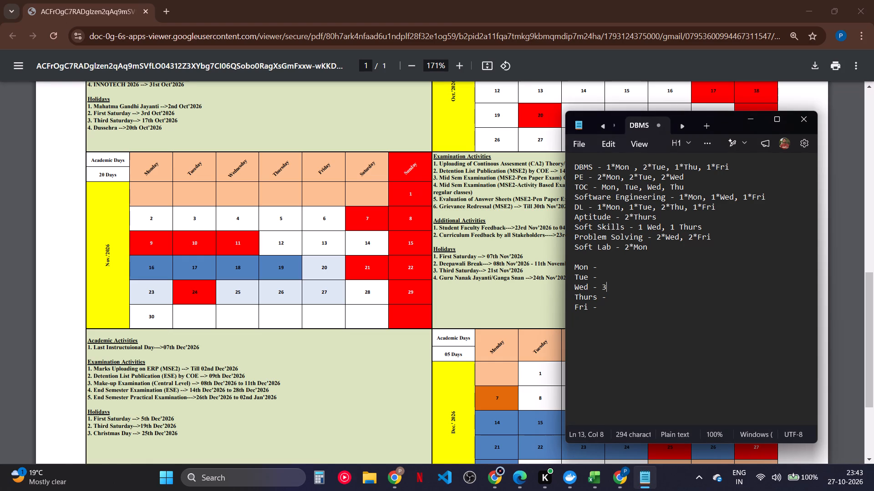
Count the remaining teaching Mondays in the academic calendar and set the Mon line to 3.
click(601, 271)
click(405, 319)
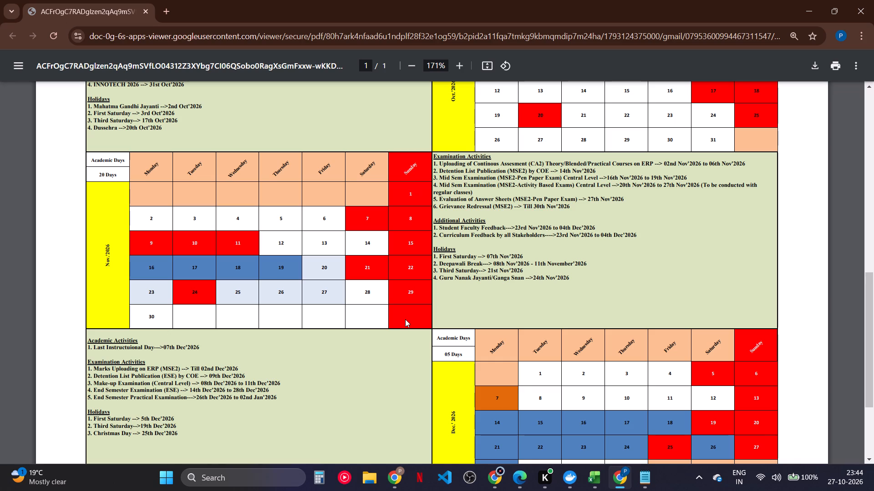
click(650, 490)
key(2)
click(464, 267)
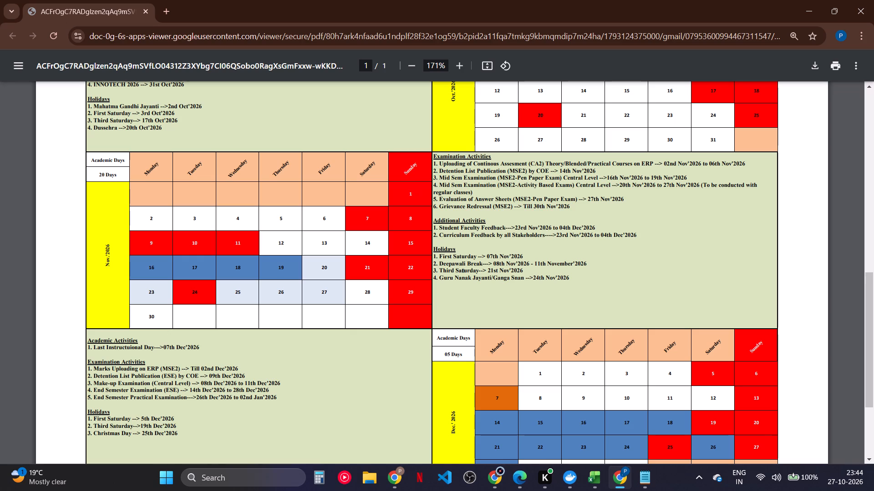
click(645, 484)
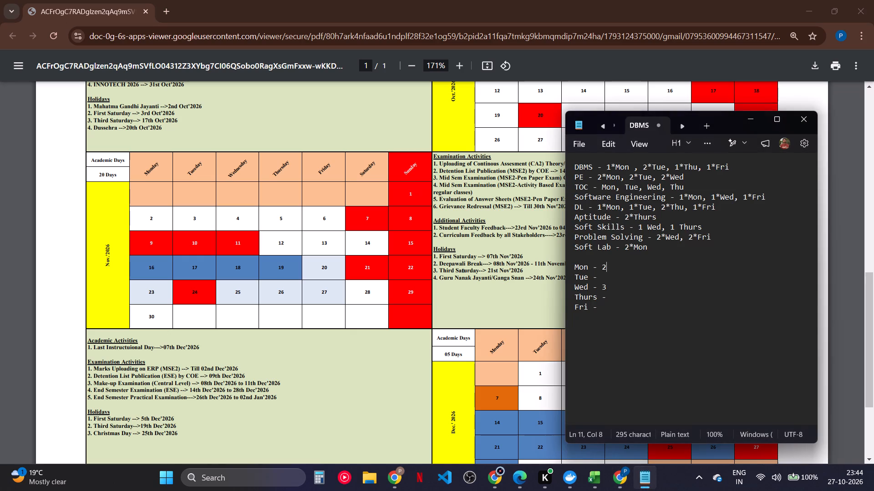
key(BackSpace)
key(3)
Count the remaining teaching Tuesdays in the academic calendar and enter 2 on the Tue line.
click(525, 272)
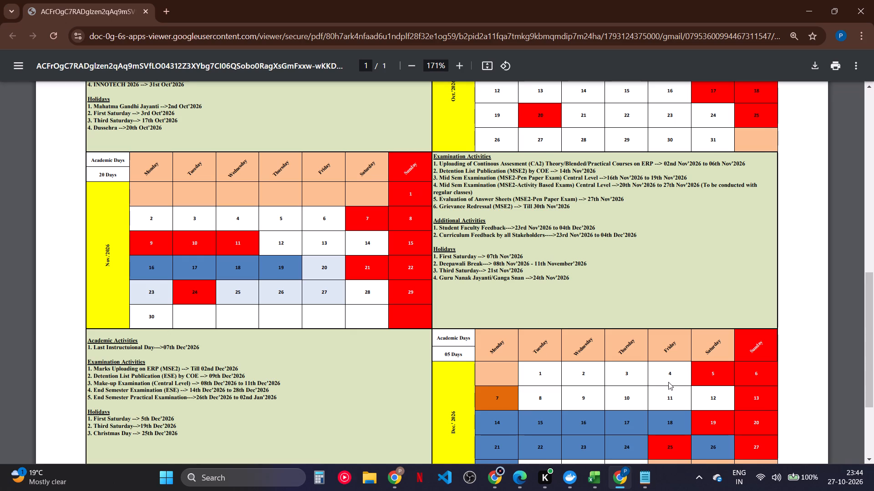
click(655, 487)
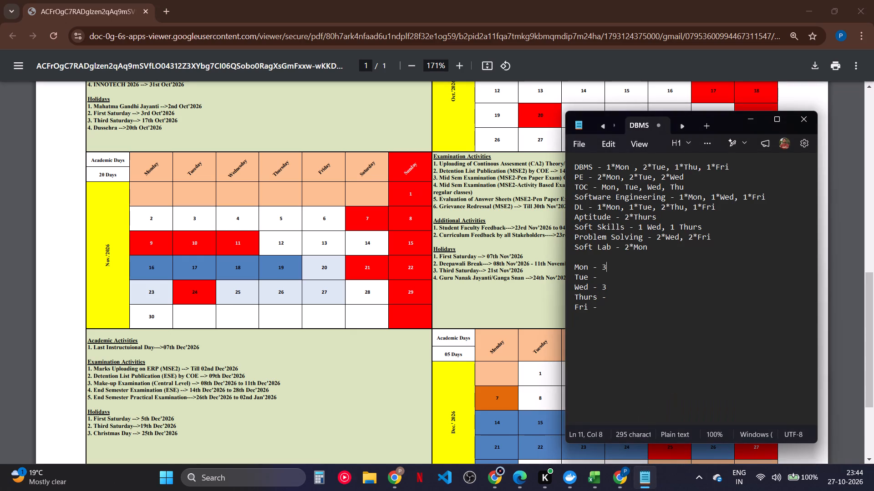
click(623, 279)
key(2)
Count the remaining teaching Thursdays in the academic calendar and enter 3 on the Thurs line.
click(427, 282)
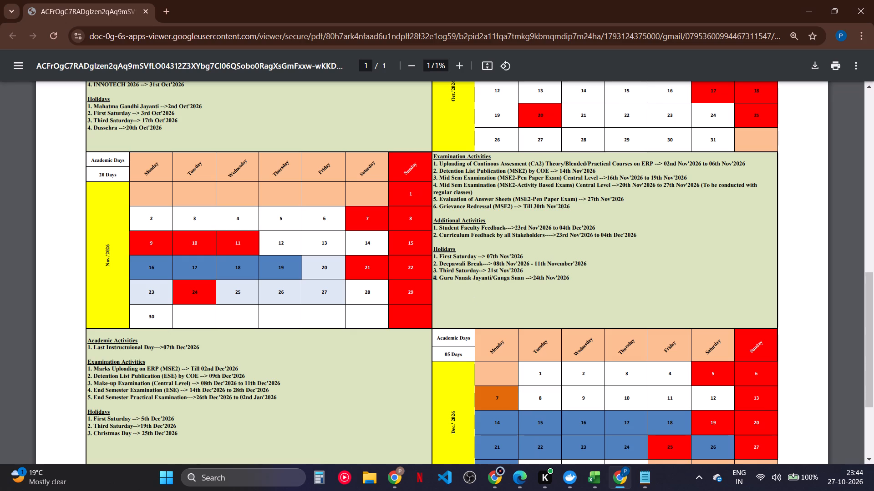
click(865, 490)
click(865, 490)
click(649, 479)
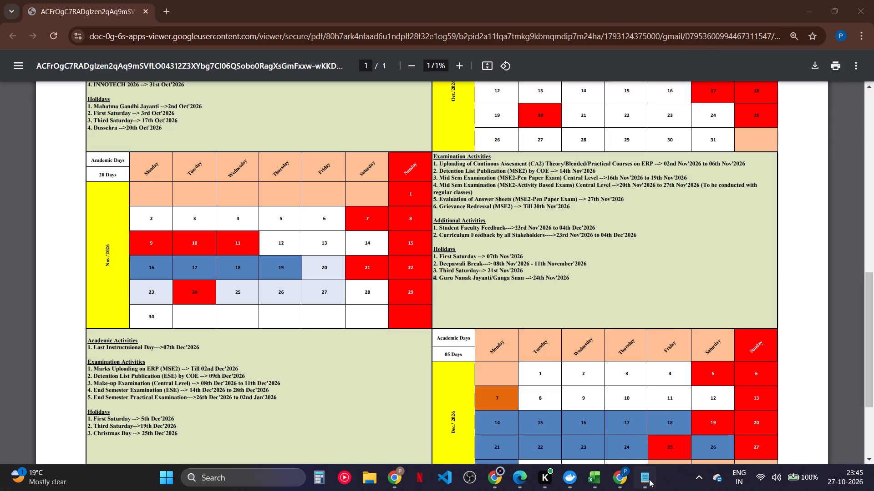
click(629, 299)
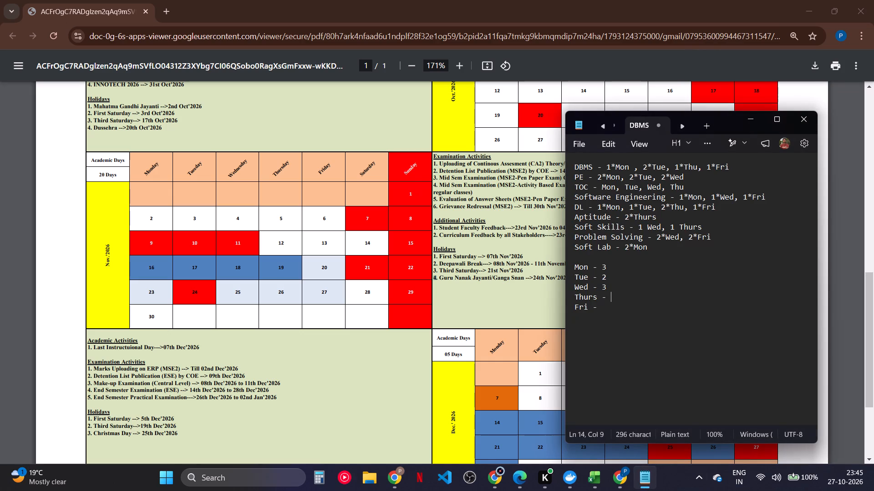
key(3)
Recount the remaining teaching Thursdays in the academic calendar and change the Thurs line of the weekday list to 4.
click(438, 303)
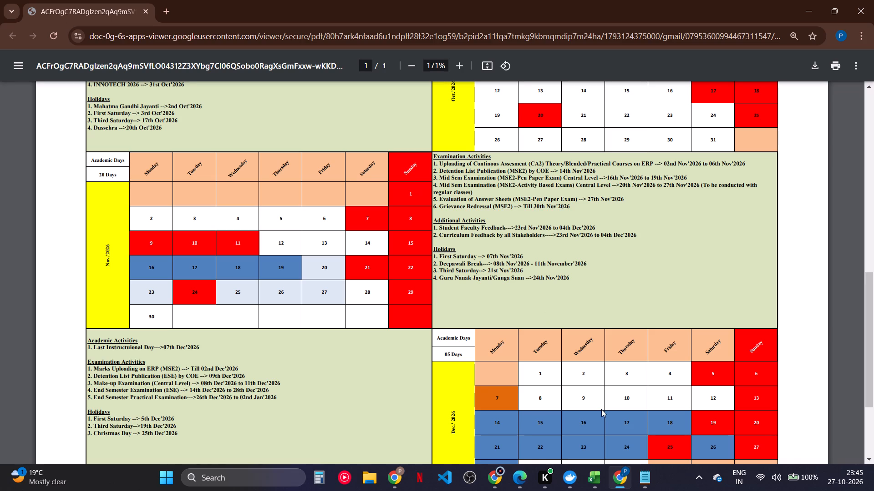
click(640, 481)
key(BackSpace)
key(4)
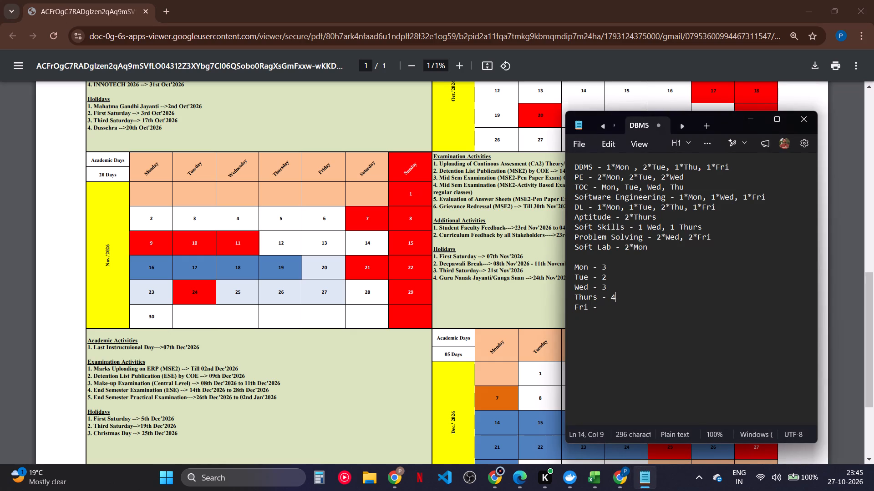
Count the remaining teaching Fridays in the academic calendar and enter 4 on the Fri line of the weekday list.
click(451, 299)
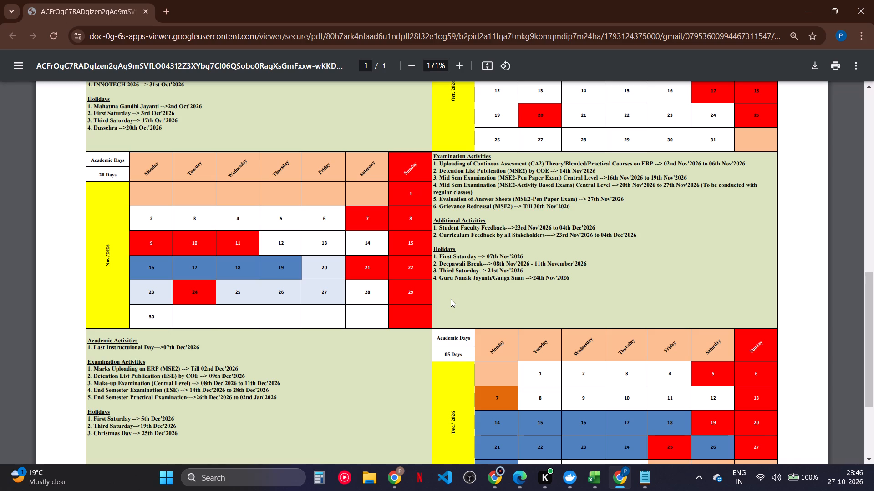
click(640, 488)
click(648, 303)
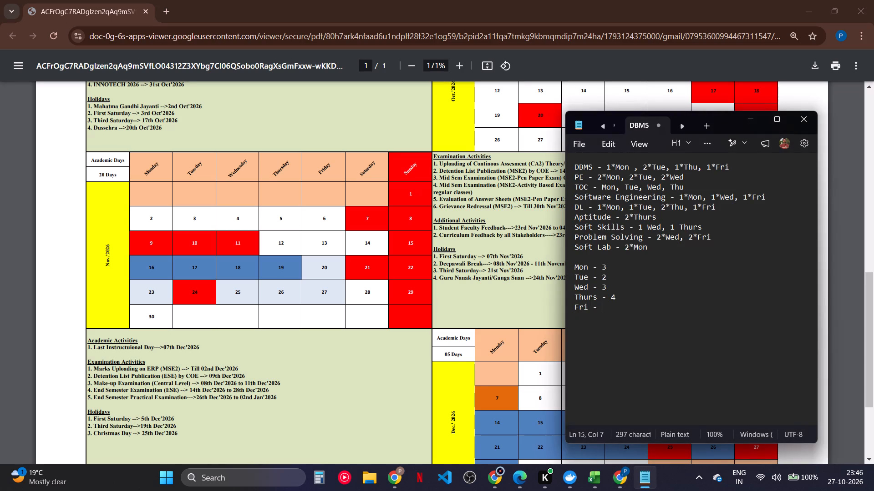
key(4)
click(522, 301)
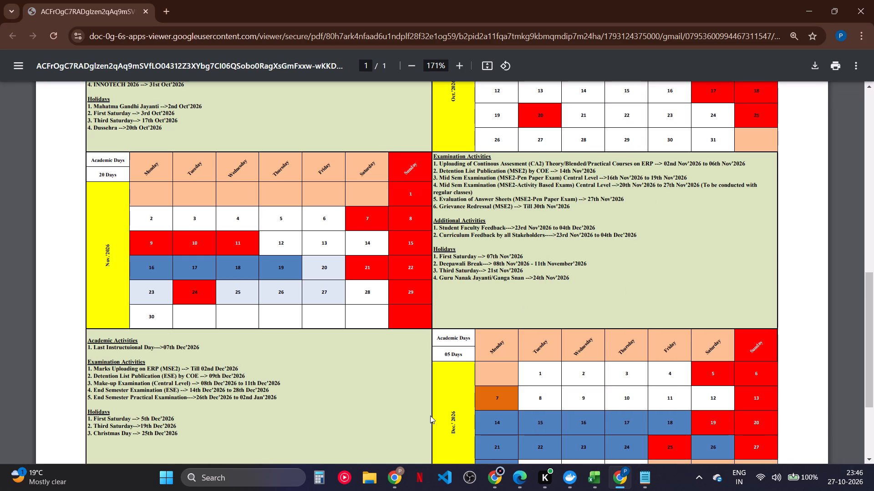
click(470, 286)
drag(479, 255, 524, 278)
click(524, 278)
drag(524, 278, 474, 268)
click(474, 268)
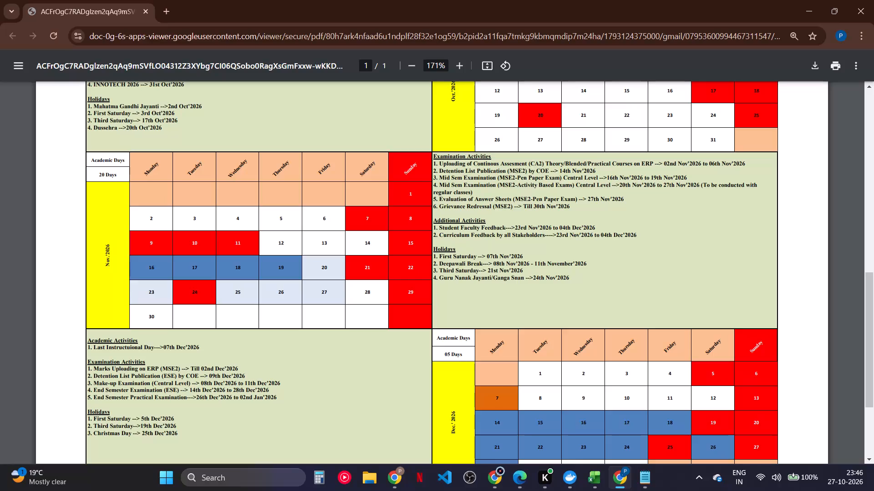
Check the weekday notes, switch to the Tasks.xlsx workbook and set Total Classes for Advanced Databases to 60.
click(636, 490)
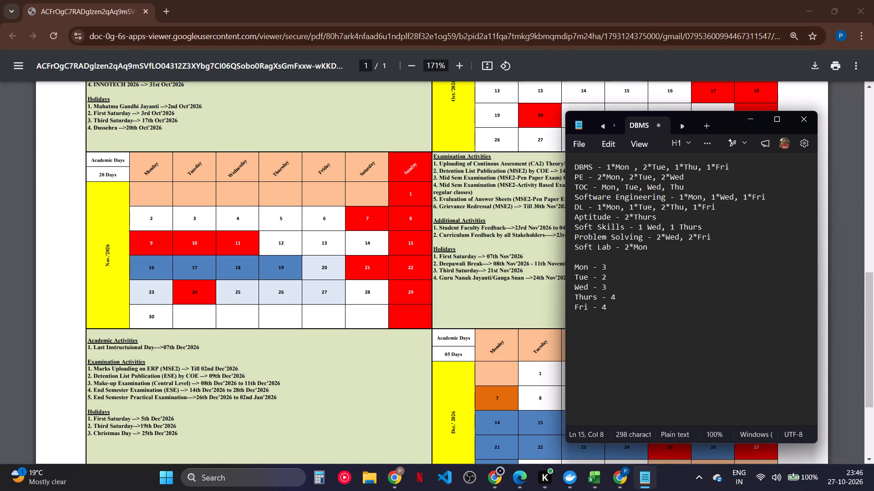
click(664, 0)
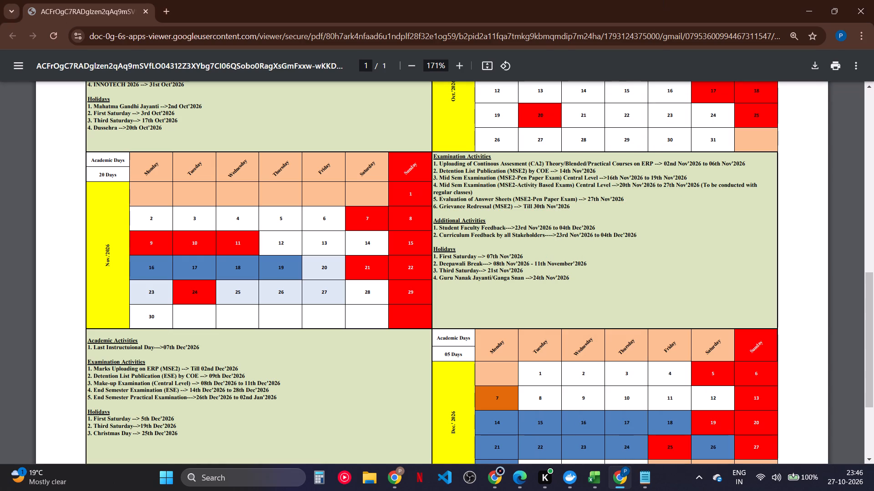
click(599, 478)
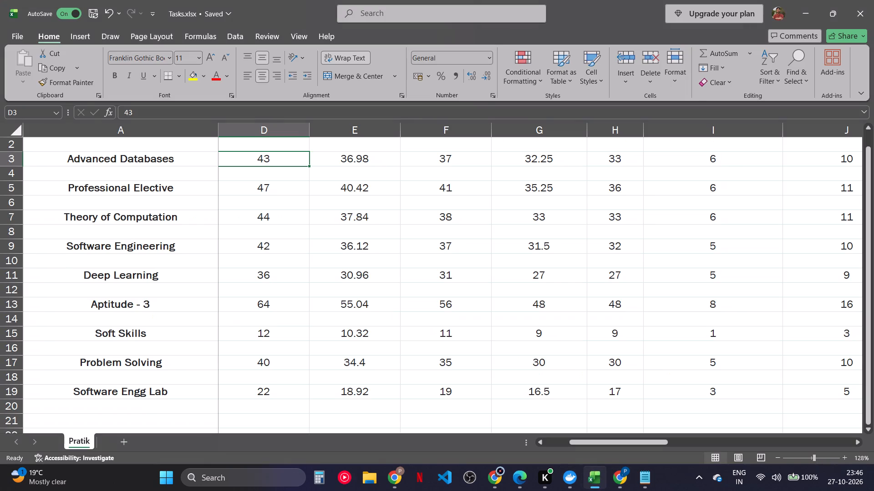
scroll(384, 321, right, 2)
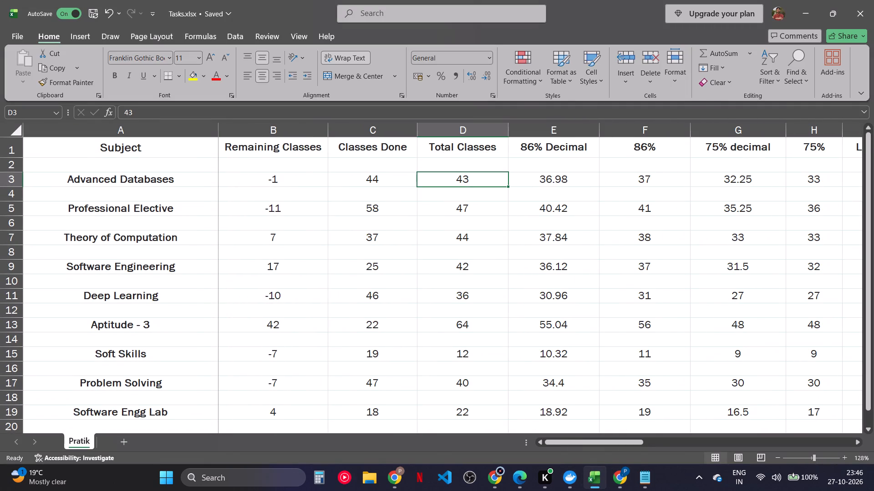
text(60)
key(Return)
key(Return)
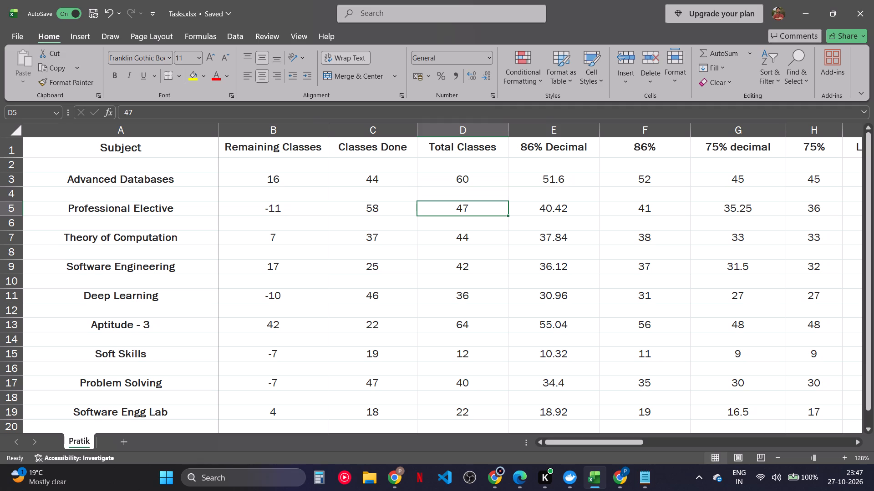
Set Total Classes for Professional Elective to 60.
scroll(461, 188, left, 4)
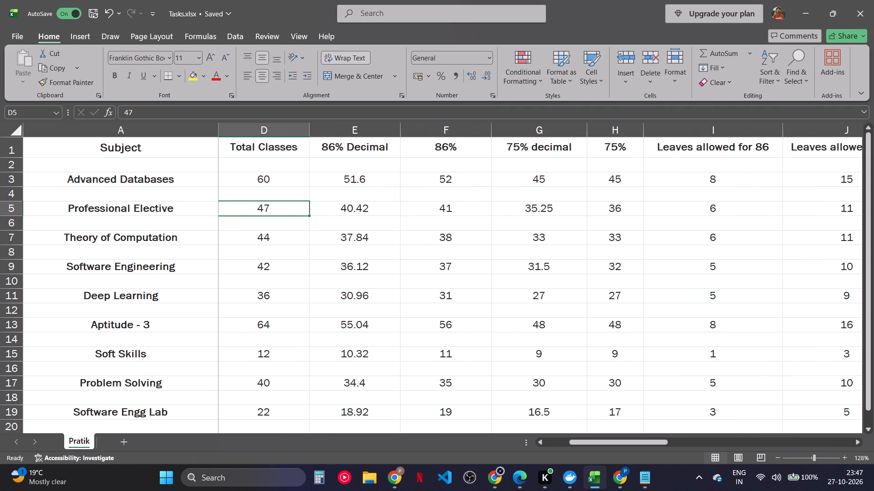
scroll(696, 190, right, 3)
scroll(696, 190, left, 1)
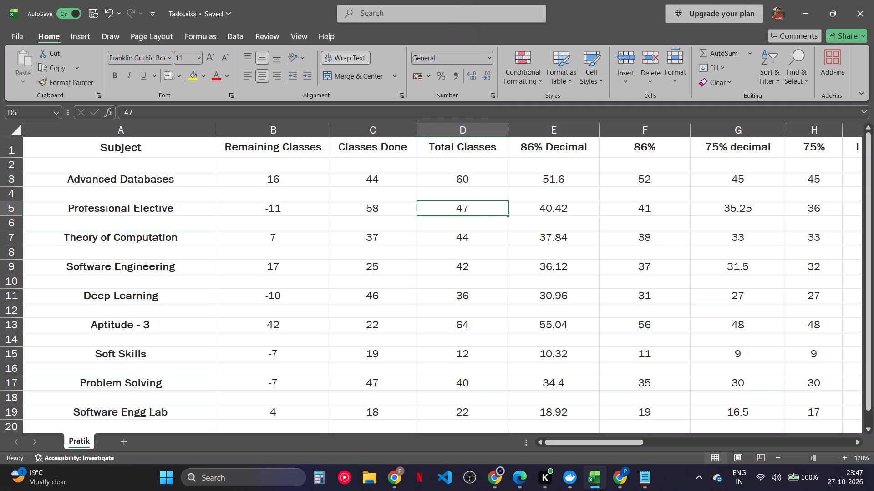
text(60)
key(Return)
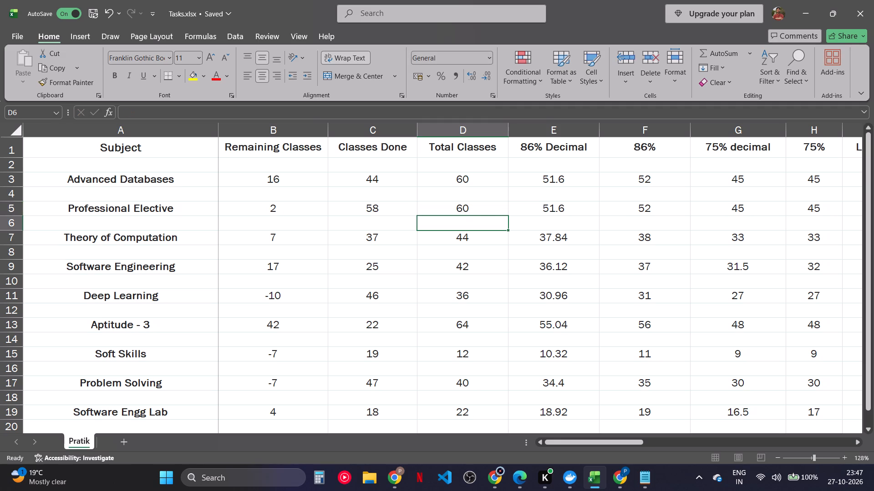
Set Total Classes for Professional Elective to 74.
click(484, 208)
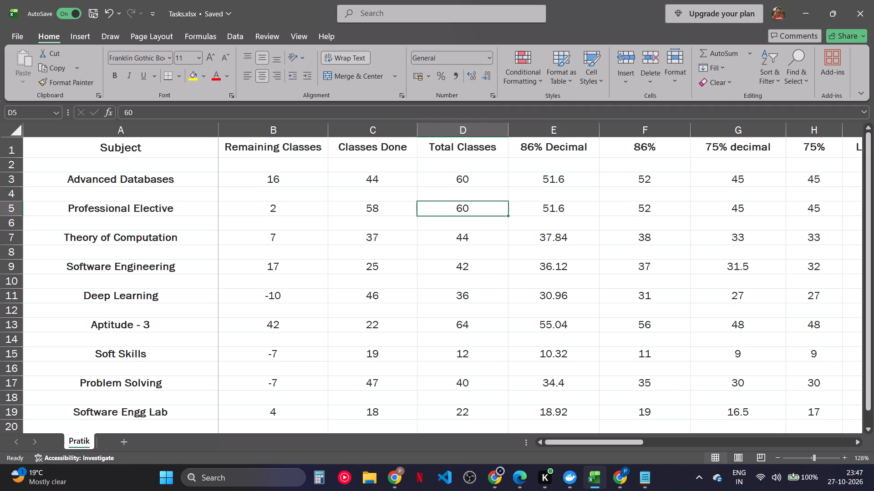
text(74)
key(Return)
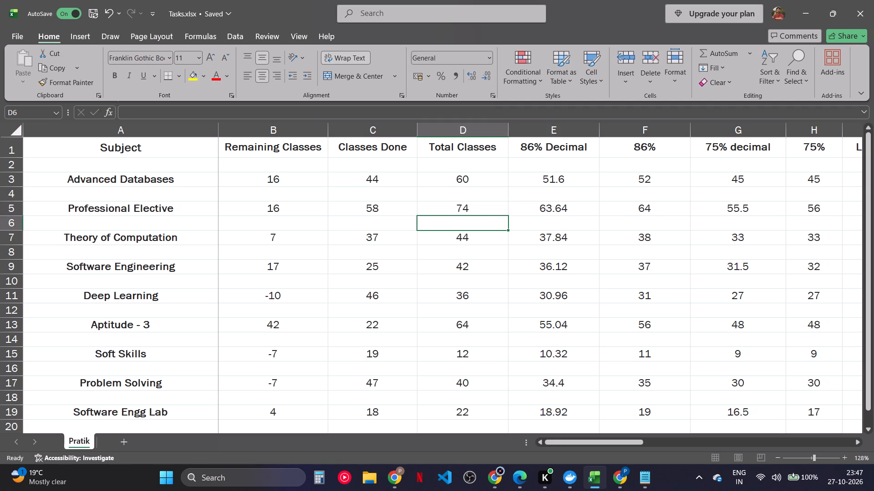
Review the attendance columns for Professional Elective, including leaves allowed, Attended, Classes for 86, Chhutti for 86 and Live Percentage.
scroll(484, 208, left, 3)
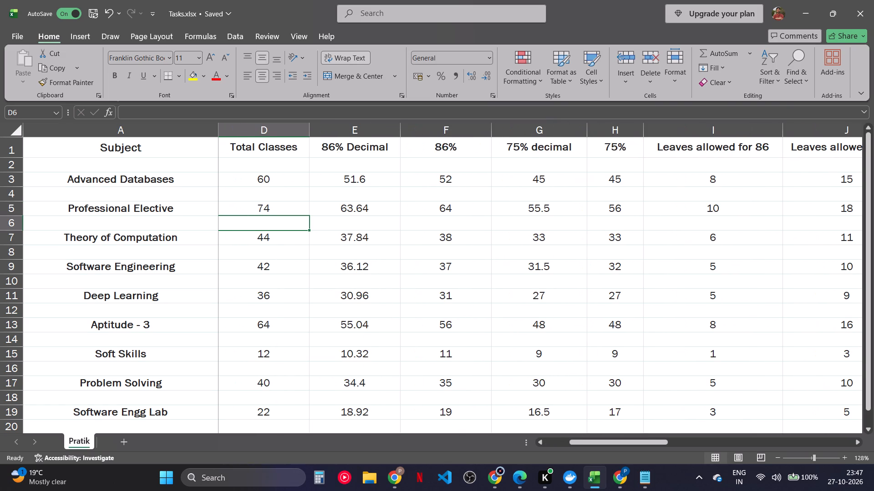
scroll(484, 208, right, 1)
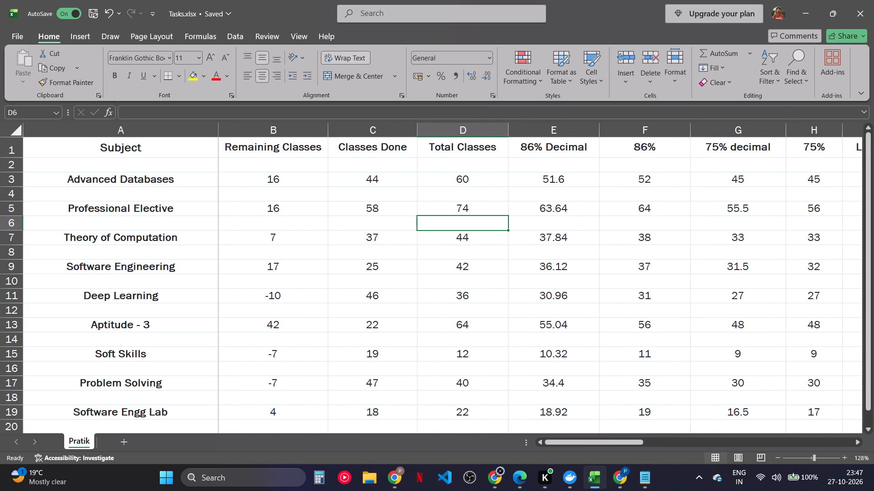
scroll(484, 208, left, 2)
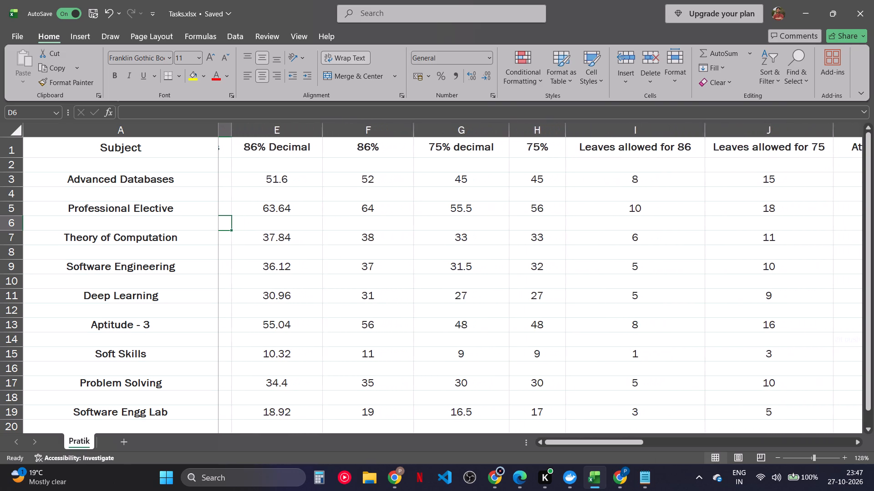
scroll(484, 208, left, 3)
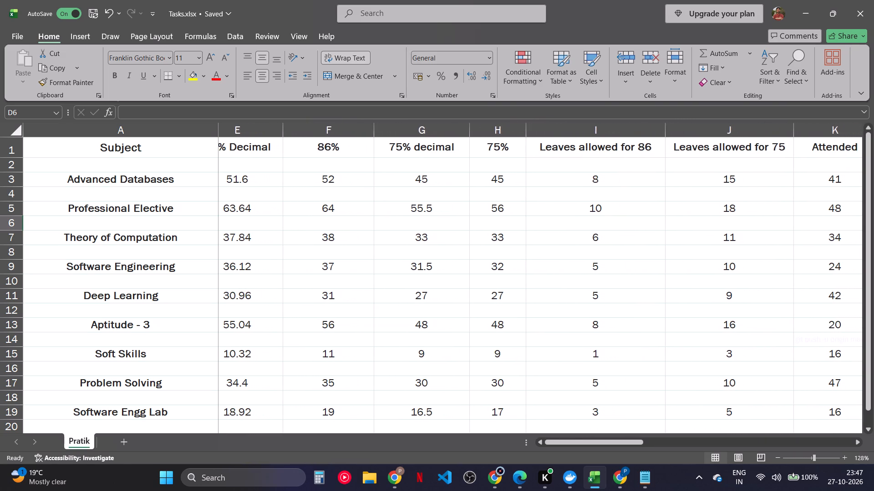
scroll(484, 208, left, 1)
scroll(736, 230, left, 3)
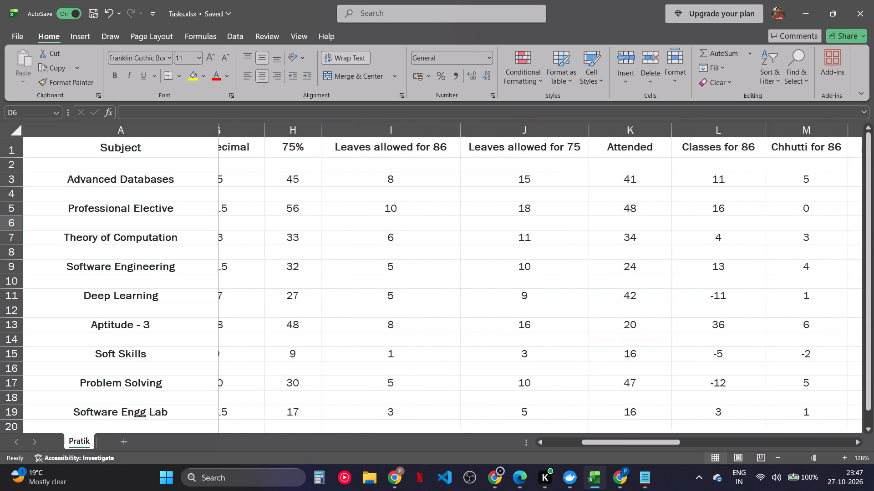
scroll(736, 230, left, 3)
click(758, 212)
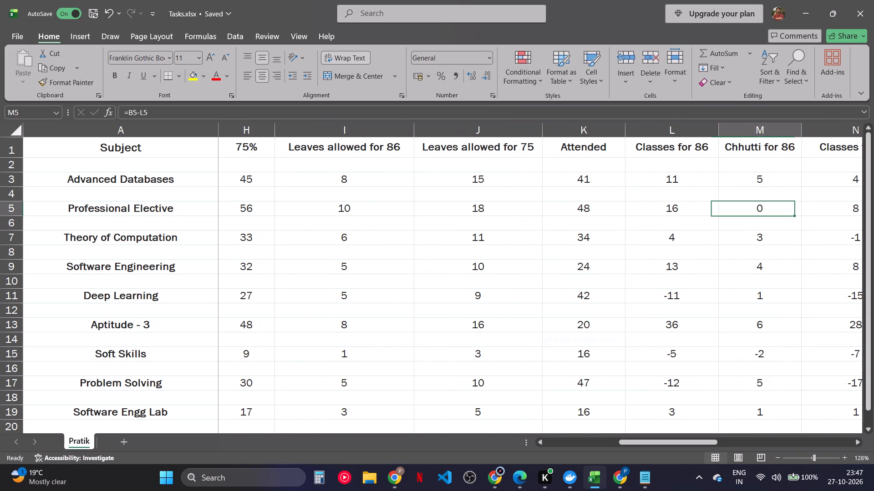
scroll(758, 212, left, 1)
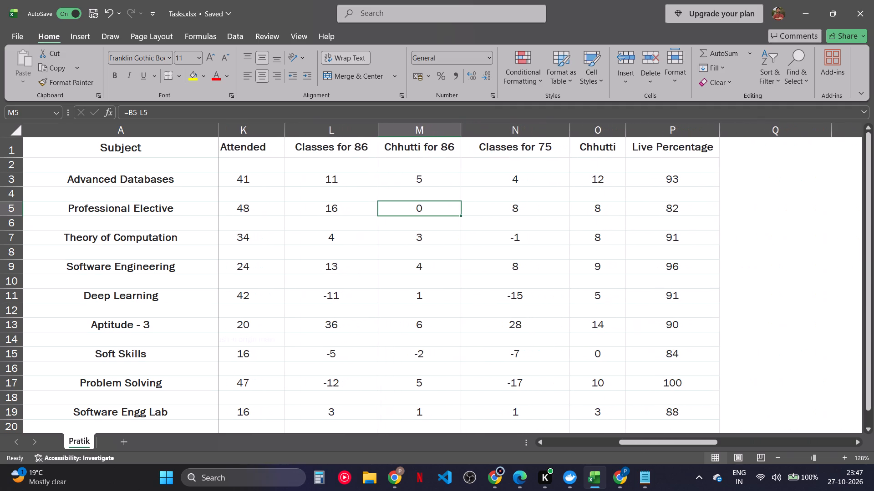
scroll(758, 212, left, 1)
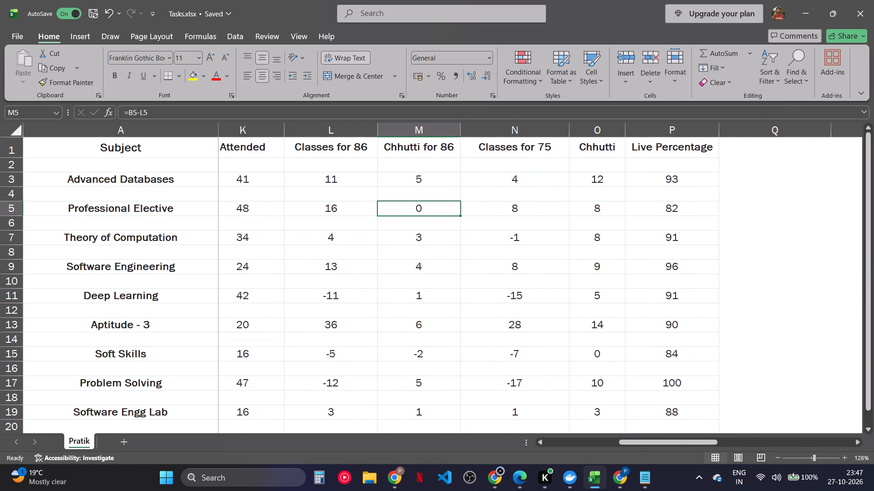
scroll(758, 212, left, 2)
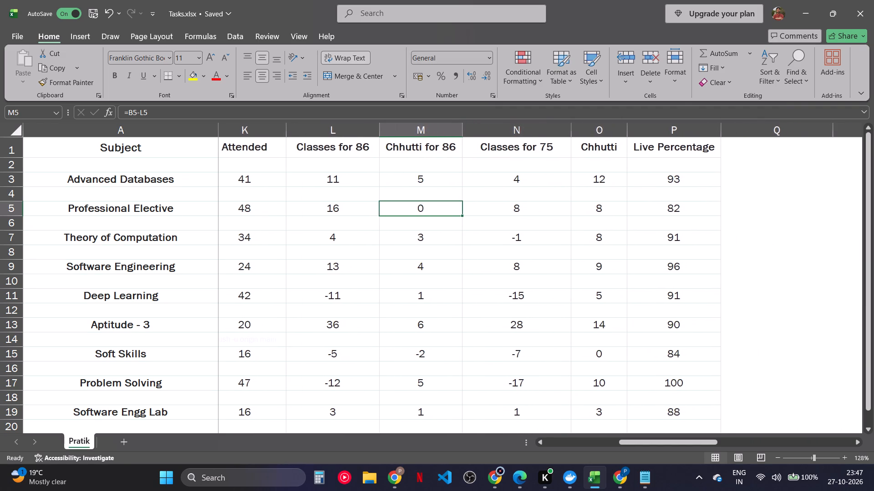
scroll(758, 212, left, 2)
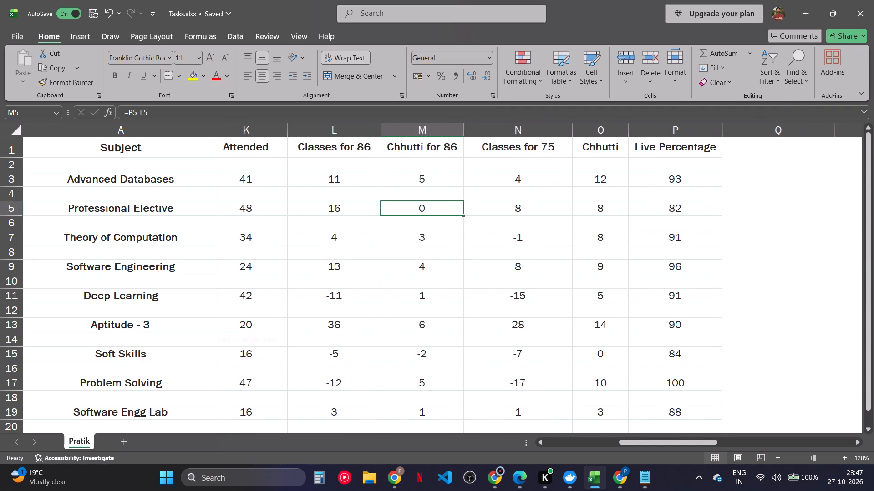
scroll(758, 212, left, 1)
scroll(758, 212, right, 3)
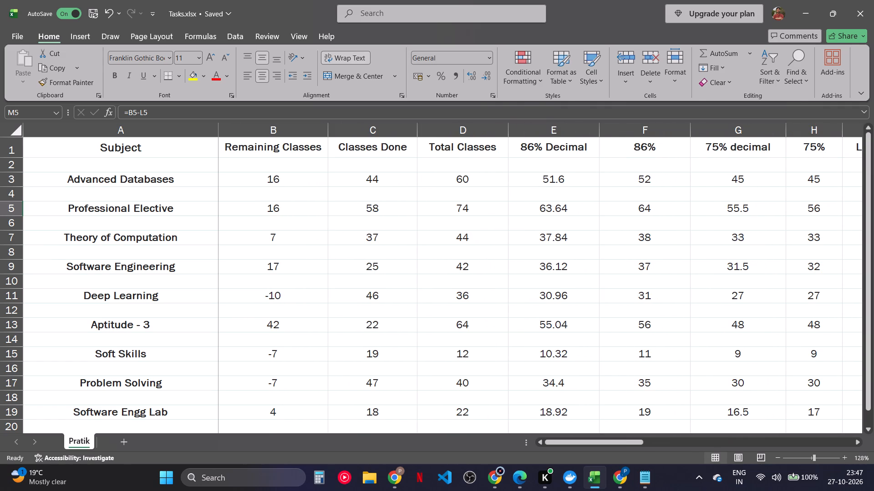
Compare the November and December teaching days and holidays in the academic calendar against the Tasks.xlsx attendance table.
key(alt+Tab)
drag(523, 260, 483, 188)
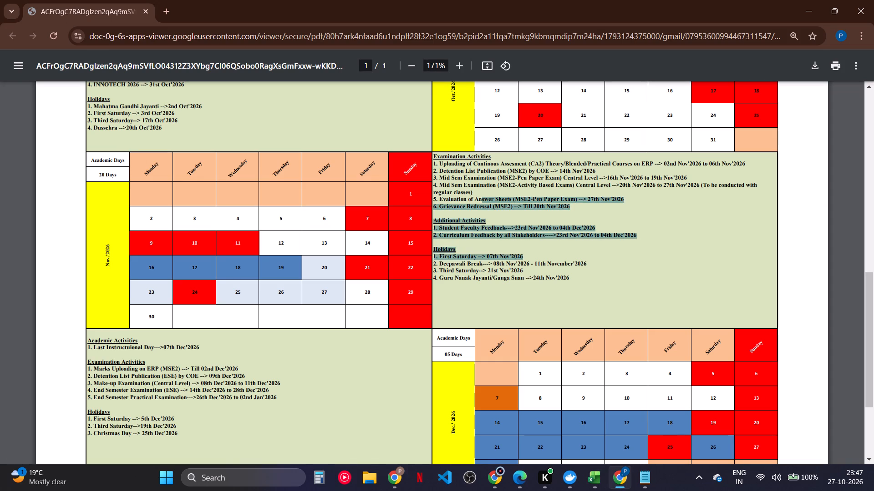
click(493, 251)
key(alt+Tab)
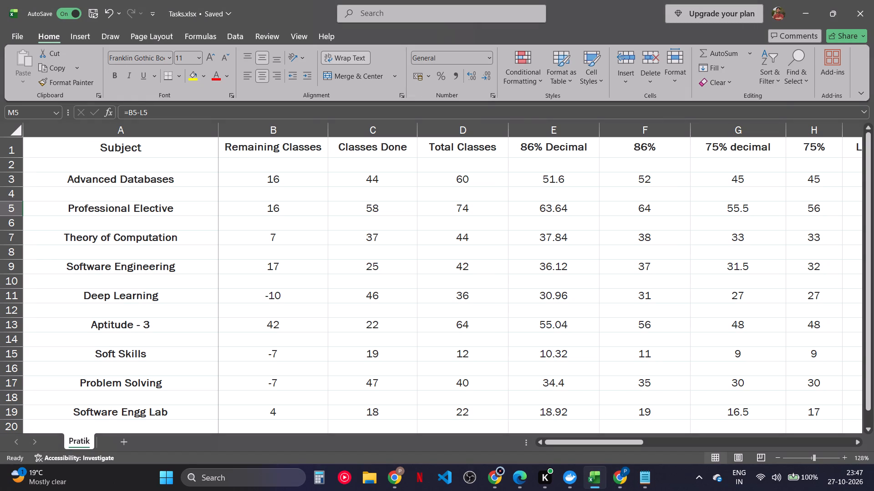
key(alt+Tab)
key(alt+Tab)
scroll(587, 221, up, 1)
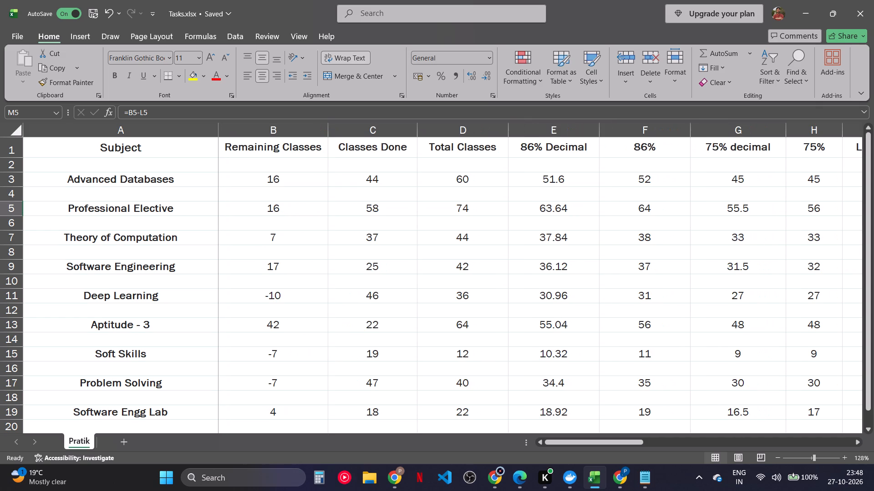
key(alt+Tab)
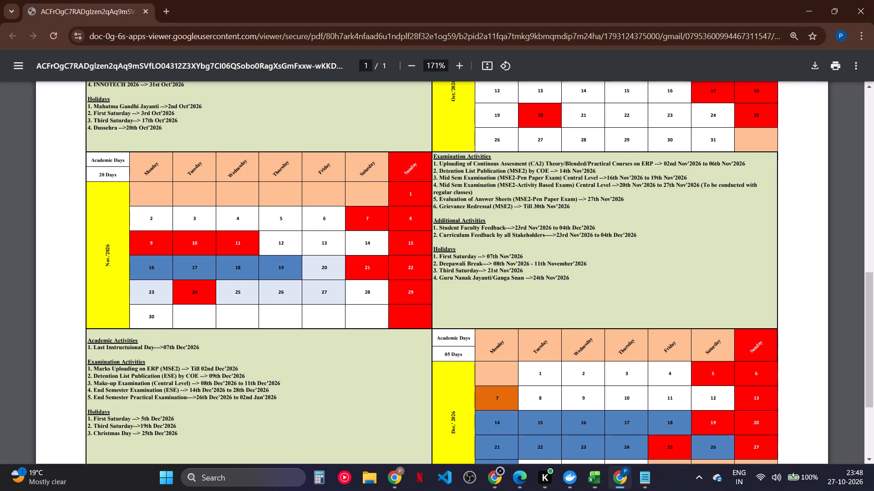
Using the weekday counts in the notes, set Total Classes for Advanced Databases to 59 in Tasks.xlsx and save the workbook.
click(643, 490)
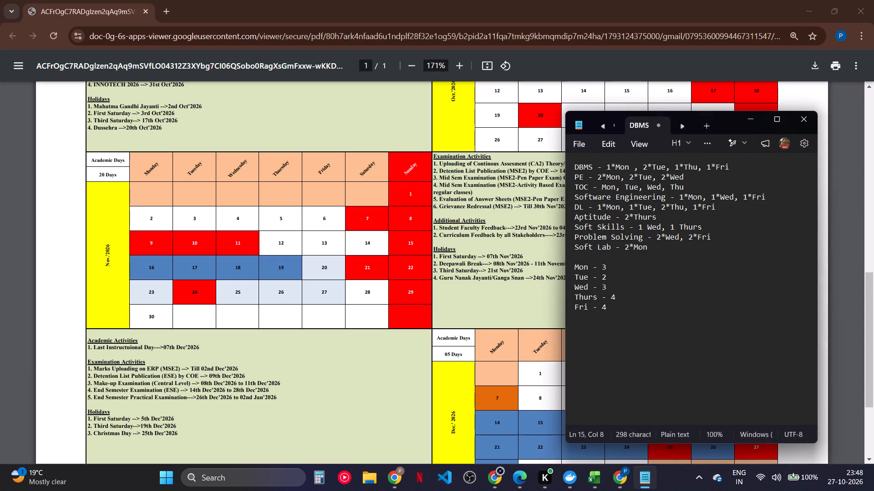
click(648, 313)
click(586, 489)
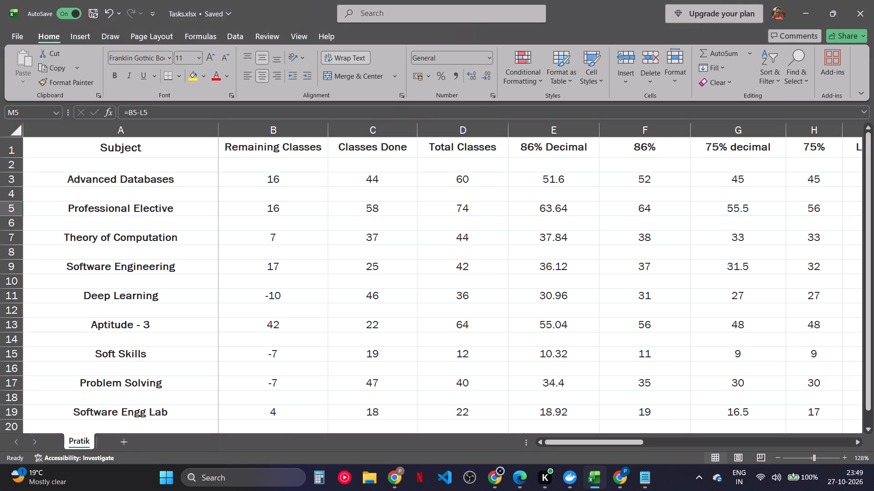
click(452, 181)
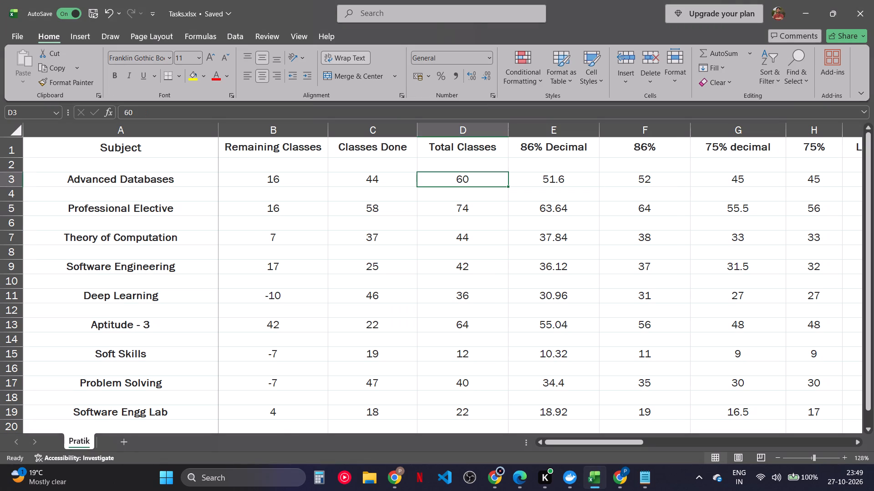
text(59)
key(Return)
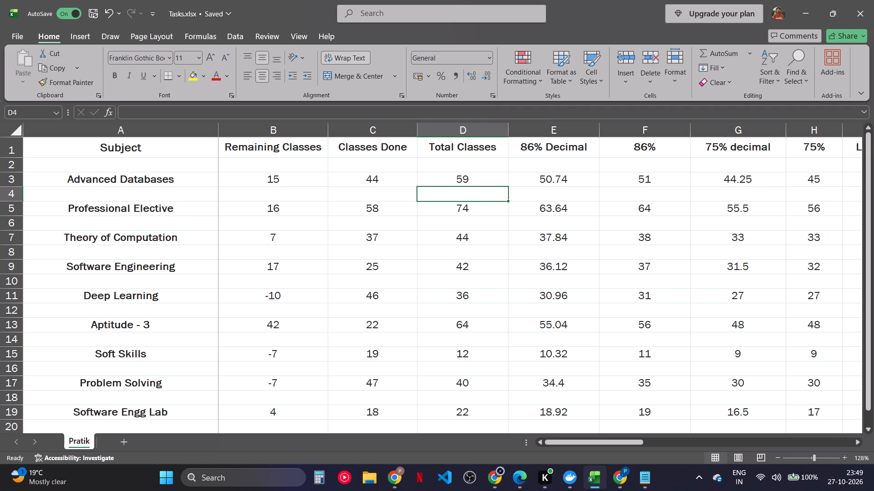
scroll(675, 196, left, 3)
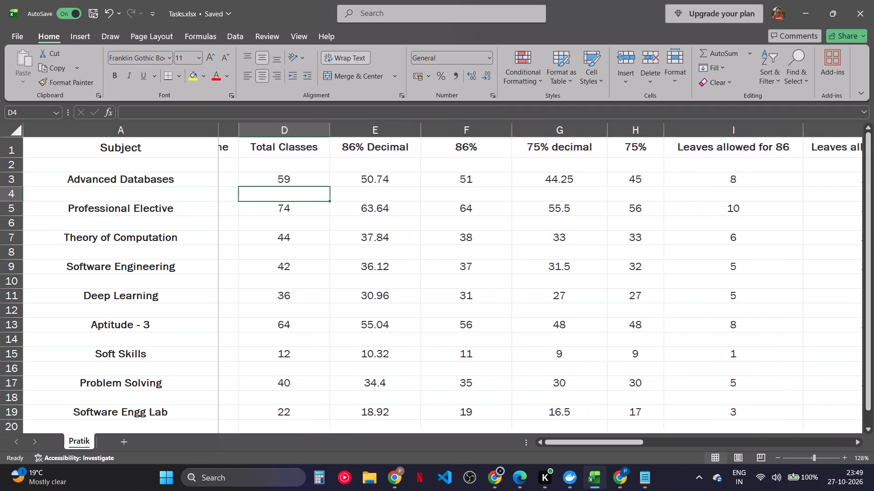
scroll(675, 196, left, 5)
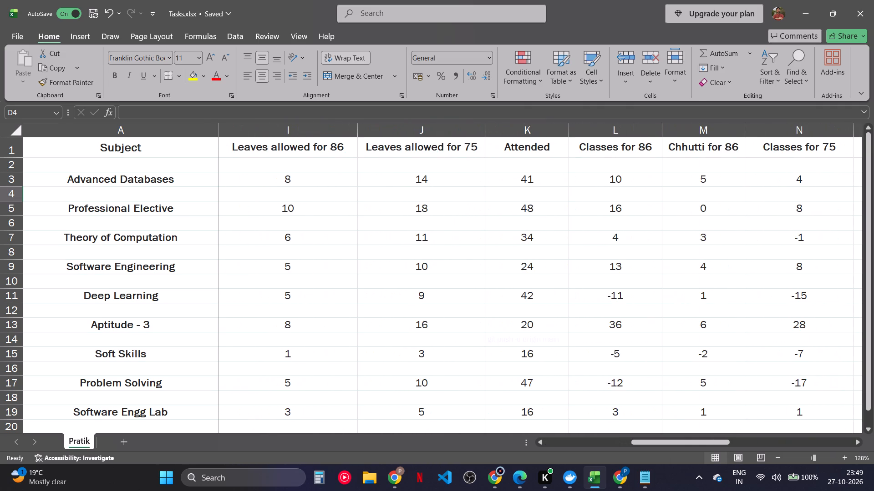
scroll(675, 196, right, 3)
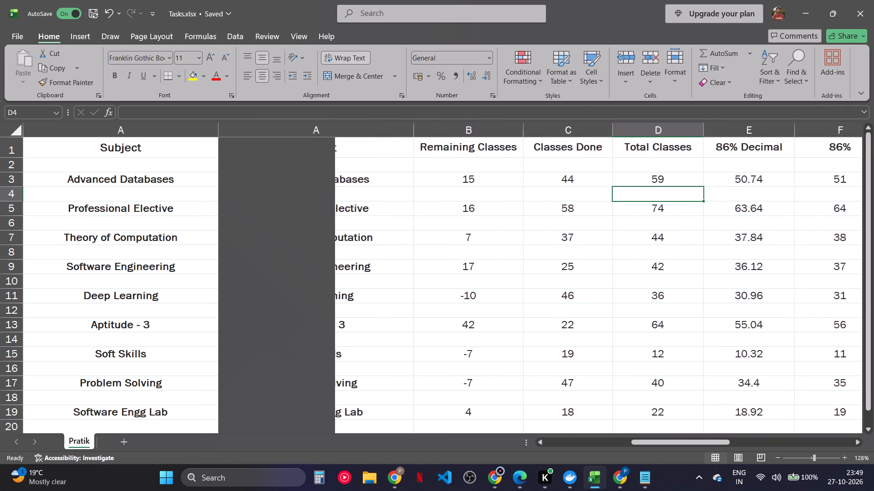
key(ctrl+s)
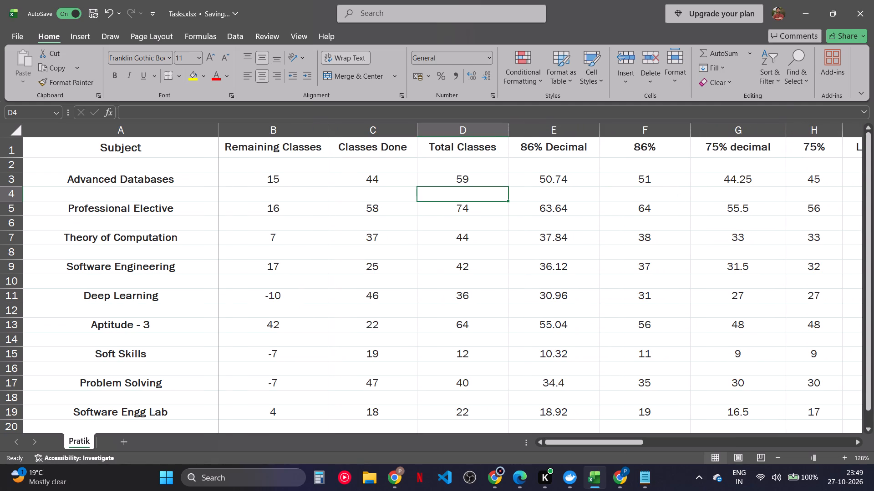
Using the Monday to Thursday counts in the notes, set Total Classes for Theory of Computation to 49 and save the workbook.
click(473, 239)
click(633, 485)
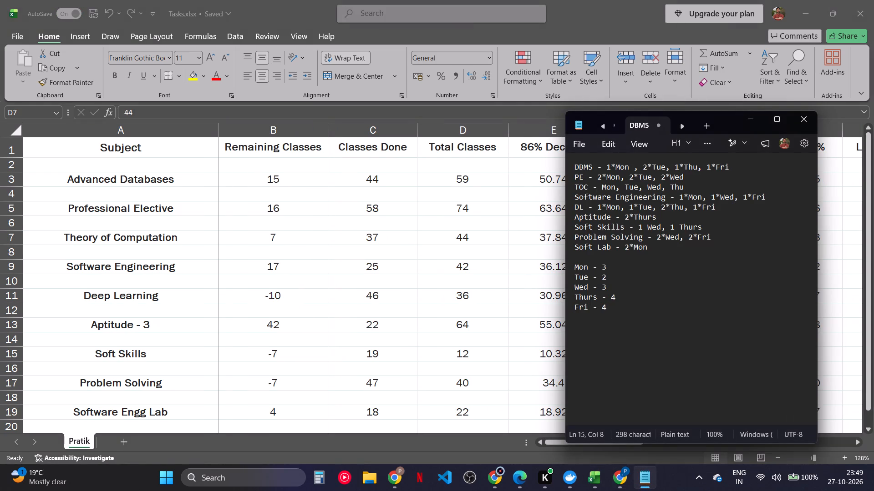
click(610, 269)
click(610, 280)
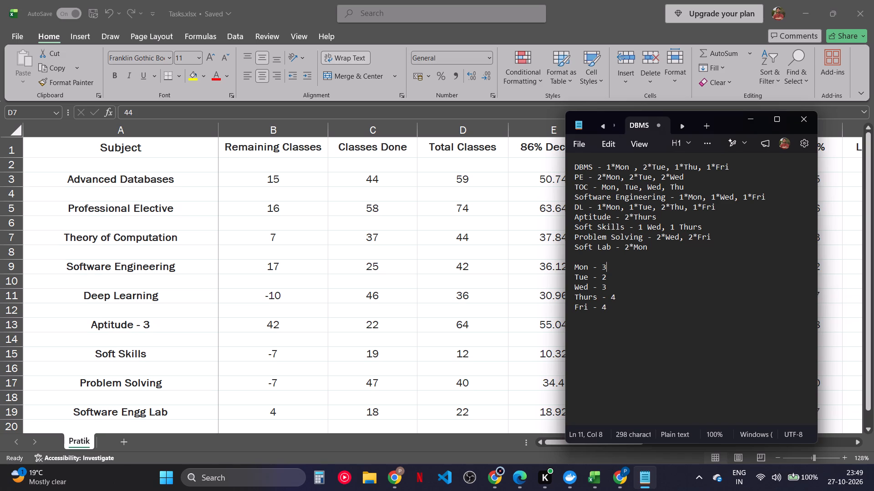
click(610, 288)
click(427, 298)
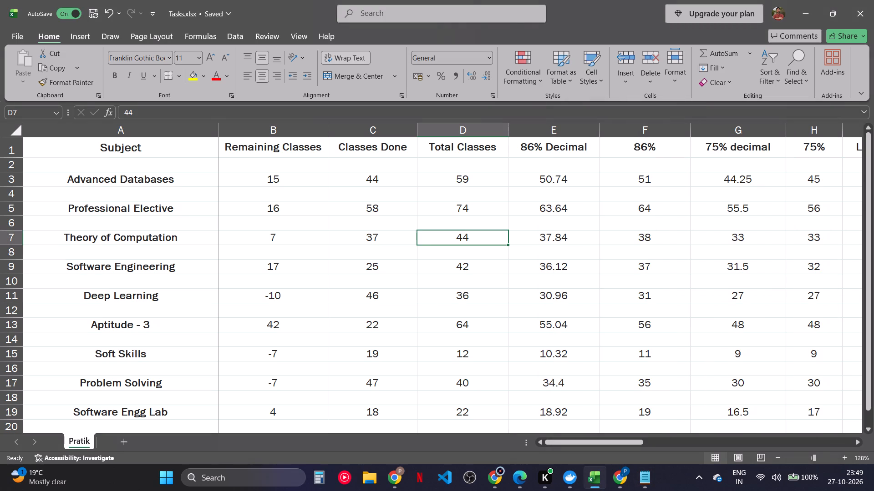
text(49)
key(Return)
scroll(455, 240, left, 1)
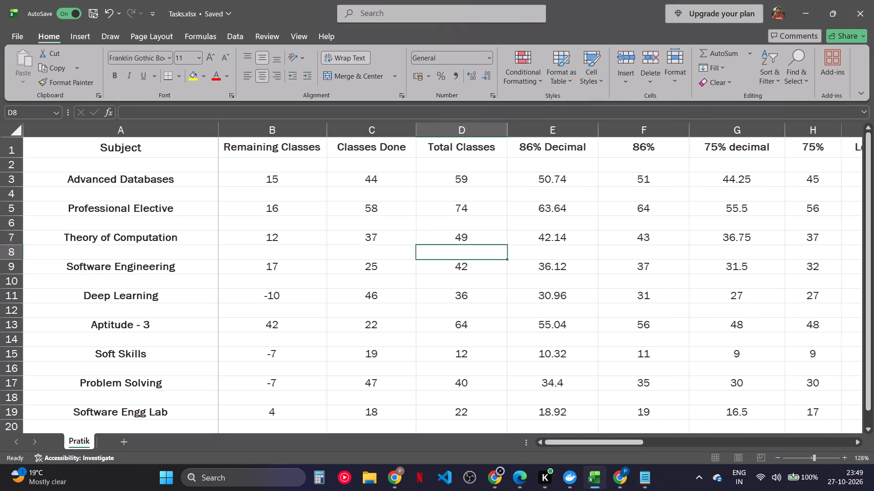
scroll(455, 240, left, 6)
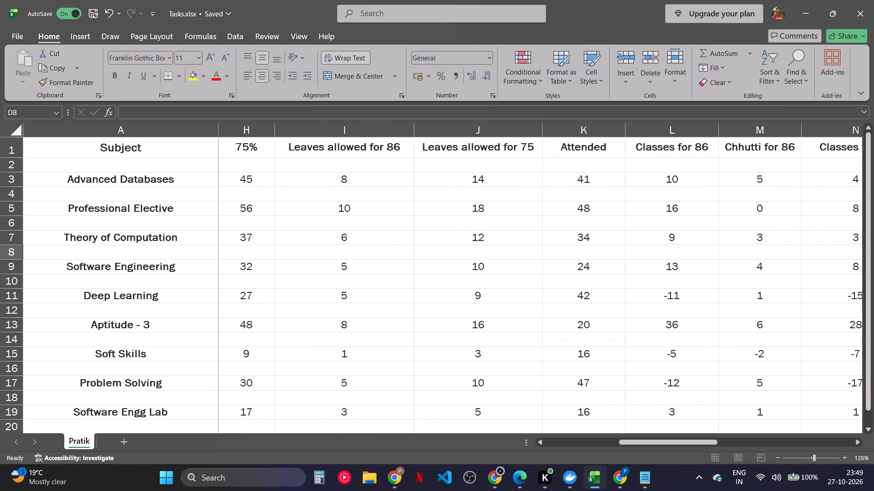
scroll(691, 235, right, 6)
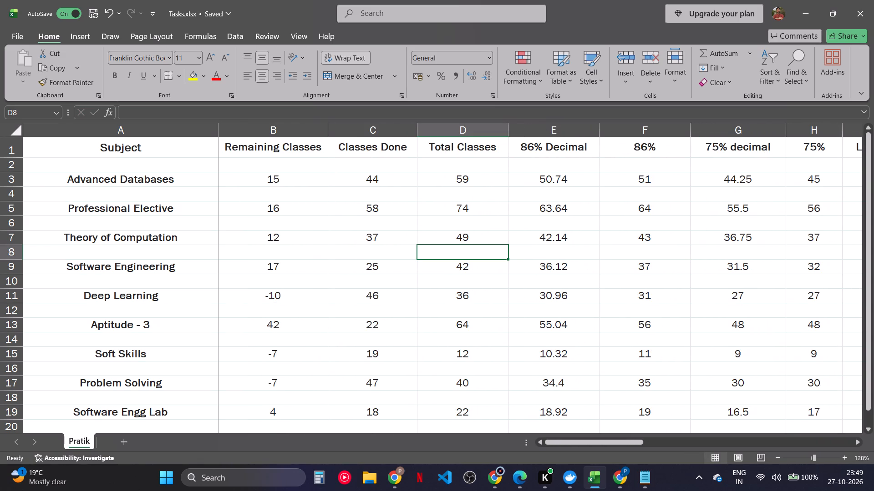
key(ctrl+s)
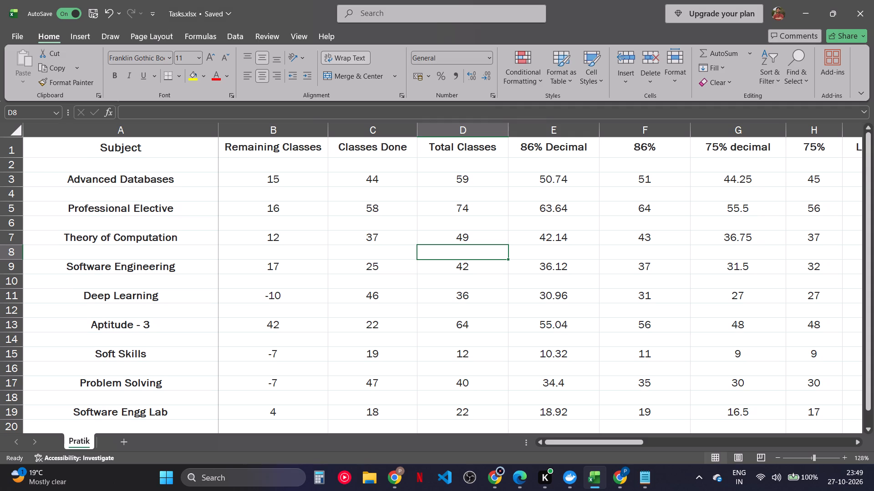
Using the Monday, Wednesday and Friday counts in the notes, set Total Classes for Software Engineering to 35 and save the workbook.
scroll(430, 249, left, 8)
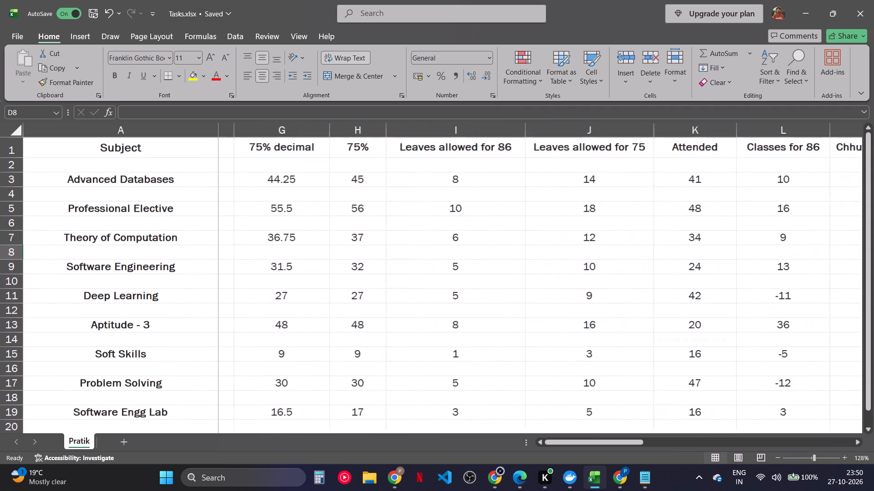
scroll(430, 249, up, 2)
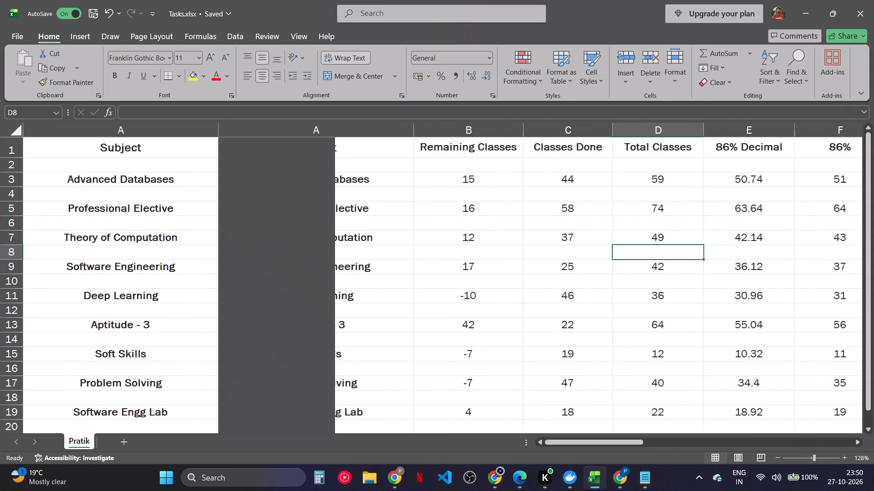
click(451, 268)
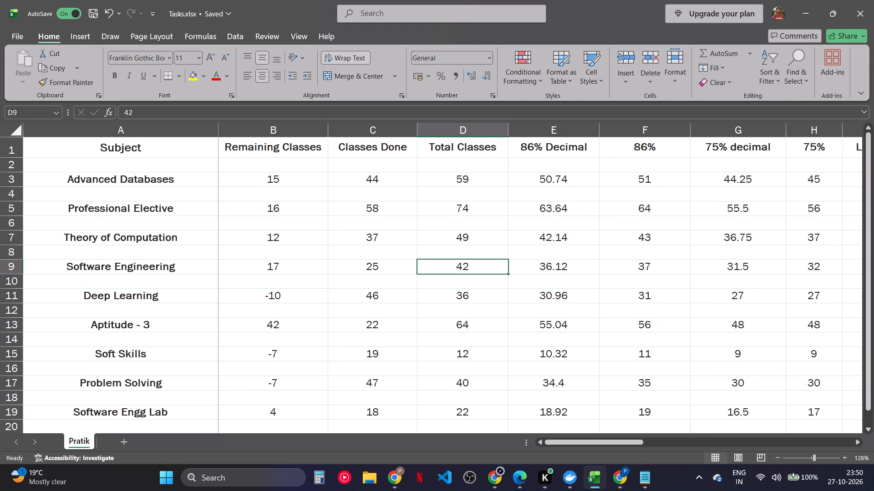
key(alt+Tab)
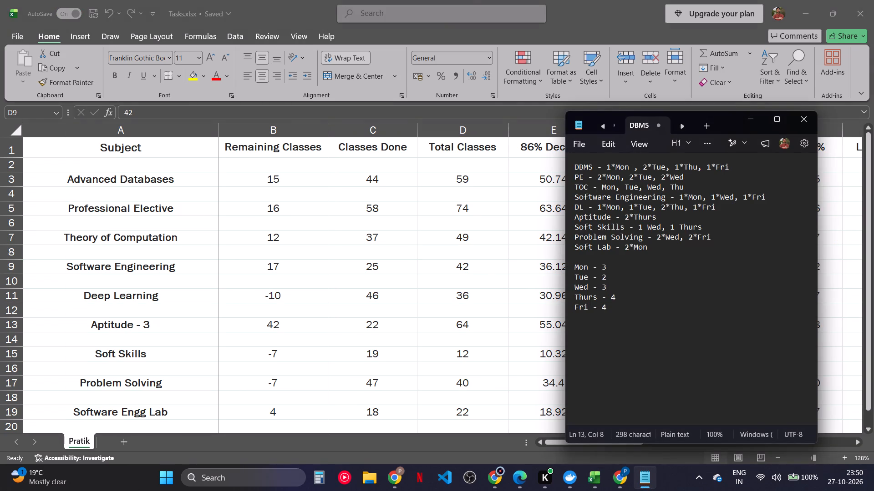
click(610, 268)
click(611, 287)
click(623, 311)
click(428, 267)
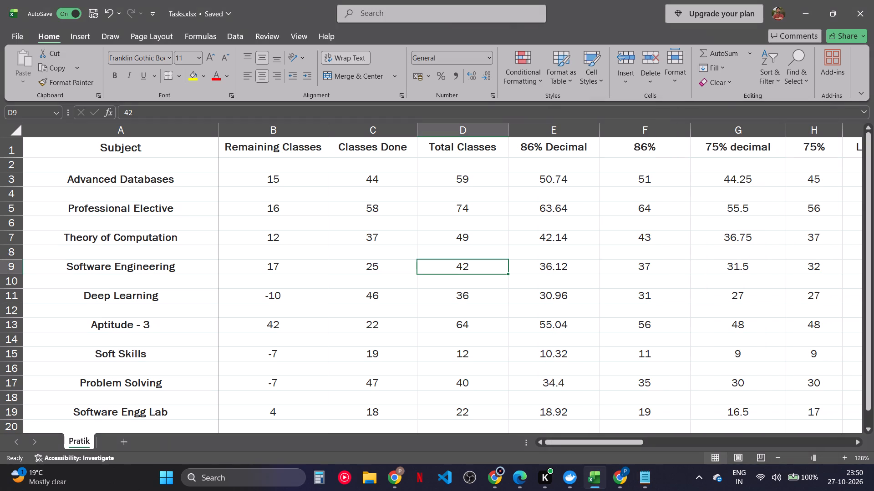
text(35)
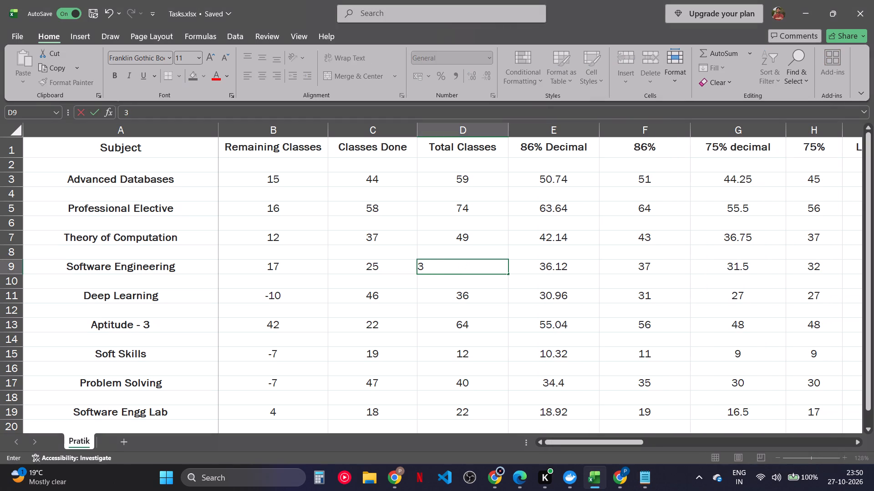
key(Return)
scroll(428, 267, left, 5)
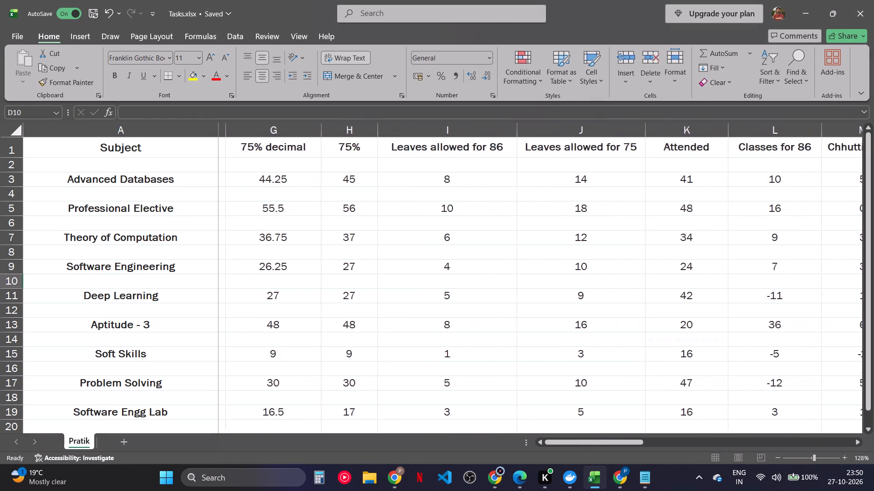
scroll(428, 267, left, 9)
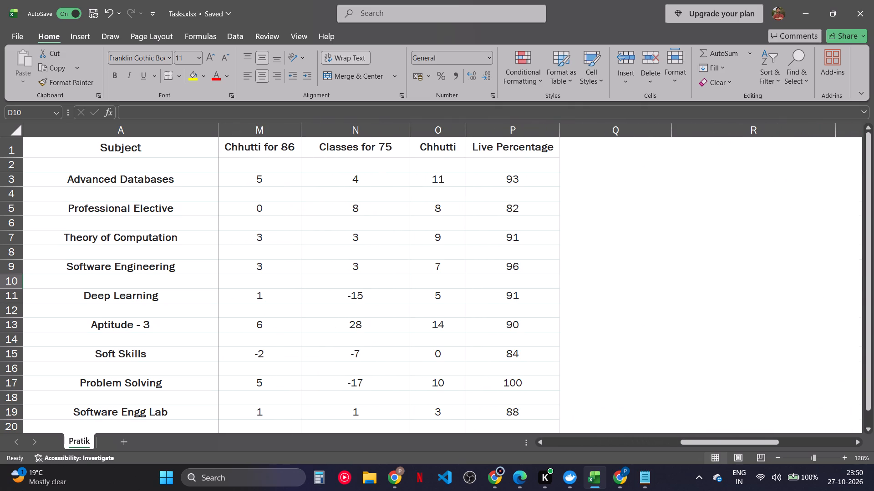
scroll(428, 267, right, 3)
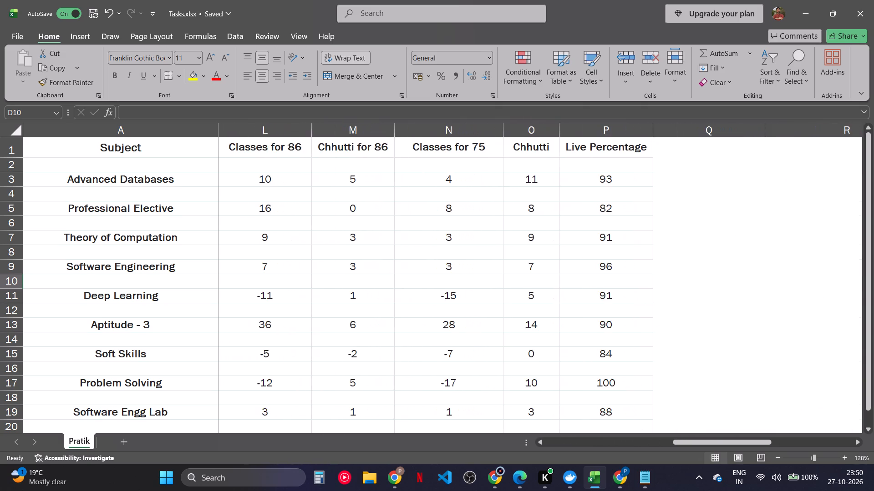
scroll(428, 267, right, 6)
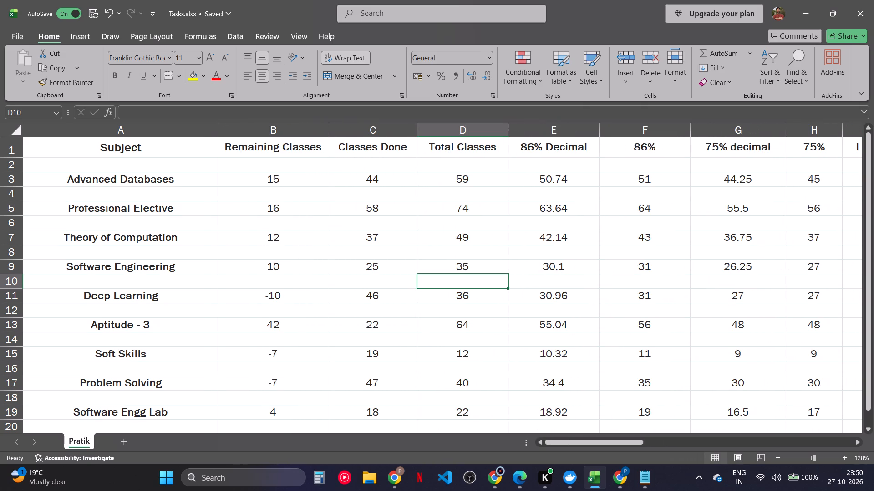
key(ctrl+s)
Using the Monday, Tuesday, Thursday and Friday counts in the notes, set Total Classes for Deep Learning to 63 and save the workbook.
click(455, 299)
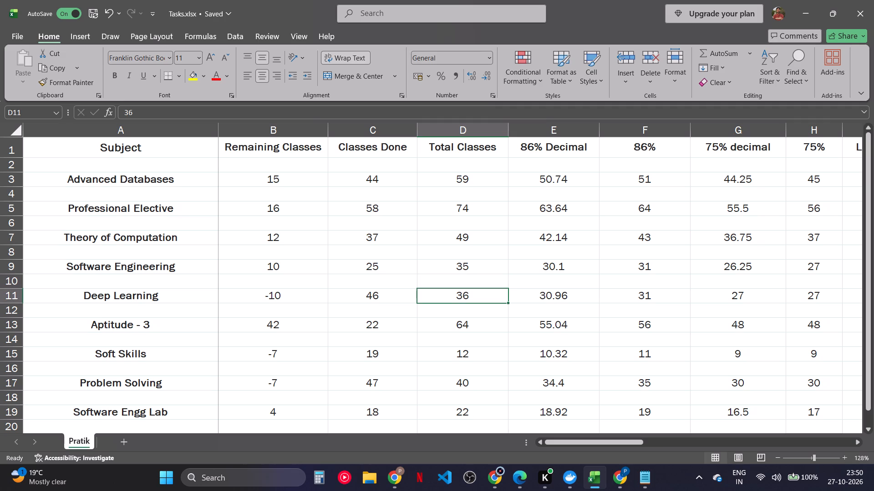
click(640, 477)
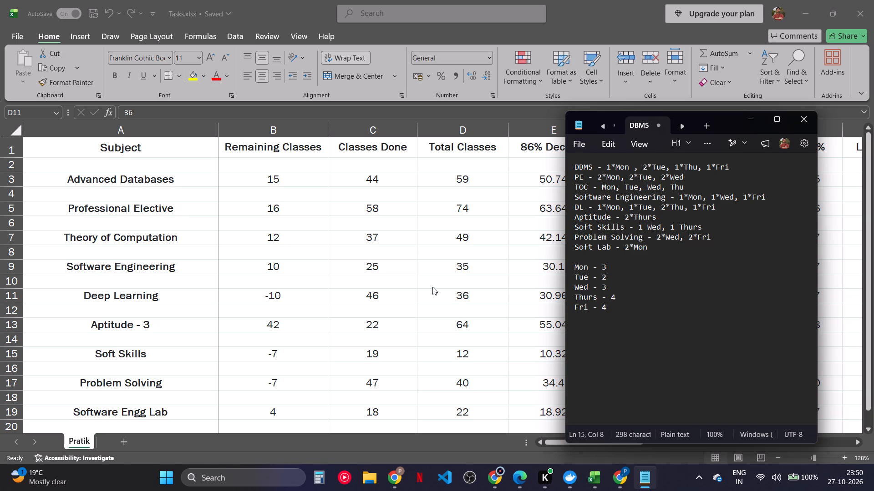
click(396, 299)
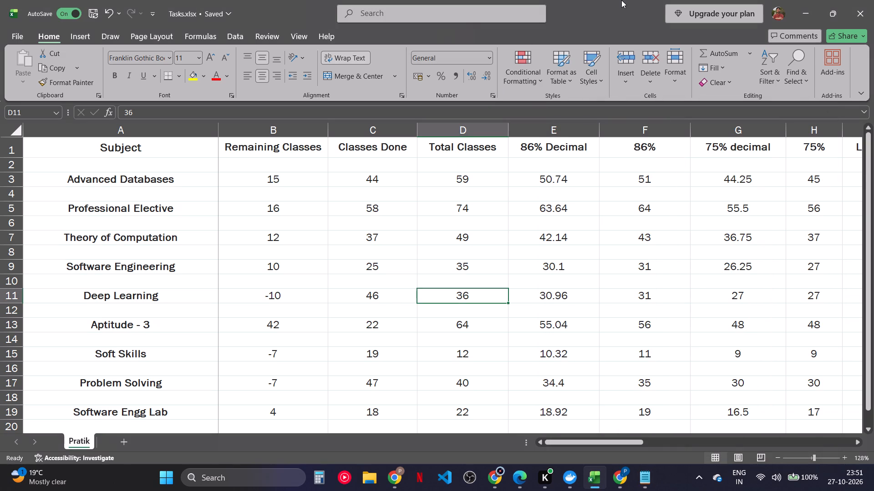
text(63)
key(Return)
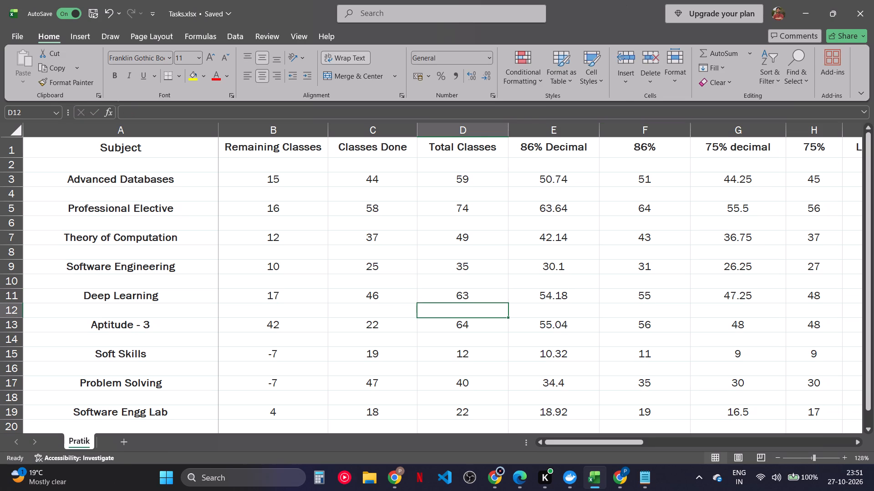
scroll(716, 215, left, 13)
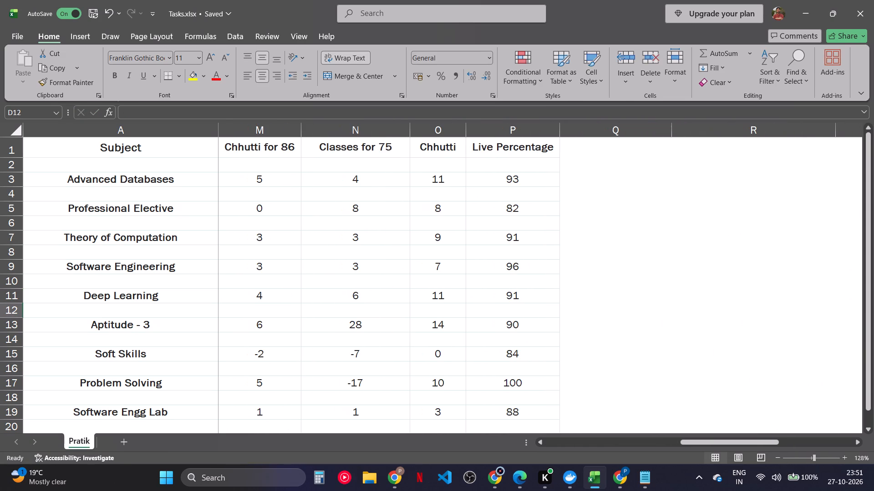
scroll(716, 215, right, 1)
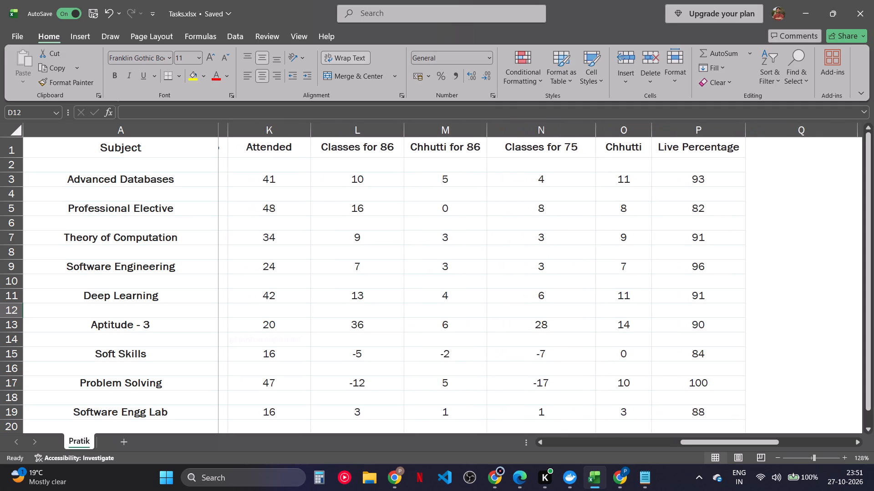
scroll(716, 215, right, 2)
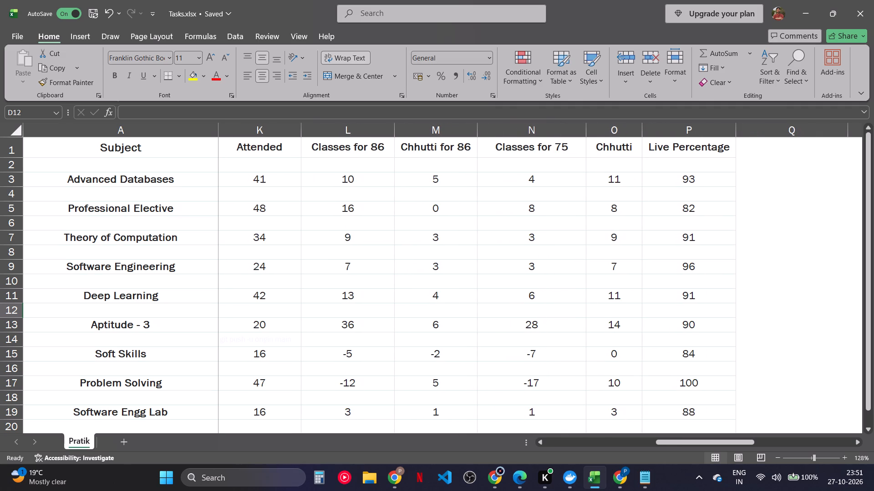
scroll(716, 215, right, 5)
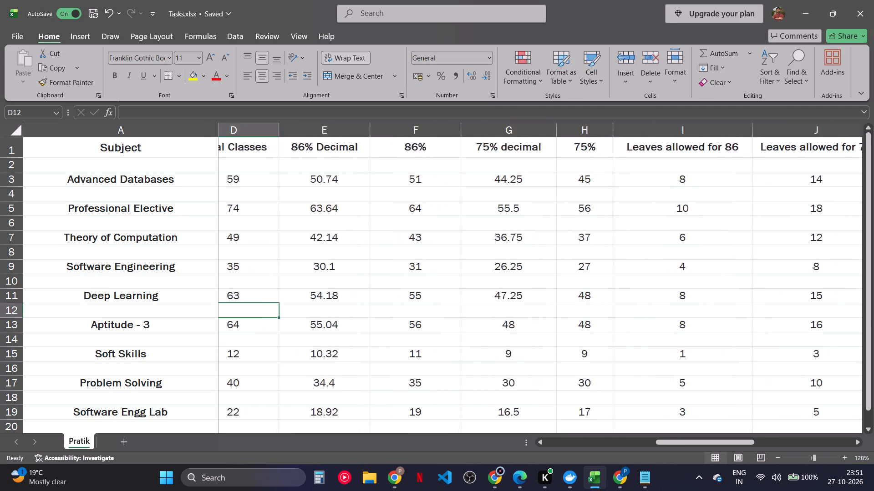
key(ctrl+s)
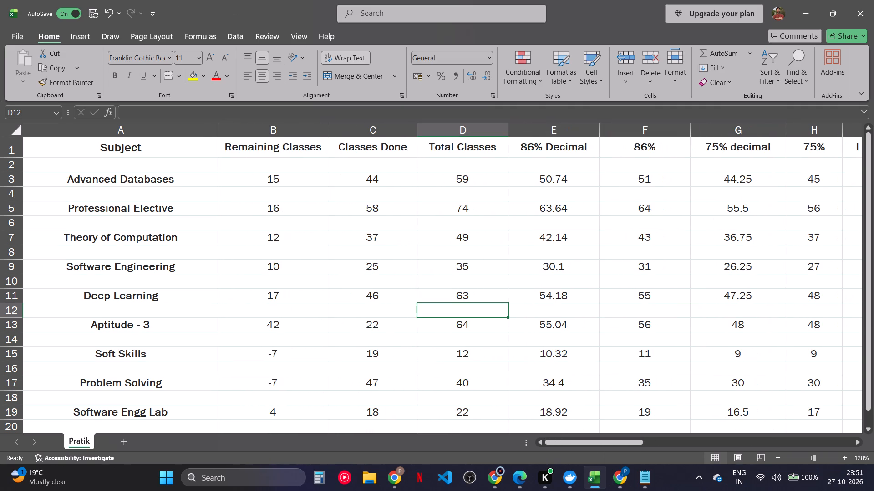
Using the Thursday count in the notes, set Total Classes for Aptitude - 3 to 30 and review its attendance columns.
click(435, 332)
click(457, 318)
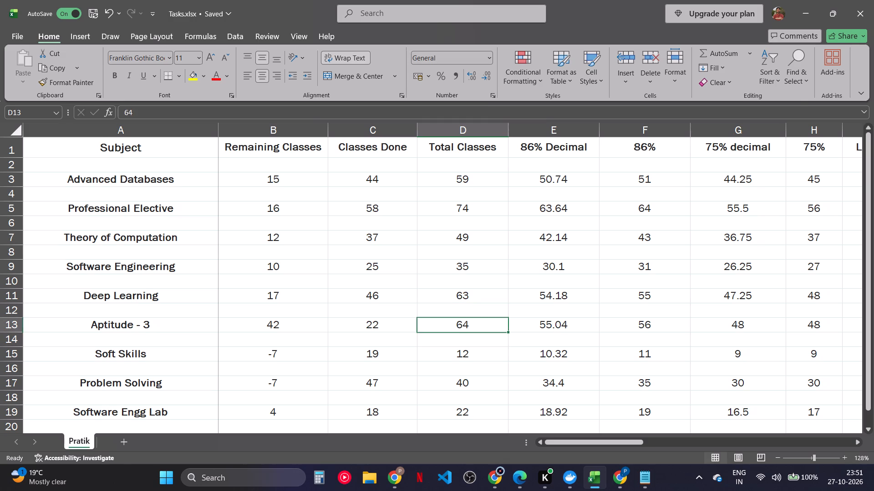
key(alt+Tab)
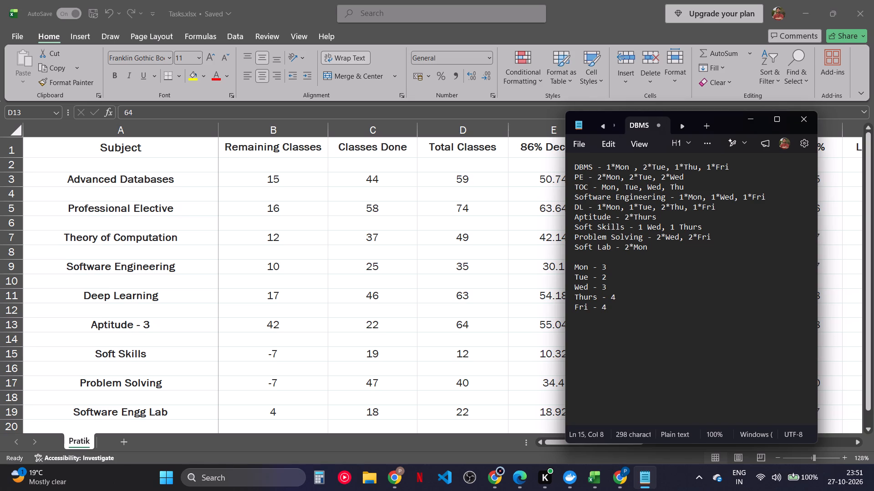
click(448, 331)
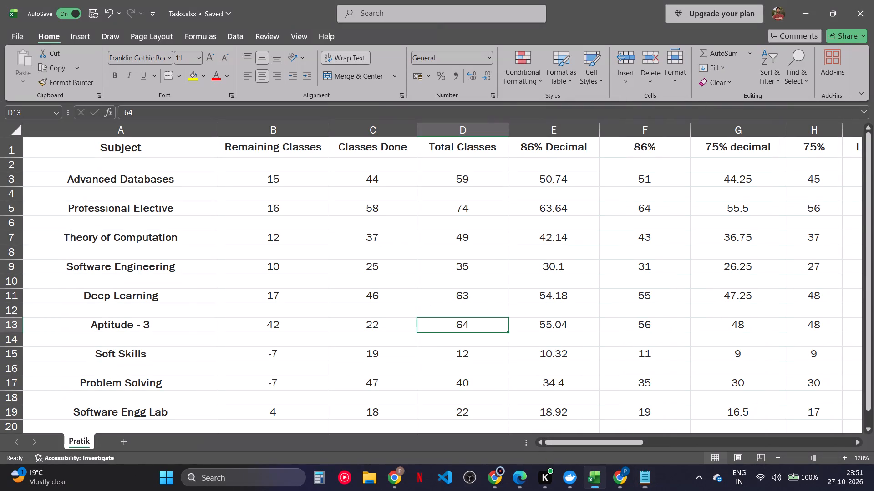
text(30)
key(Return)
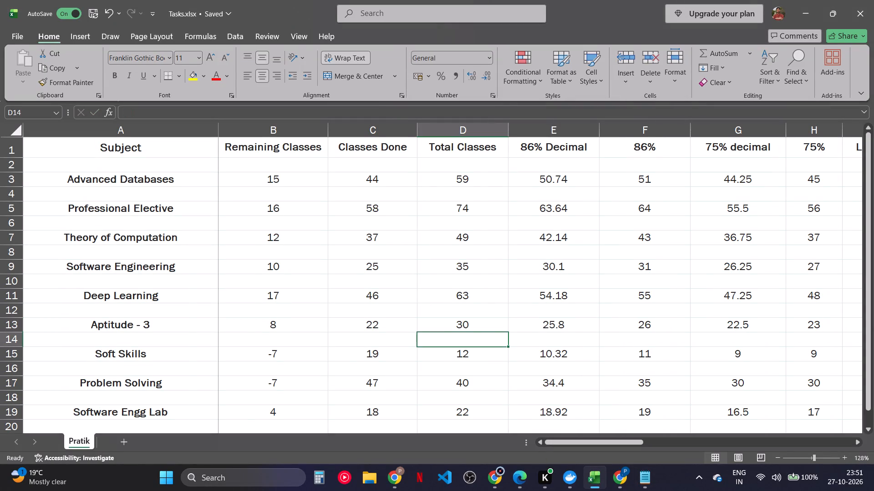
scroll(448, 331, left, 7)
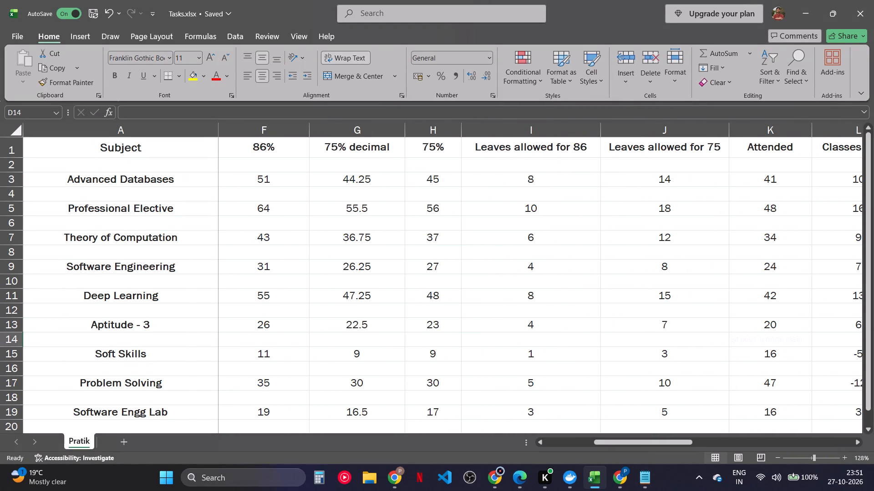
scroll(448, 331, left, 9)
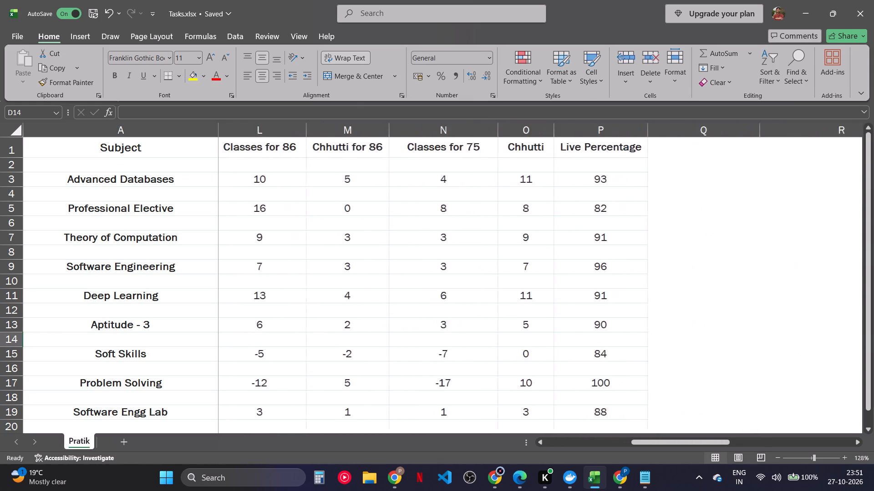
scroll(448, 331, left, 2)
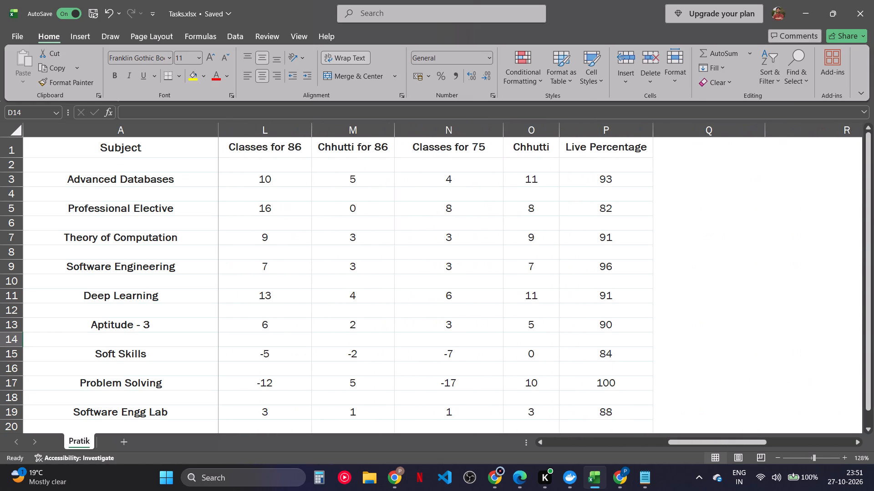
scroll(448, 331, right, 5)
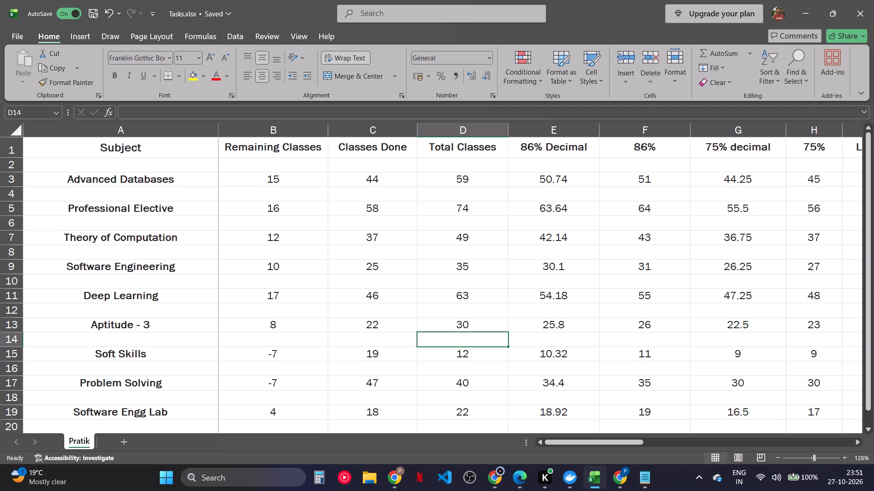
Using the Wednesday and Thursday counts in the notes, set Total Classes for Soft Skills to 26.
click(453, 355)
click(640, 472)
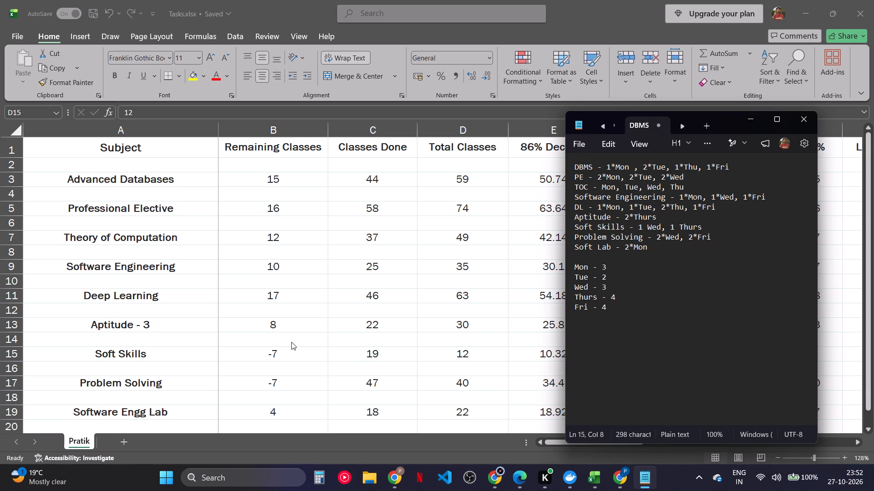
click(477, 350)
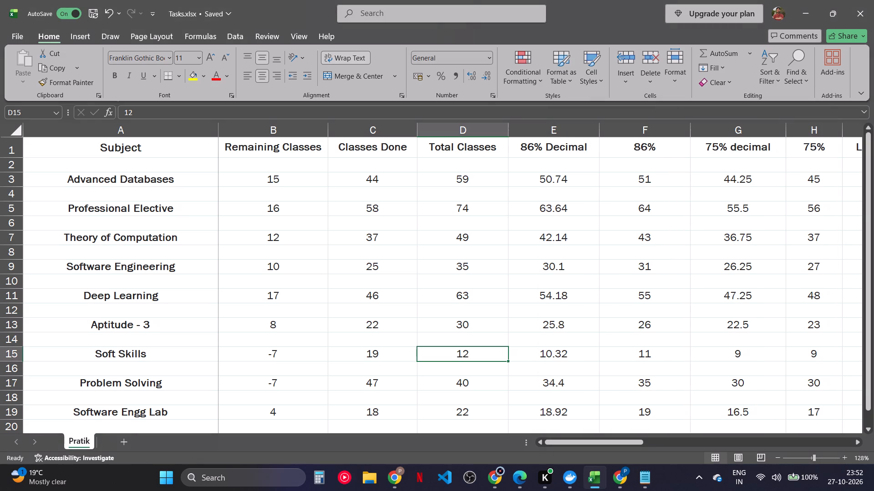
text(26)
key(Return)
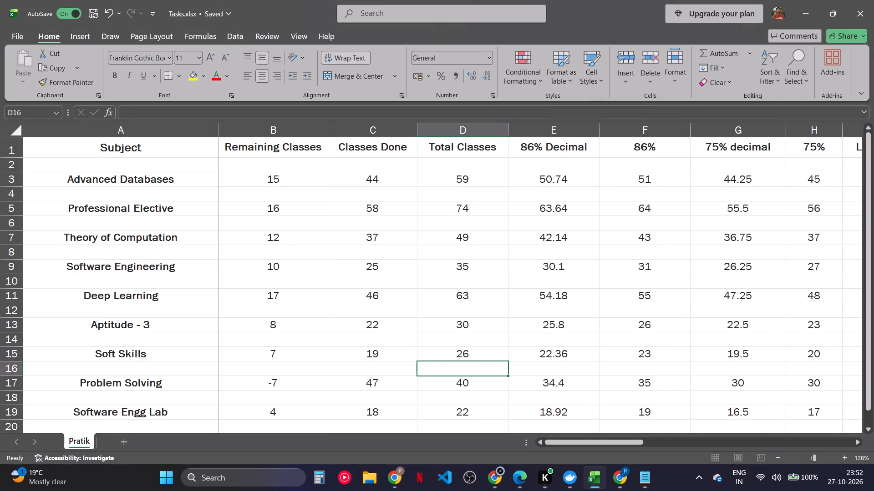
Using the Wednesday and Friday counts in the notes, set Total Classes for Problem Solving to 61.
click(442, 386)
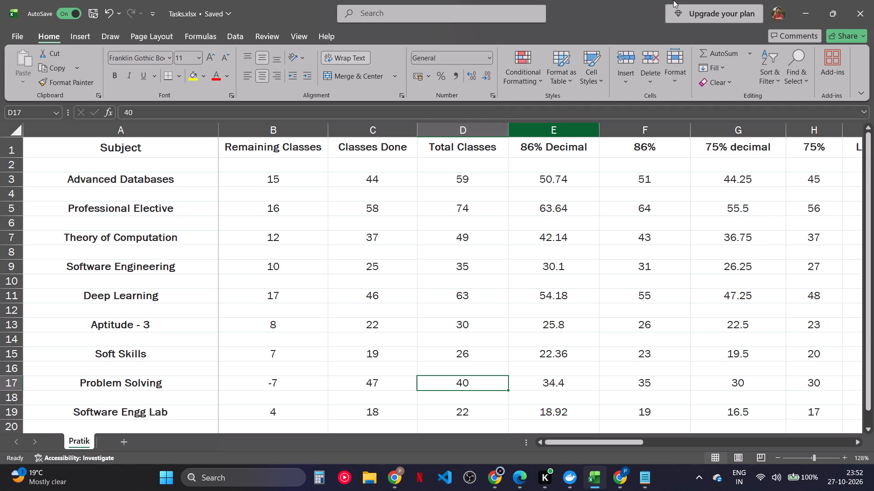
click(646, 490)
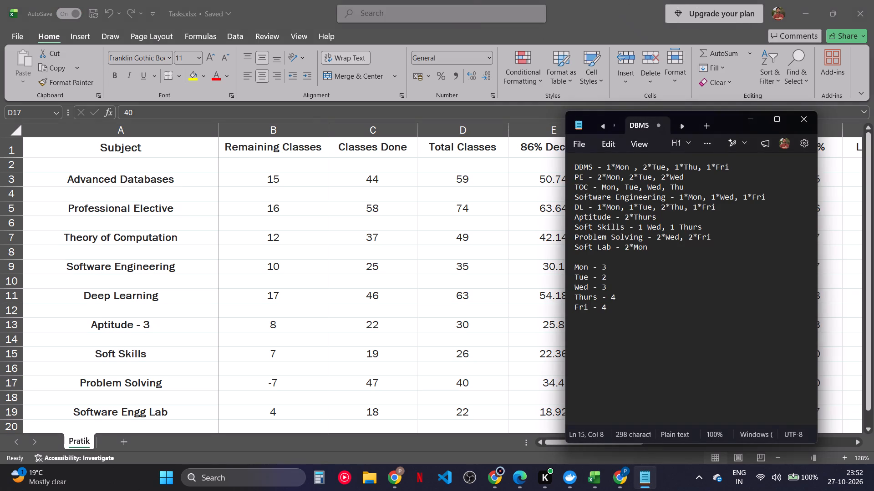
click(614, 285)
click(622, 311)
click(610, 286)
click(608, 0)
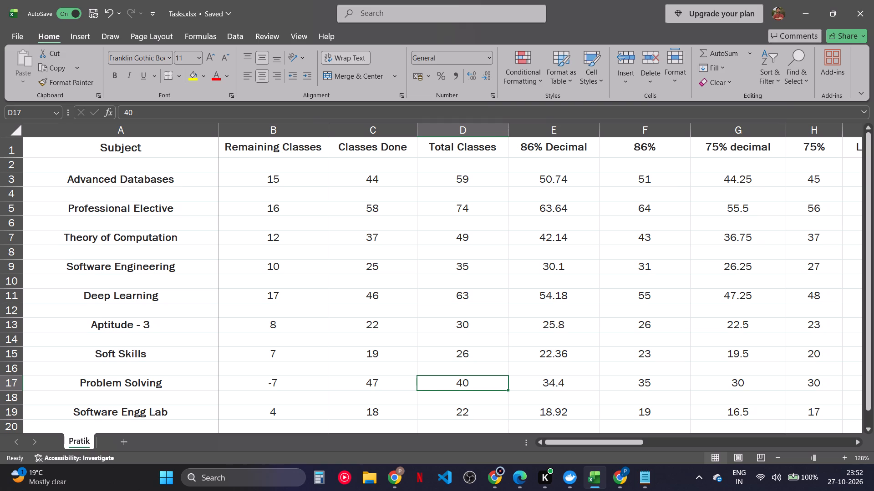
text(61)
key(Return)
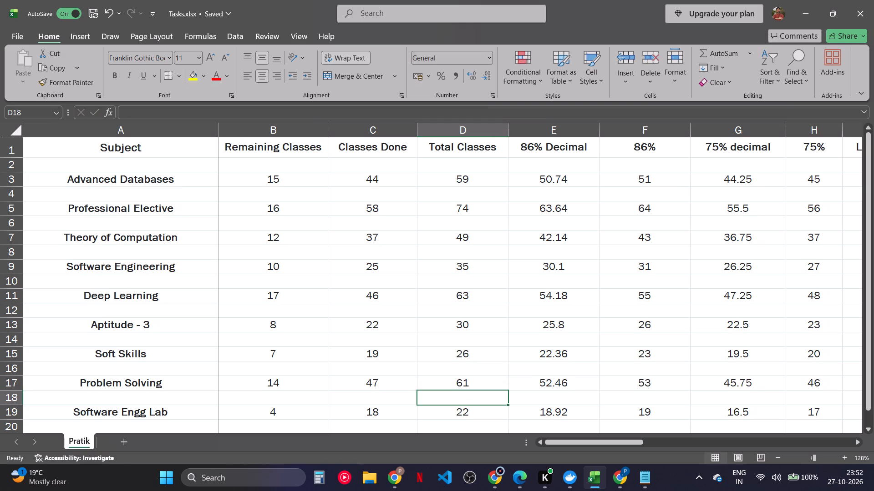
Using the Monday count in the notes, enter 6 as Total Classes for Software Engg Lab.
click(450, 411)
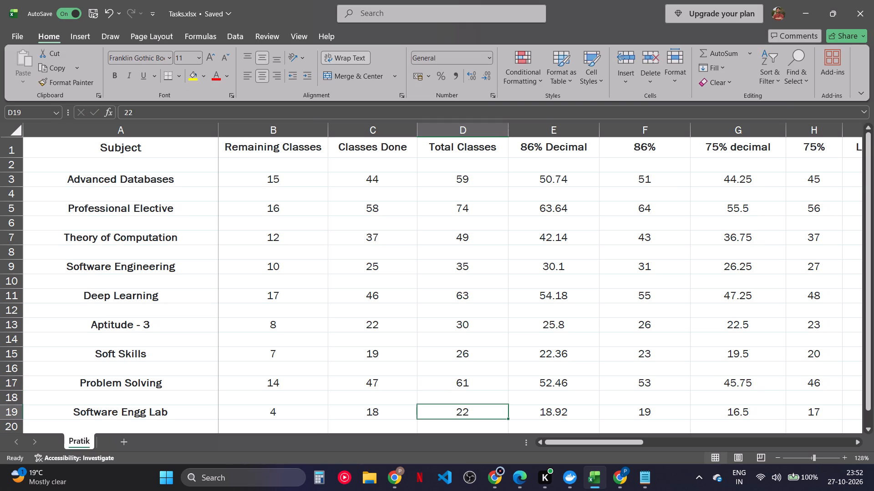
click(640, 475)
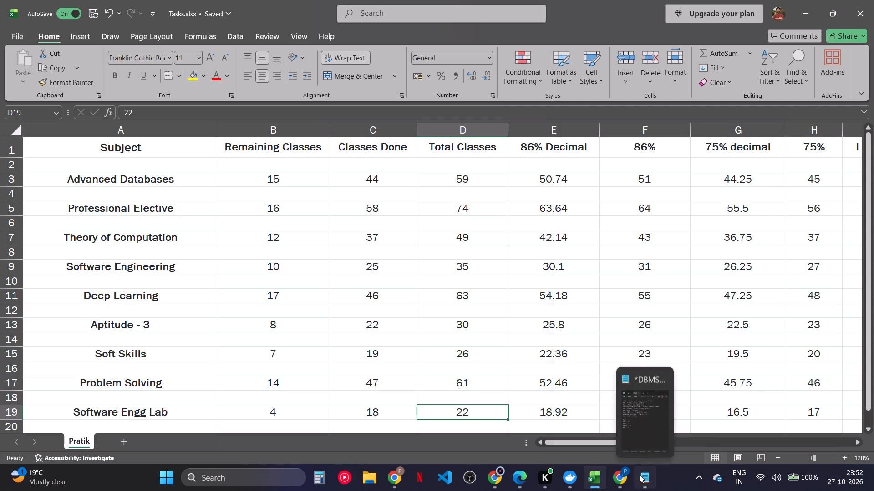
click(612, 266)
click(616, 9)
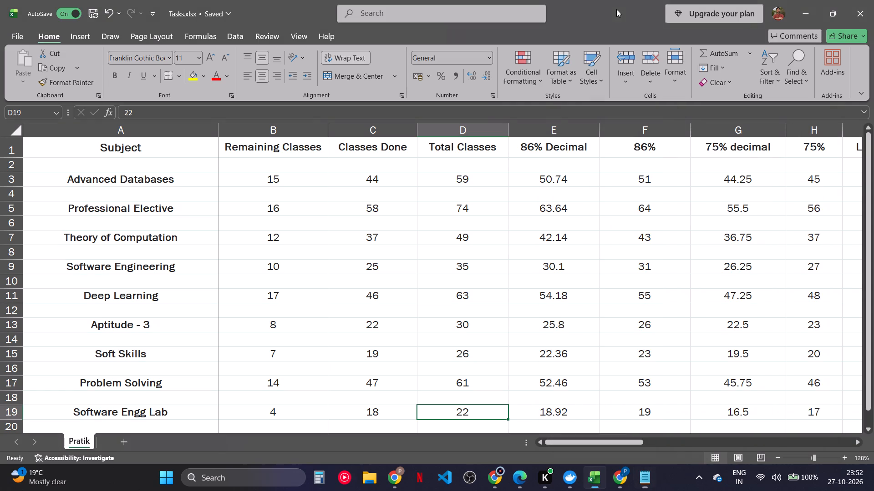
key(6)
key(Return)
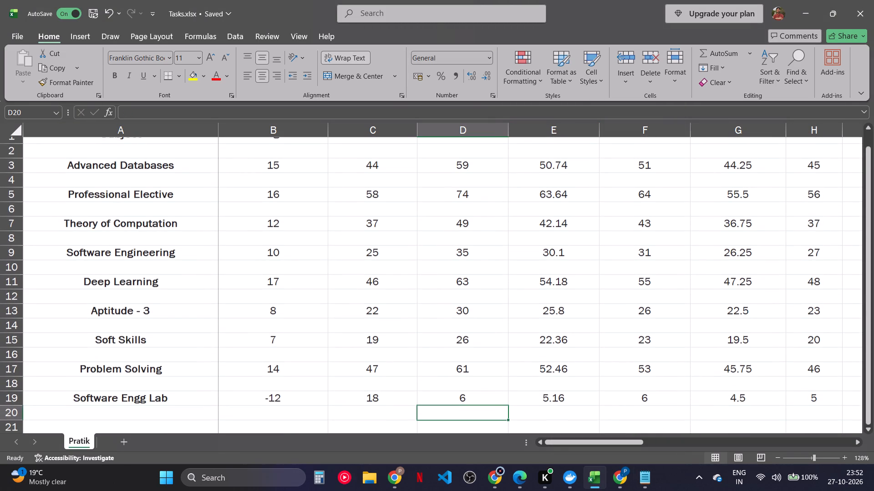
Set Total Classes for Software Engg Lab to 24, save the workbook and review the attendance columns.
click(475, 391)
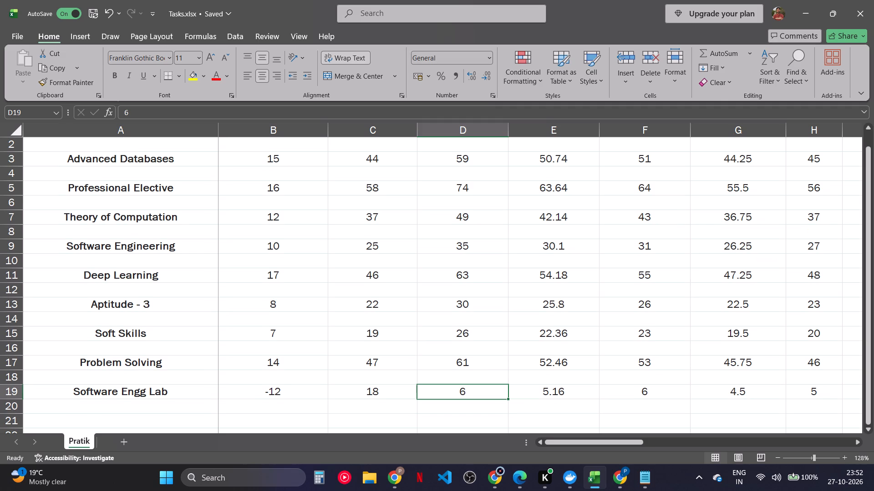
scroll(475, 391, up, 2)
text(24)
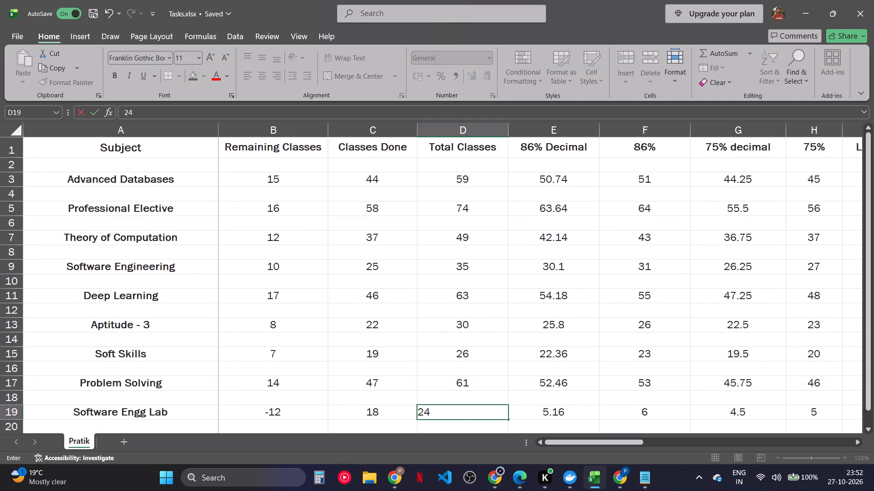
key(Return)
key(ctrl+s)
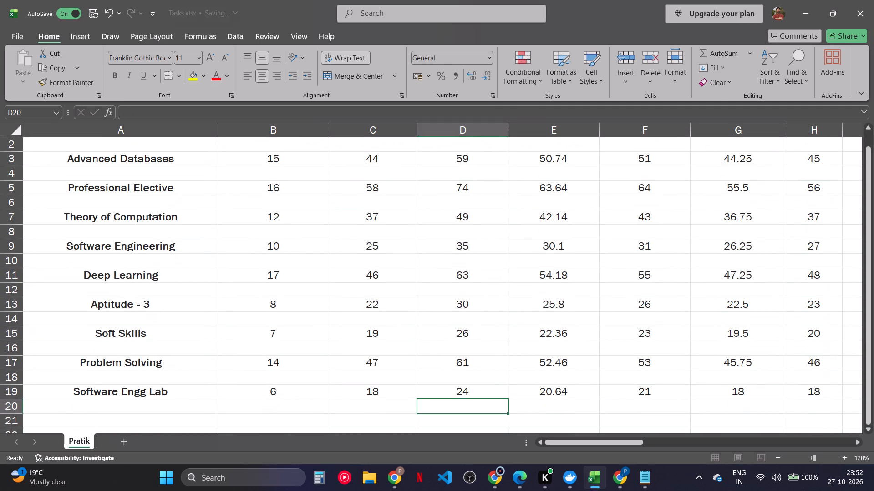
scroll(475, 391, up, 1)
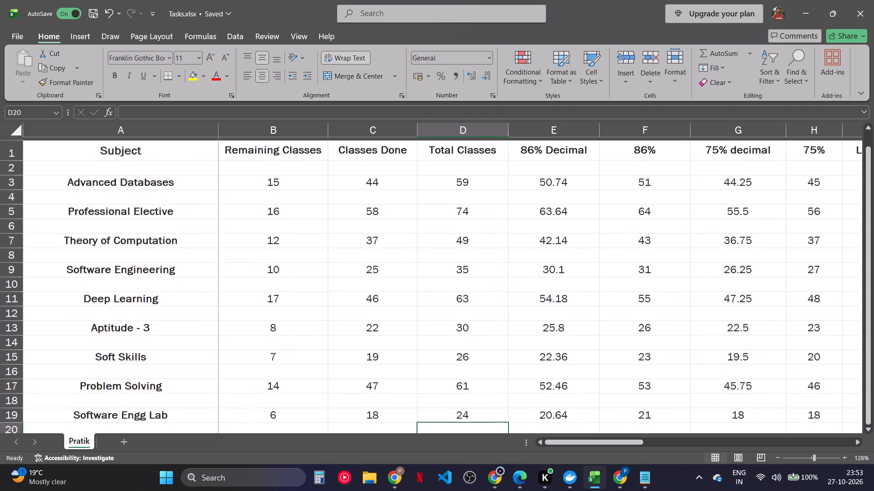
scroll(475, 391, left, 1)
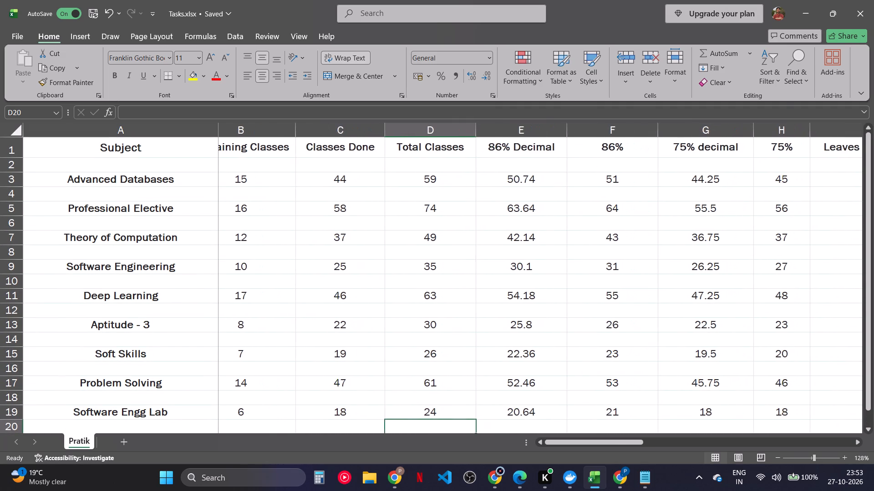
scroll(475, 391, left, 1)
scroll(438, 340, left, 3)
scroll(438, 340, right, 3)
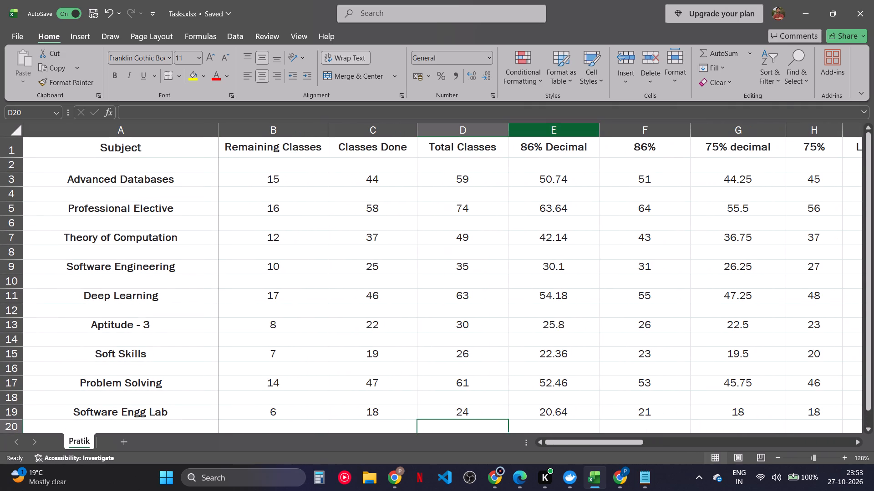
Hide the six columns from 86% Decimal through Leaves allowed for 75, leaving Total Classes directly beside Attended.
scroll(570, 239, left, 1)
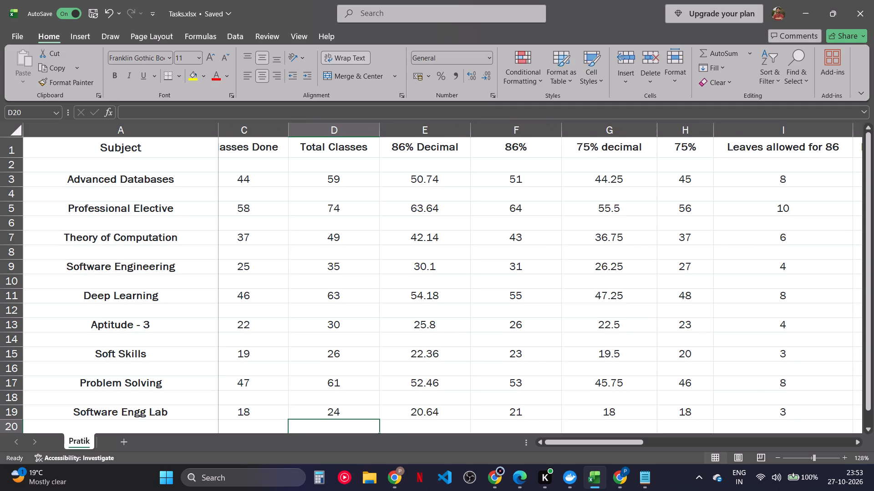
scroll(570, 239, left, 2)
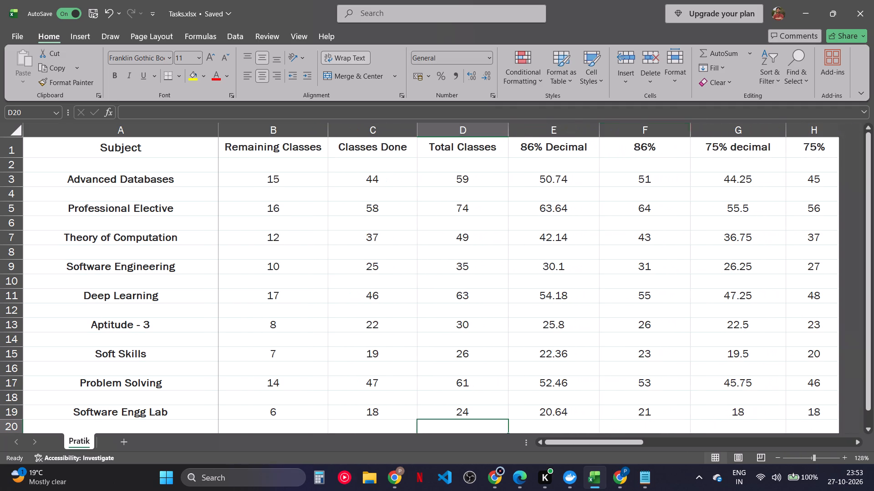
right_click(551, 130)
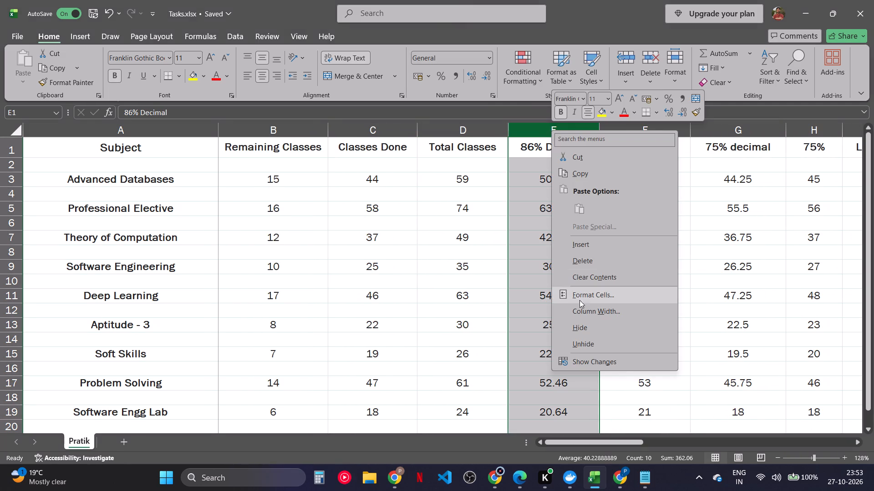
click(589, 324)
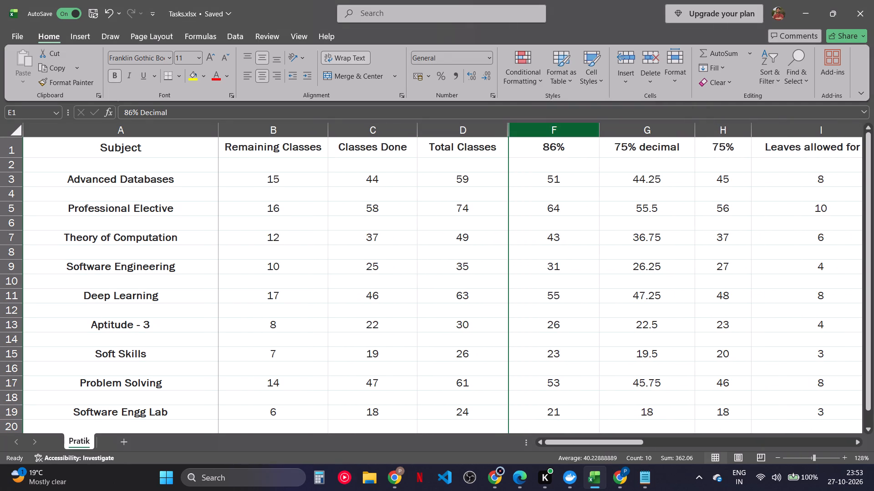
right_click(562, 129)
click(592, 323)
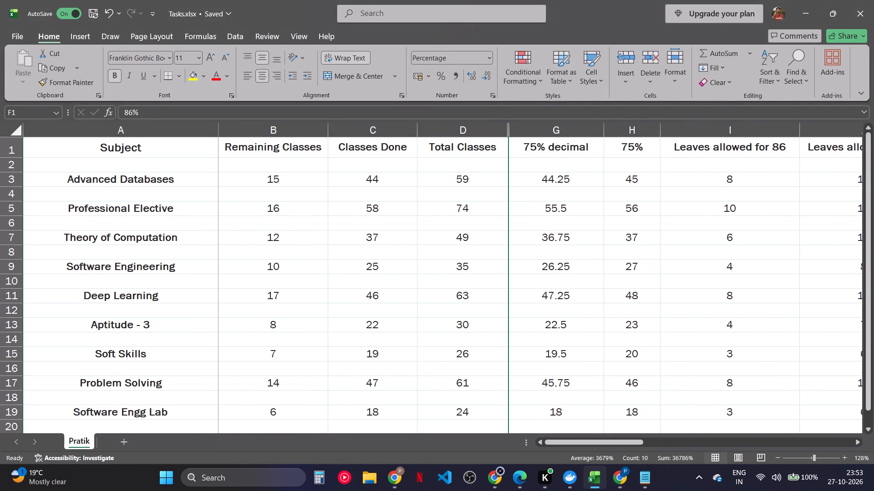
right_click(574, 132)
click(605, 325)
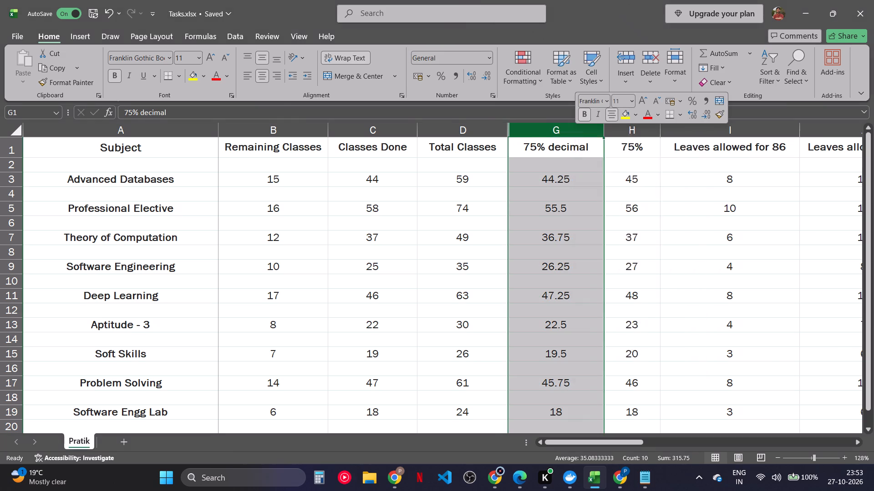
right_click(540, 125)
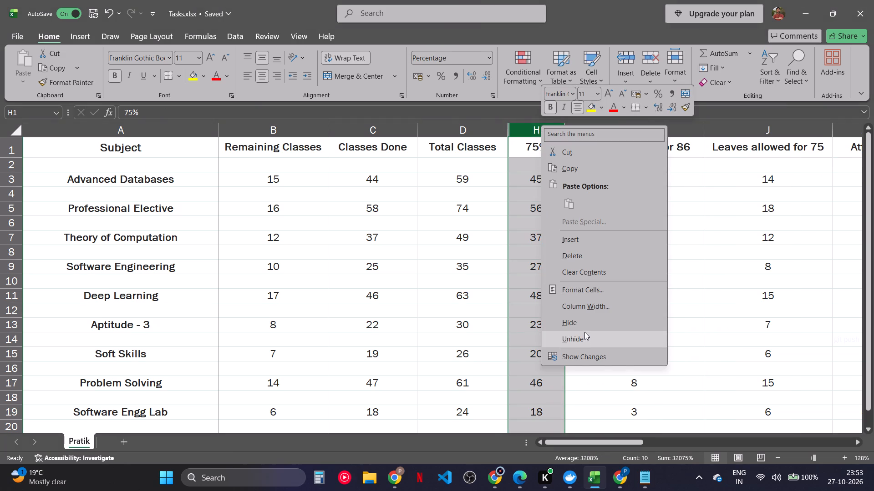
click(581, 326)
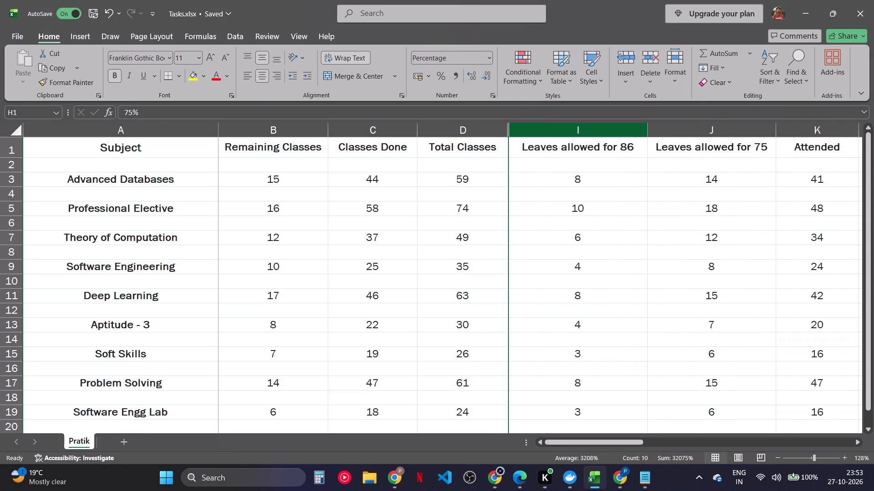
right_click(596, 132)
click(625, 329)
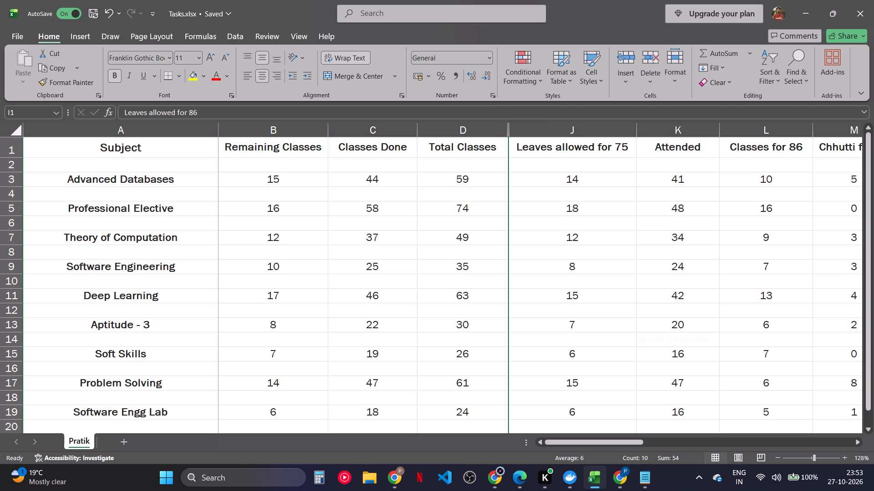
right_click(571, 126)
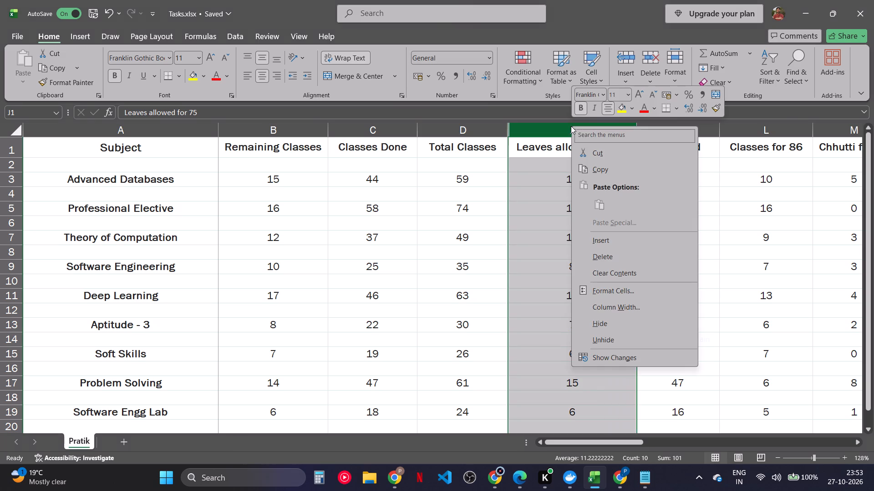
click(605, 321)
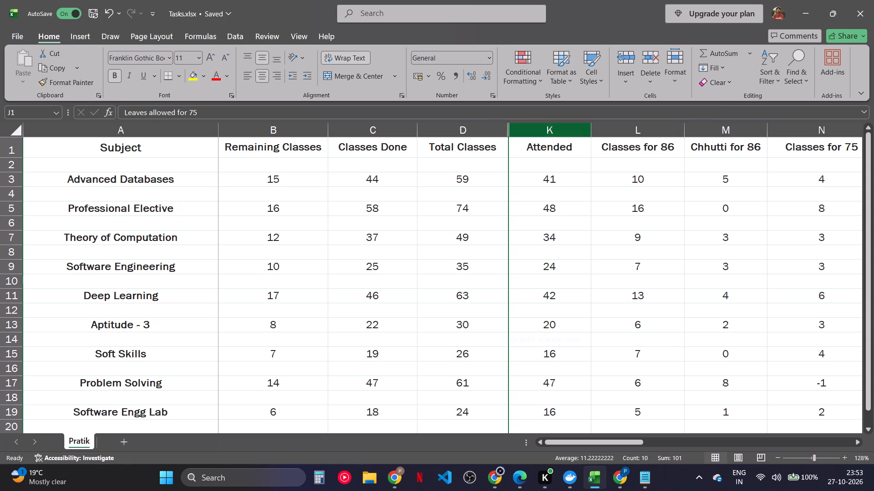
Widen the Chhutti column beside Live Percentage and rename its header as Chhutti for 75.
scroll(644, 158, left, 4)
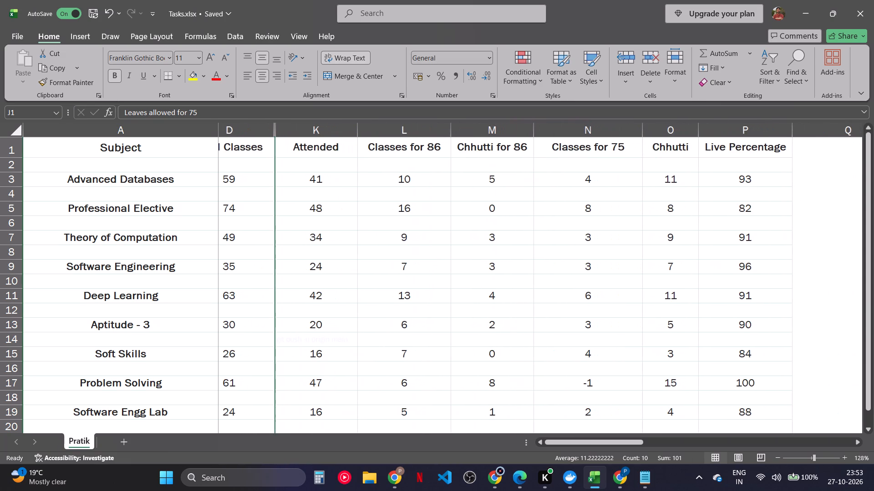
scroll(644, 158, left, 1)
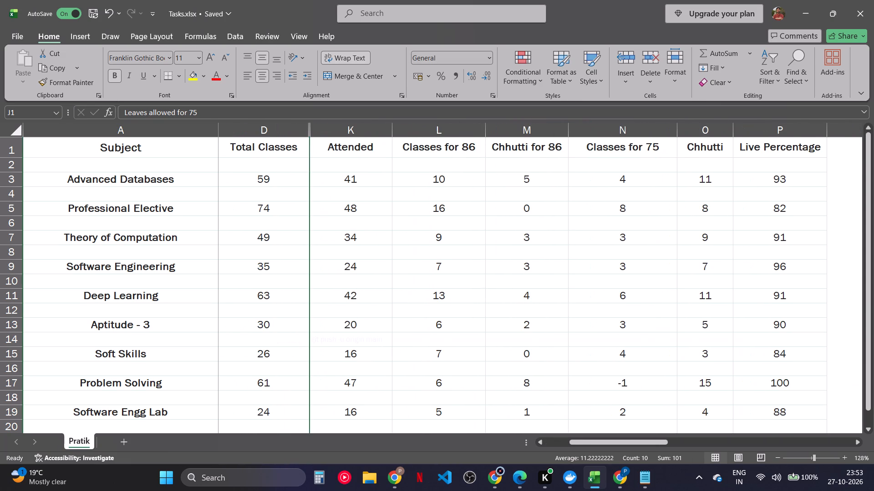
drag(731, 132, 774, 135)
double_click(758, 147)
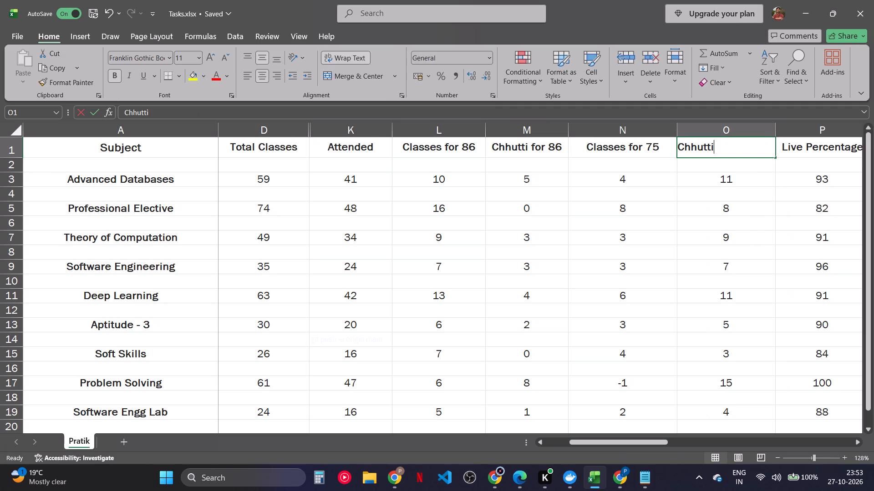
key(space)
text(for 75)
key(Return)
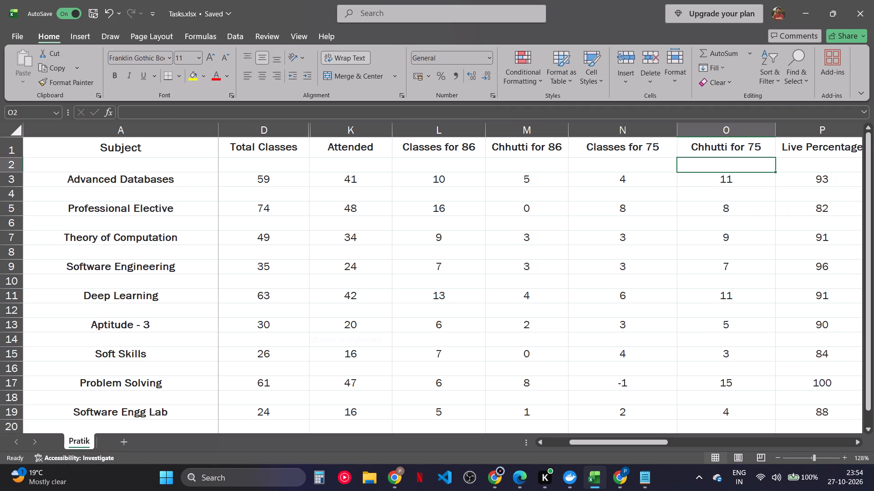
Review the attendance columns from Remaining Classes through Live Percentage and save the workbook.
scroll(777, 188, left, 3)
scroll(777, 188, right, 1)
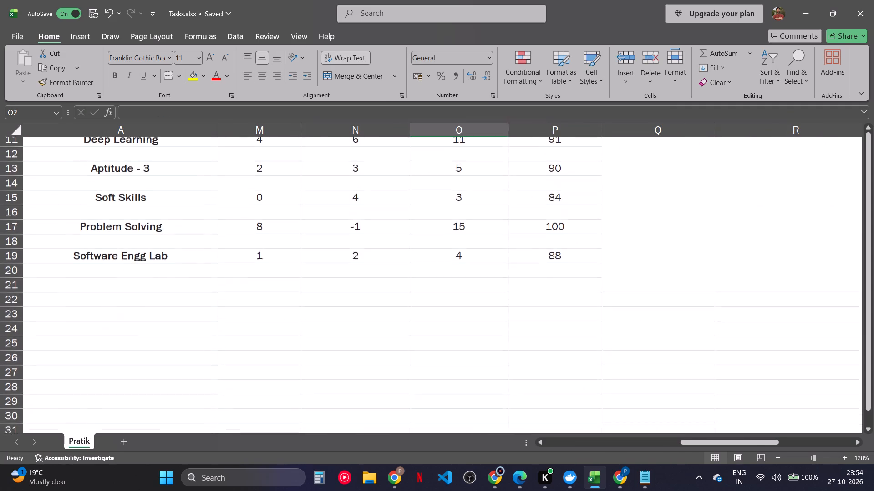
scroll(777, 188, right, 4)
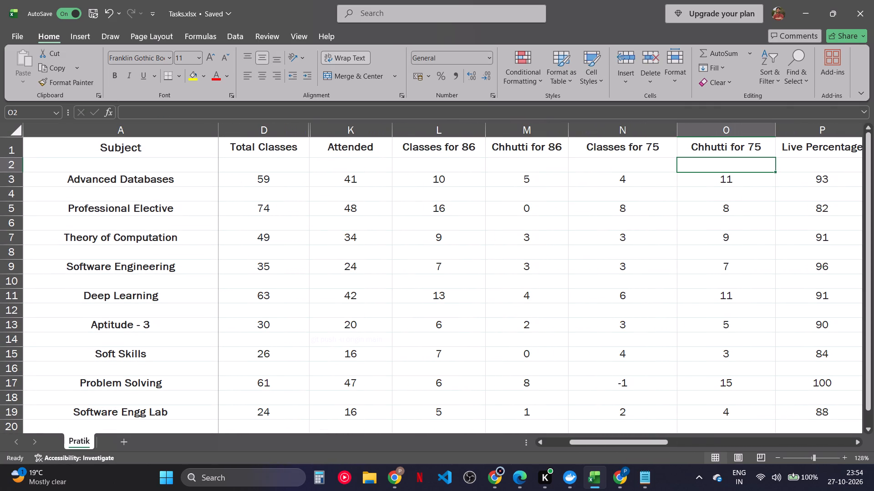
scroll(777, 188, left, 4)
click(777, 188)
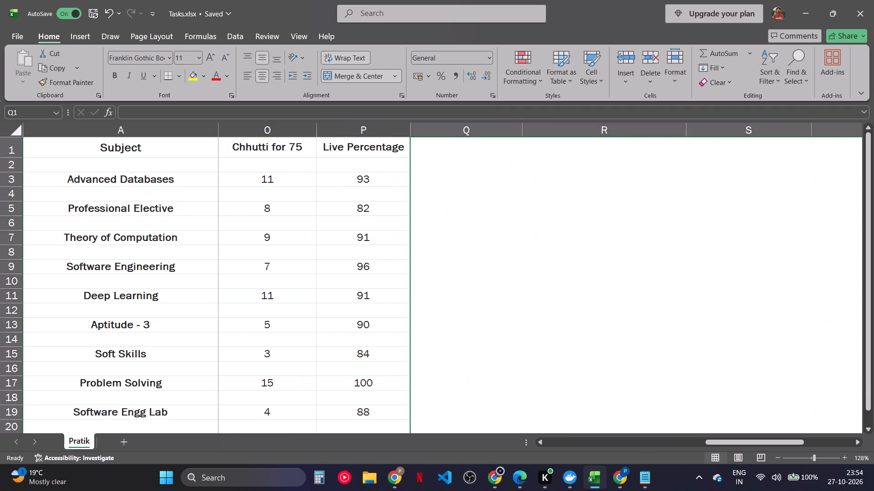
scroll(777, 188, right, 1)
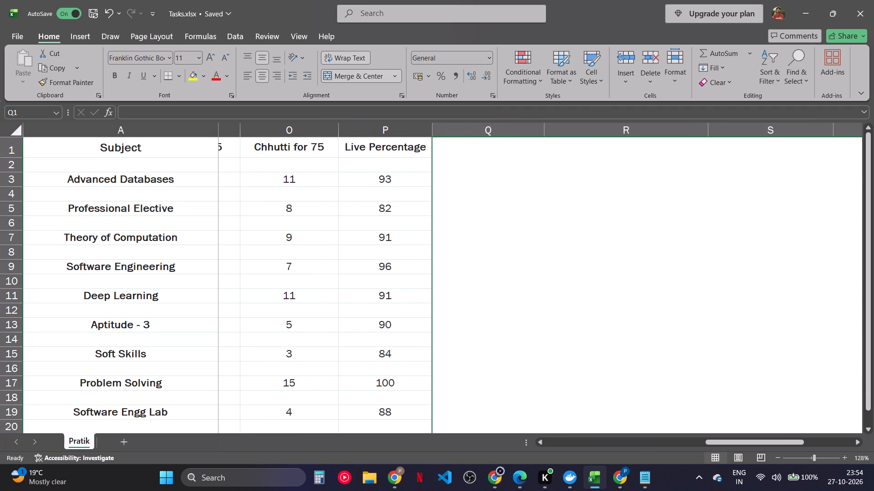
scroll(777, 188, right, 1)
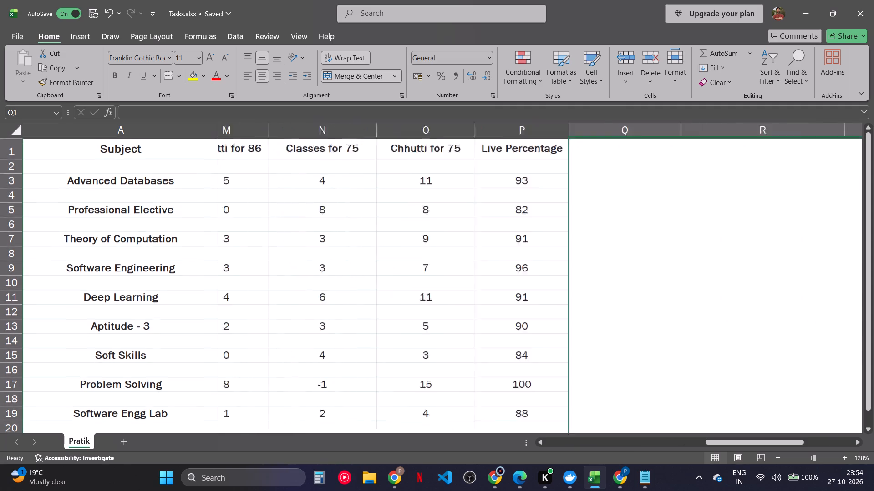
scroll(777, 188, right, 1)
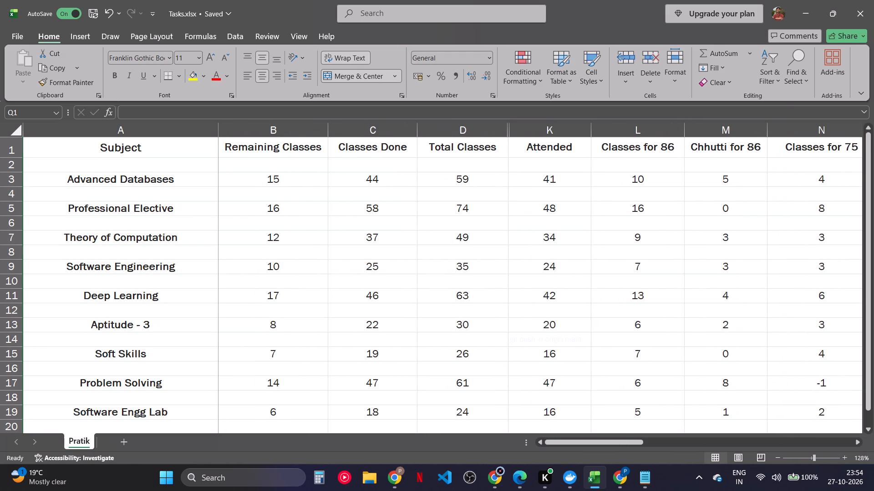
click(583, 252)
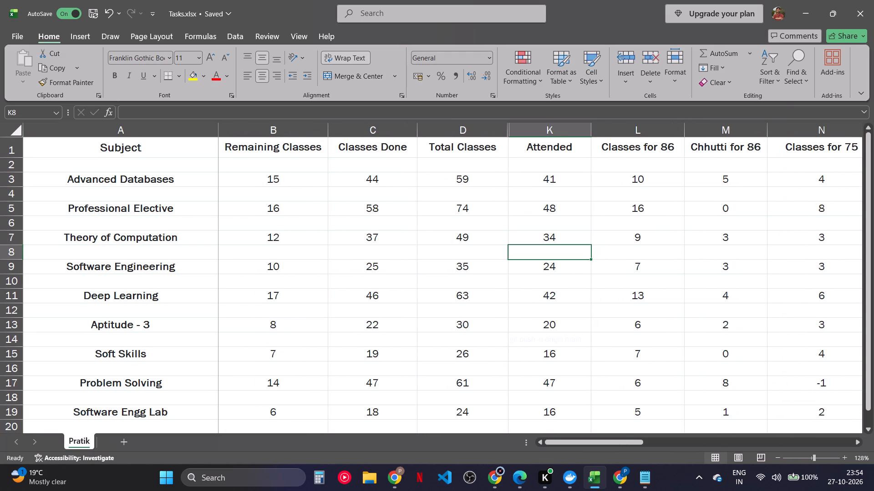
key(ctrl+s)
Create a copy of the Pratik sheet at the end of the workbook and rename it Ram.
right_click(83, 444)
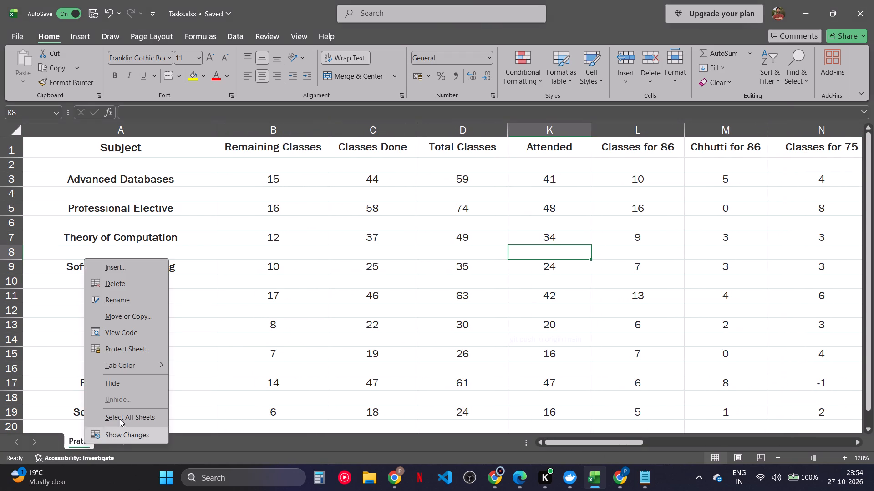
click(149, 313)
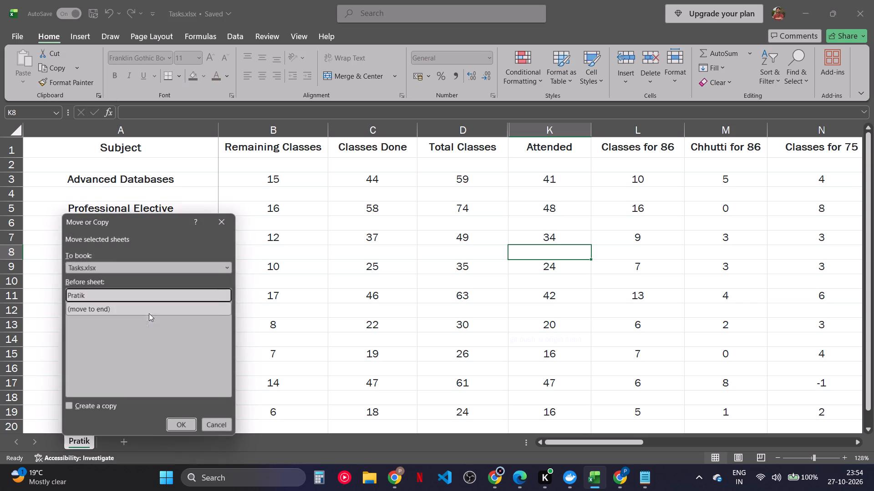
click(157, 311)
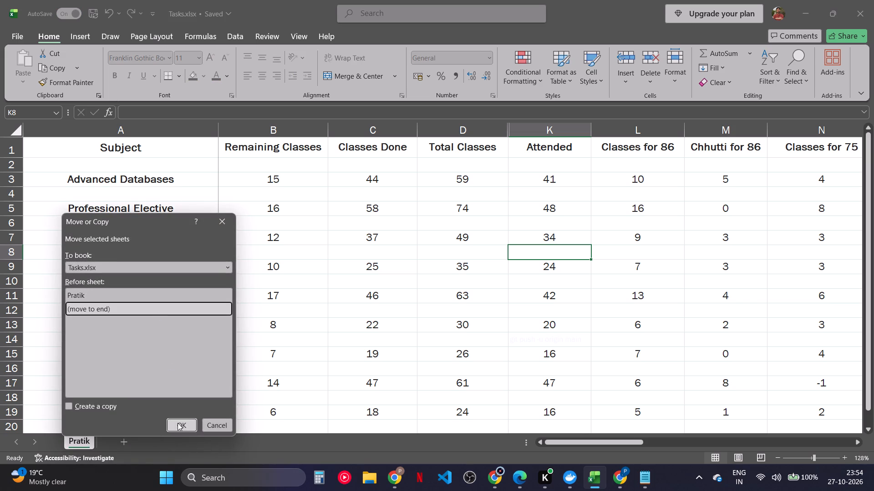
click(107, 403)
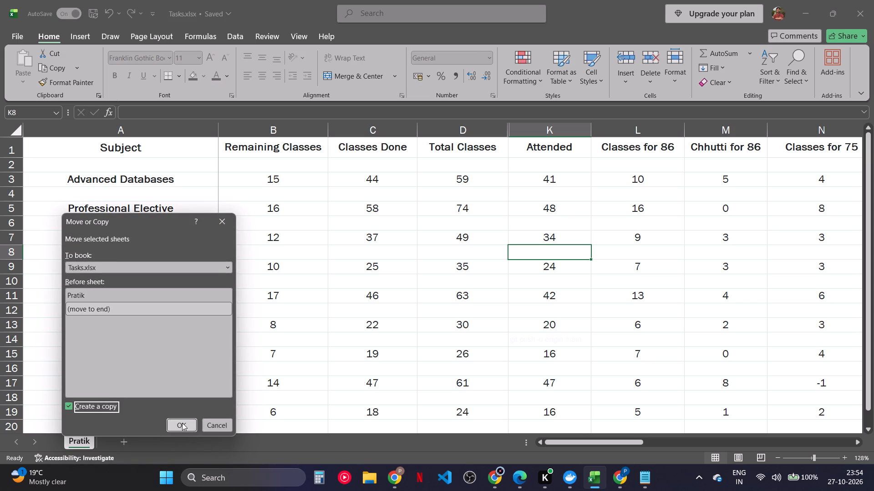
click(181, 421)
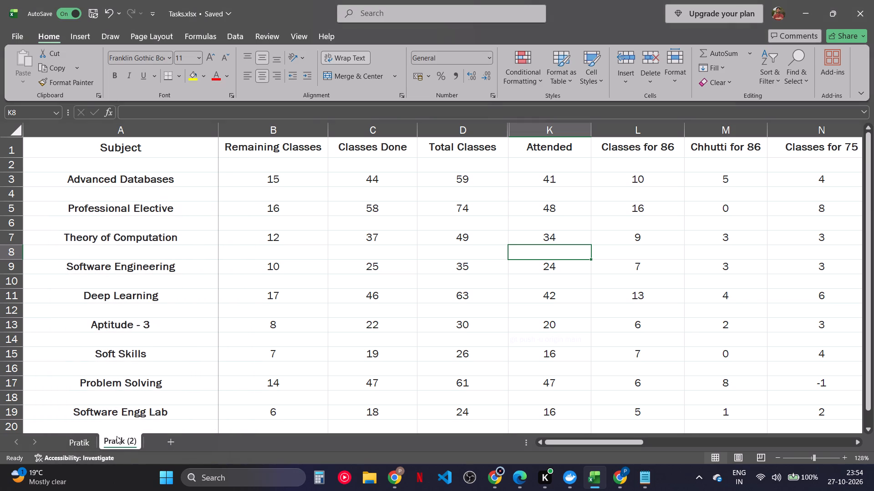
double_click(117, 438)
text(Ram)
key(Return)
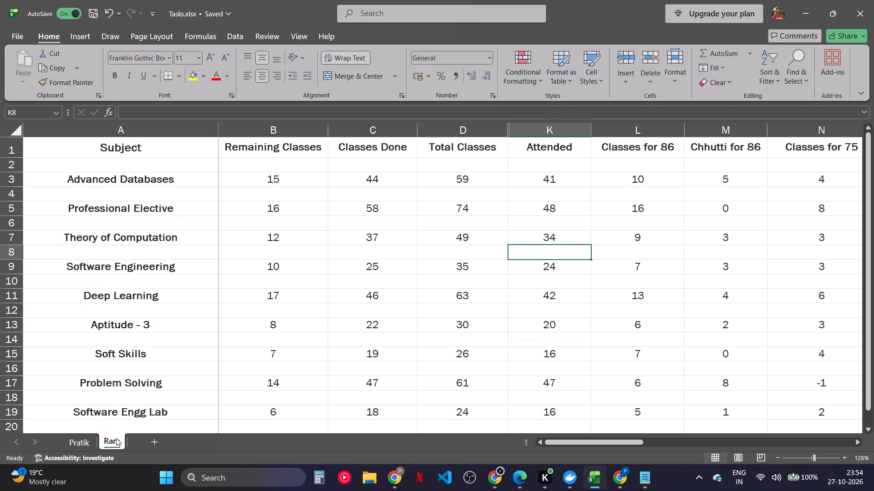
Create a copy of the Ram sheet at the end of the workbook and rename it Prince.
right_click(116, 438)
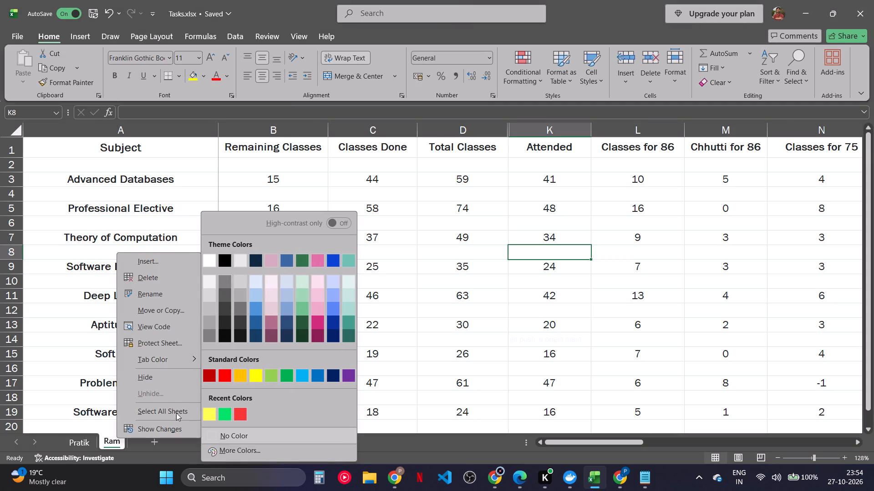
click(178, 316)
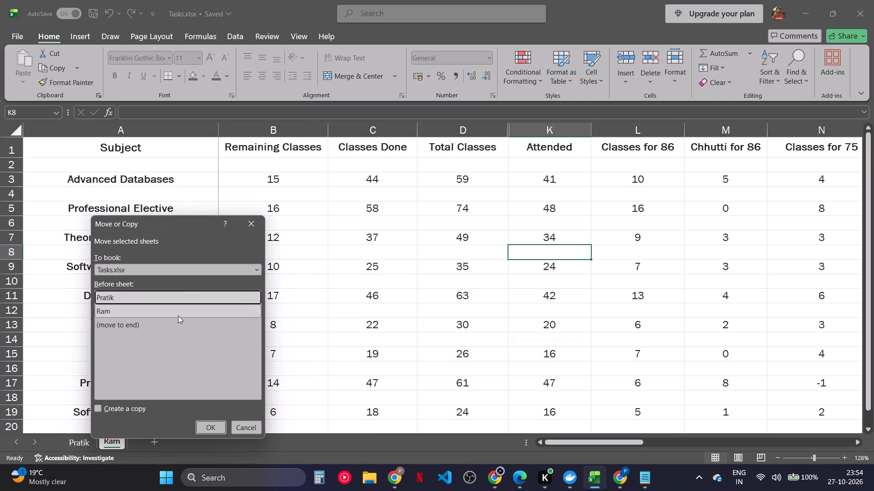
click(183, 327)
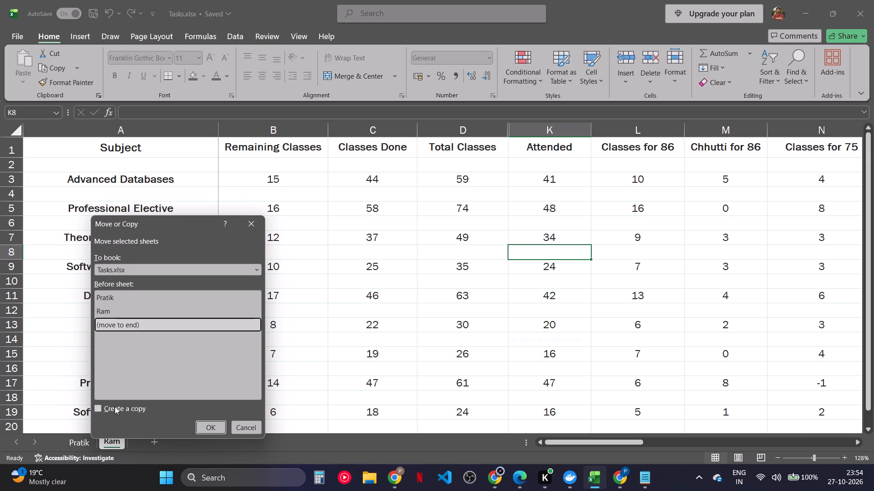
click(113, 406)
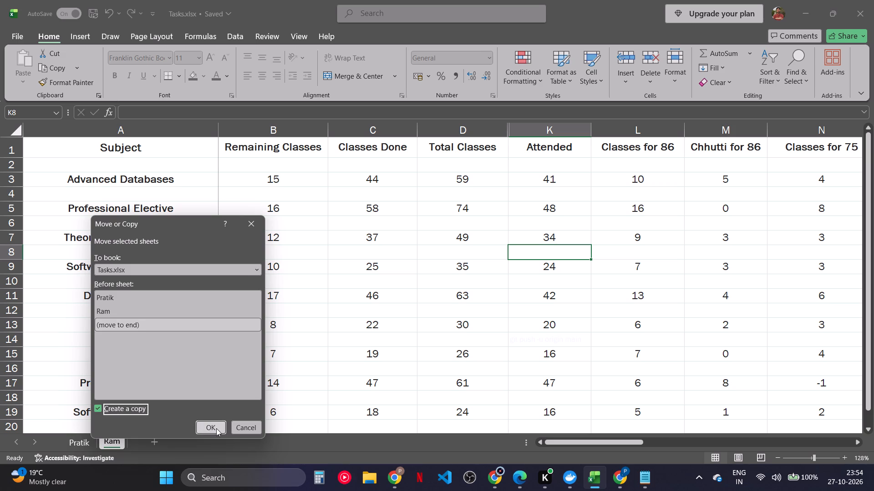
click(216, 427)
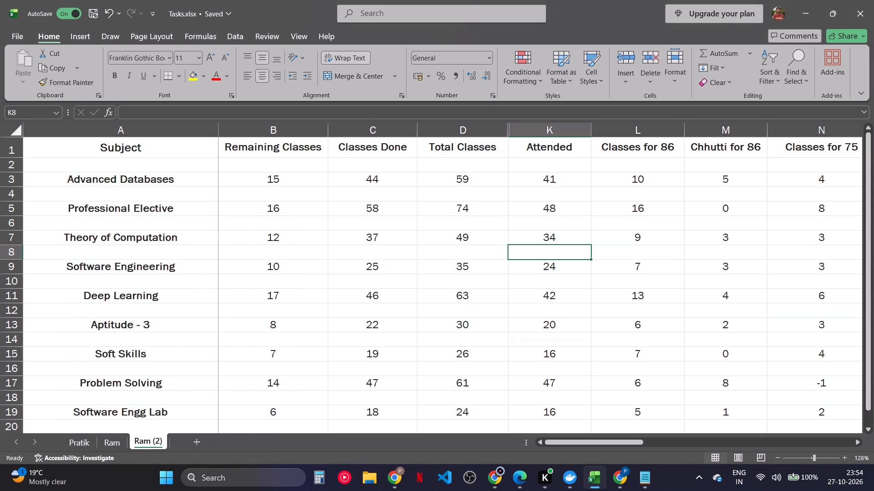
double_click(154, 435)
text(Prince)
key(Return)
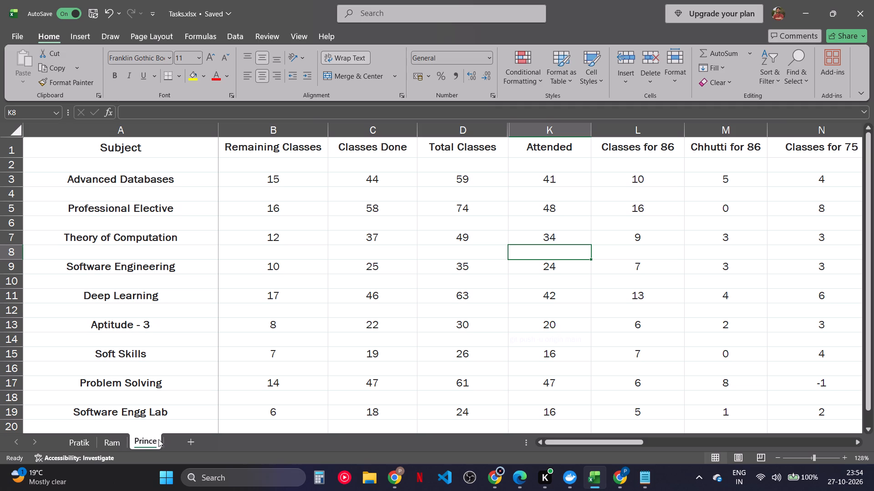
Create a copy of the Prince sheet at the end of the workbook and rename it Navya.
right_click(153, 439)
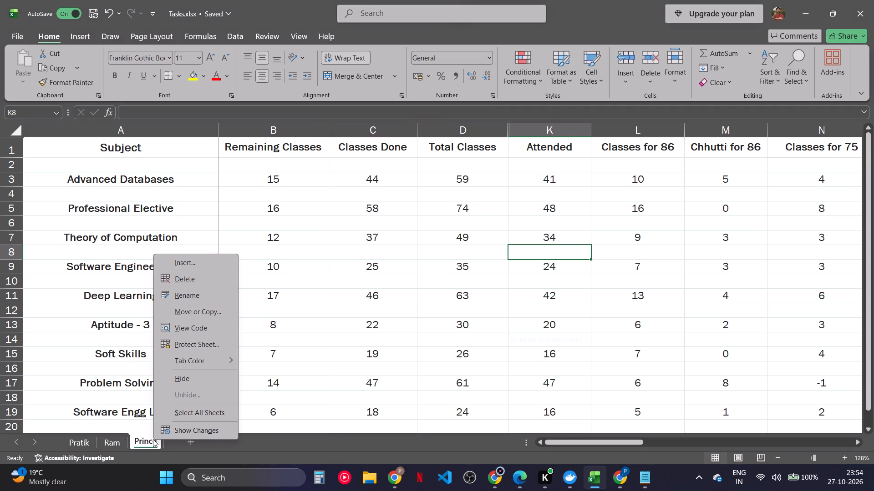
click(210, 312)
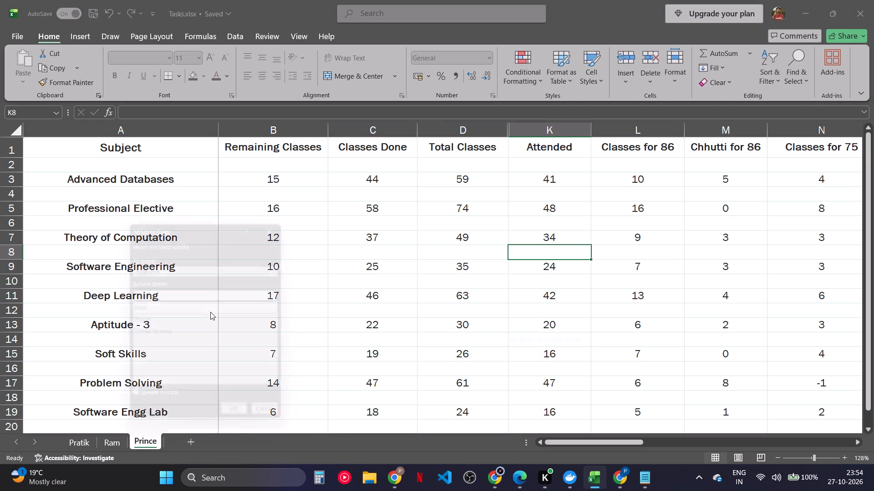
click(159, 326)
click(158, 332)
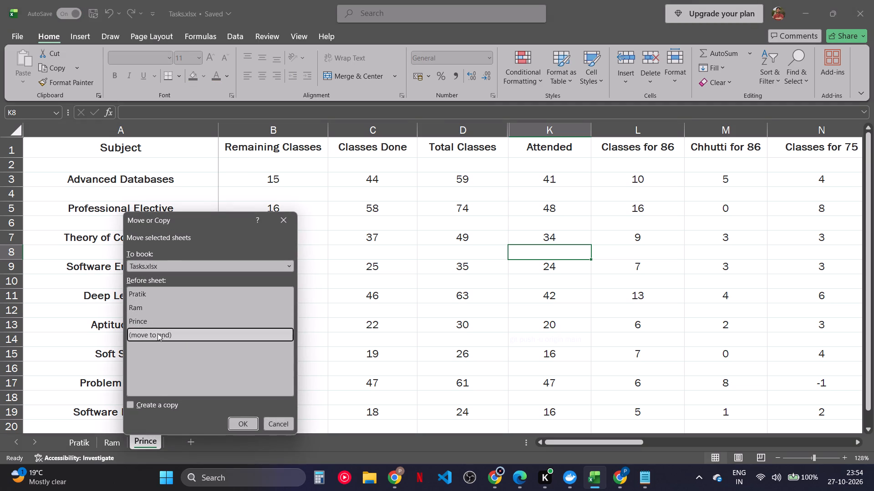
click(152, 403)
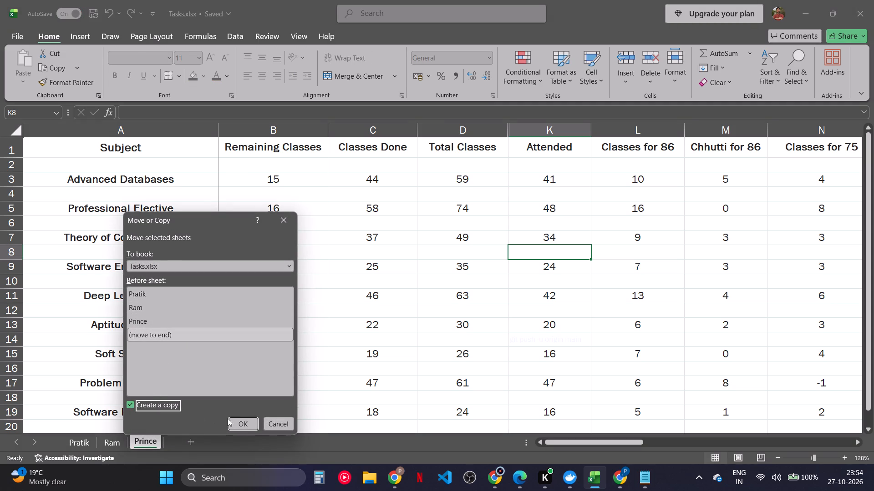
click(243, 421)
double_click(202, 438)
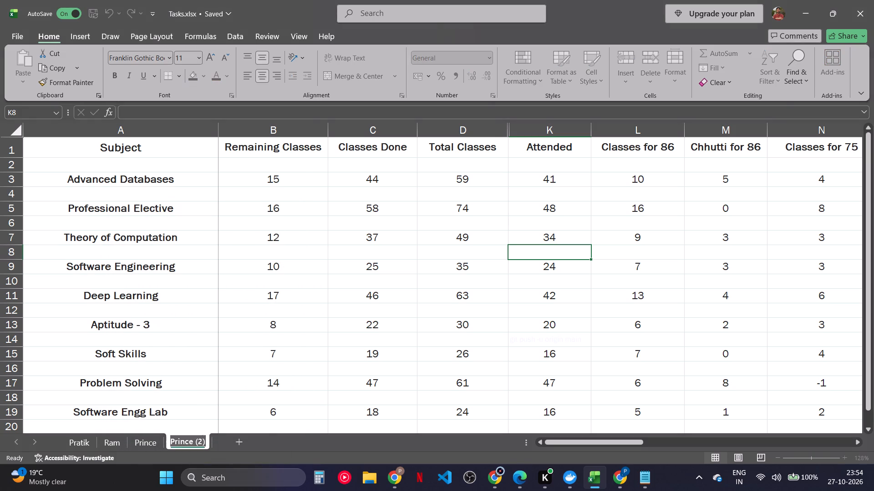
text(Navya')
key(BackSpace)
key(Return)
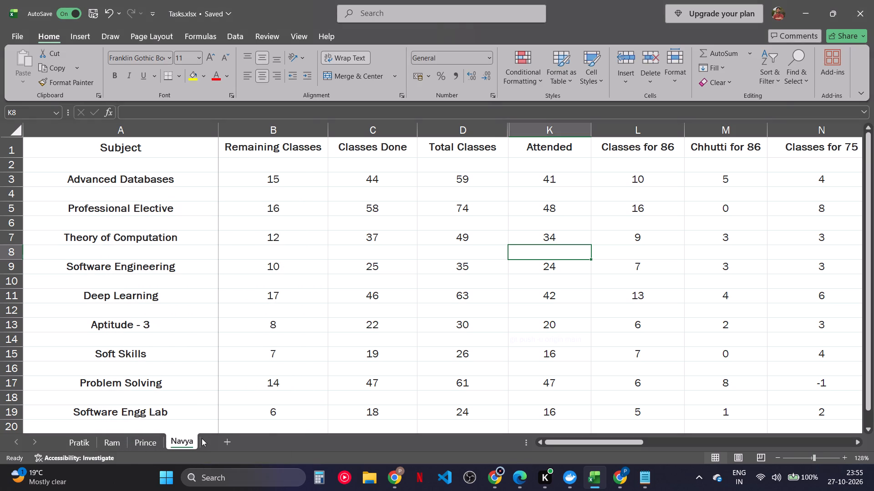
Return to the Pratik sheet and save the workbook.
click(66, 443)
click(222, 341)
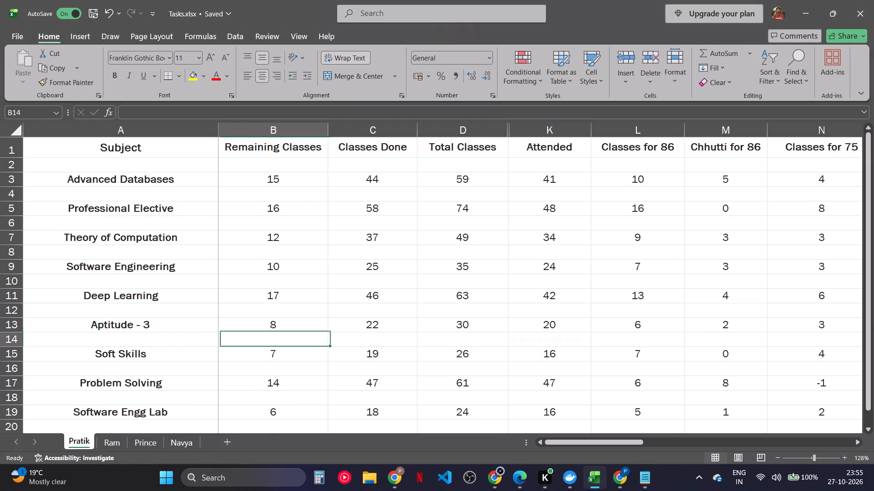
key(ctrl+s)
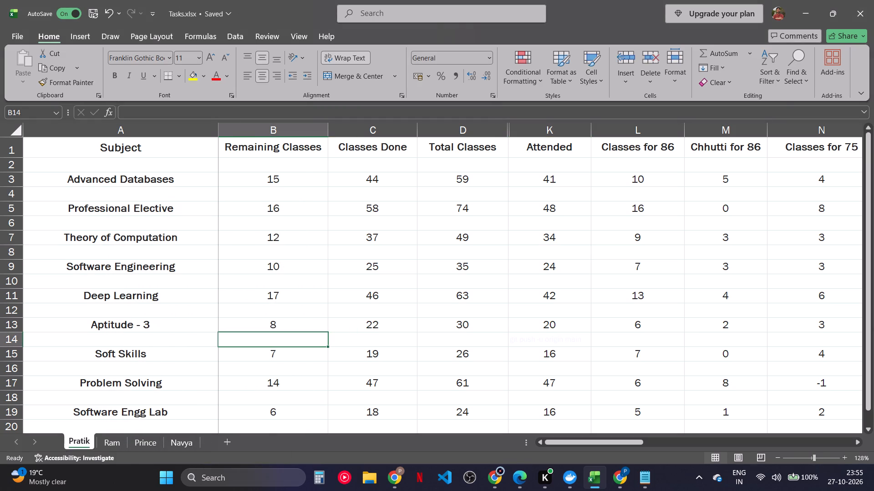
Review the Prince sheet's attendance columns through Live Percentage, save the workbook, and check the Ram sheet.
click(149, 441)
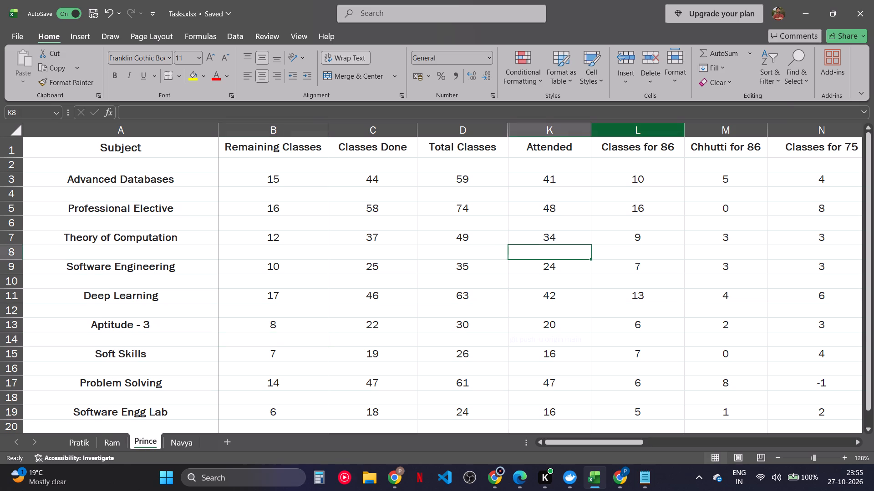
scroll(670, 228, left, 2)
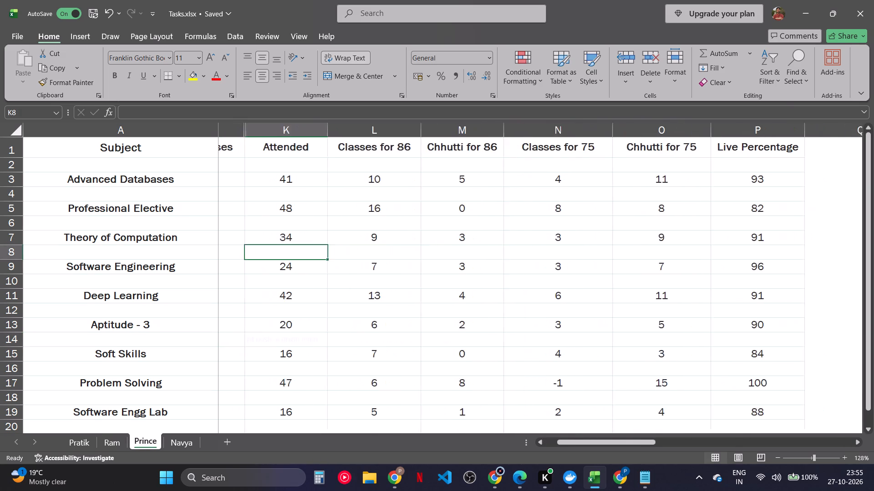
scroll(670, 228, left, 1)
click(808, 233)
key(ctrl+s)
scroll(808, 233, right, 3)
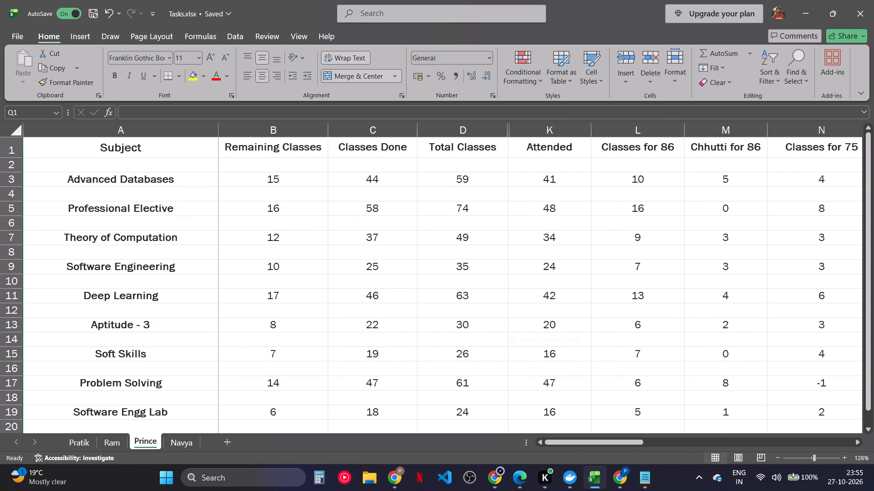
right_click(458, 128)
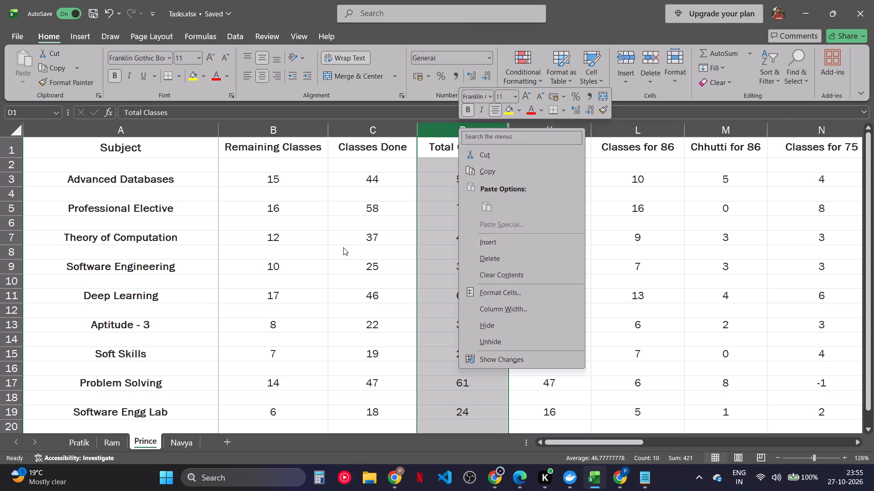
click(343, 247)
click(443, 218)
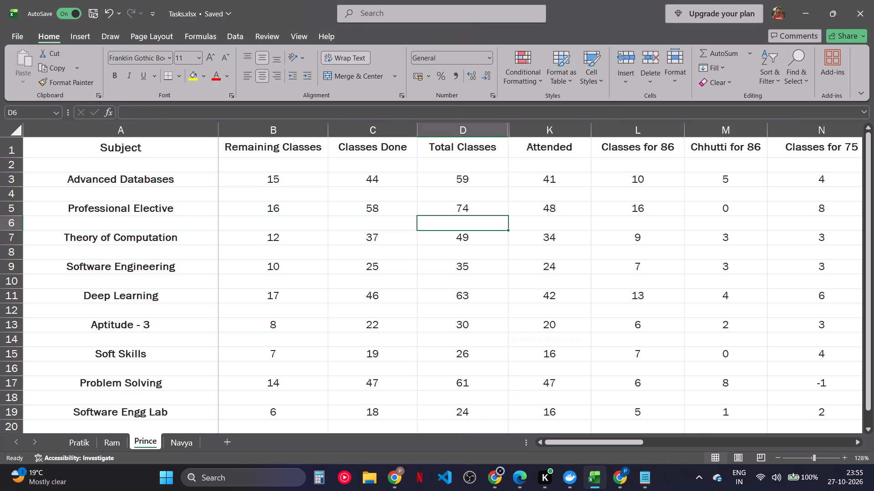
click(121, 443)
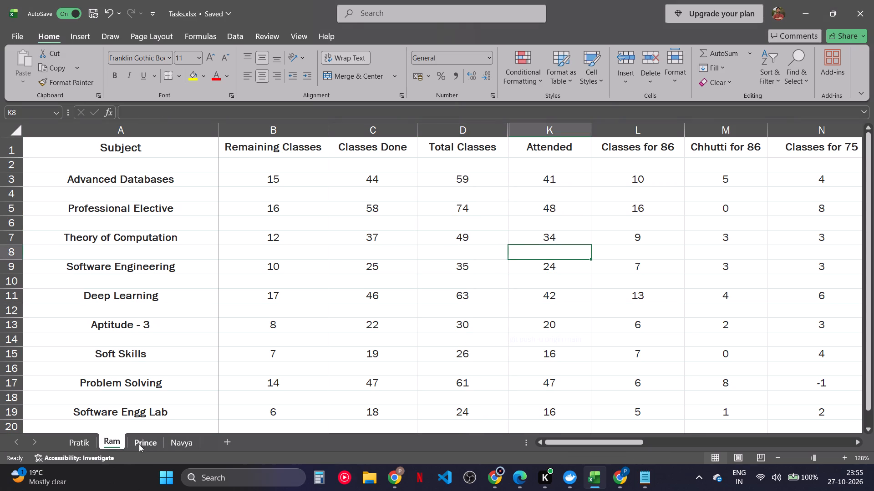
Delete the Prince sheet from the workbook.
click(139, 443)
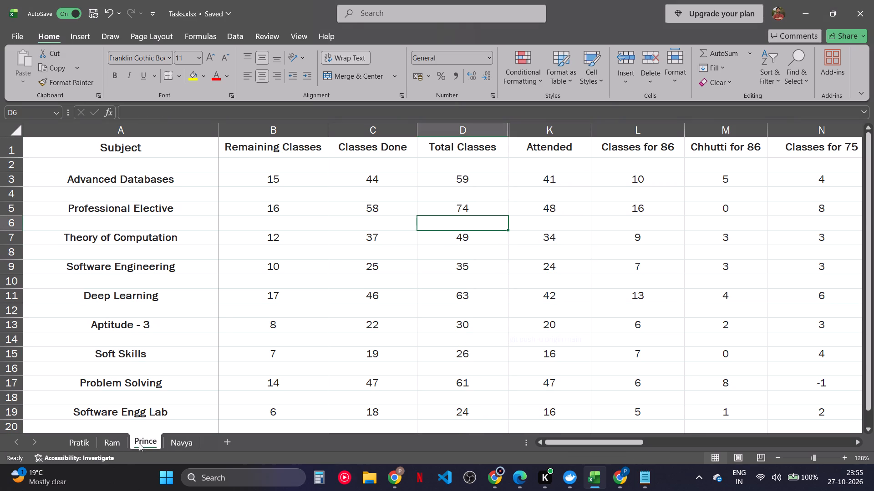
right_click(139, 443)
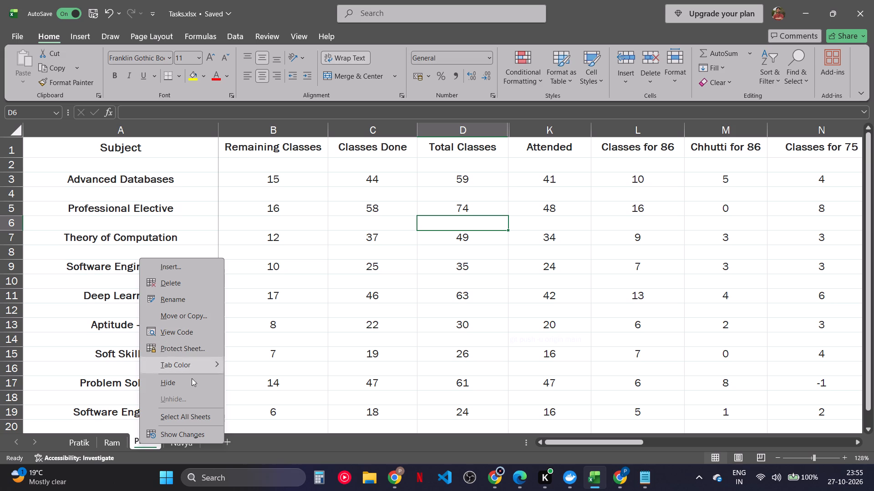
click(196, 288)
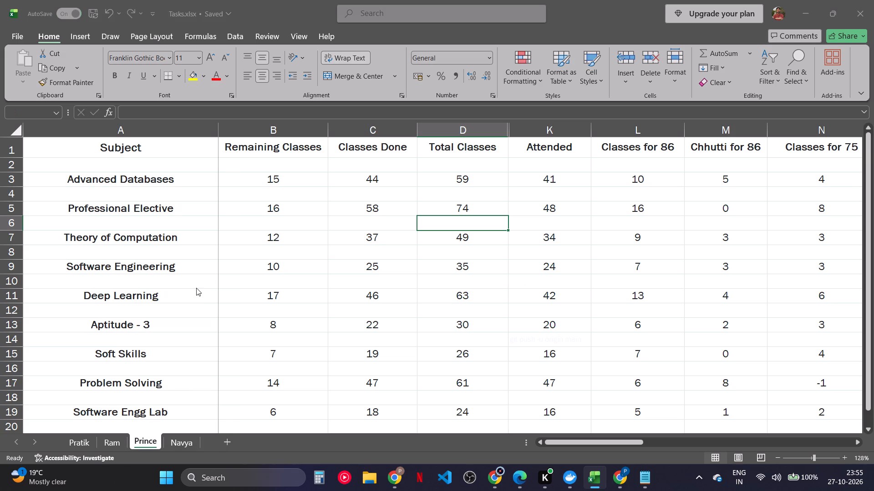
click(470, 262)
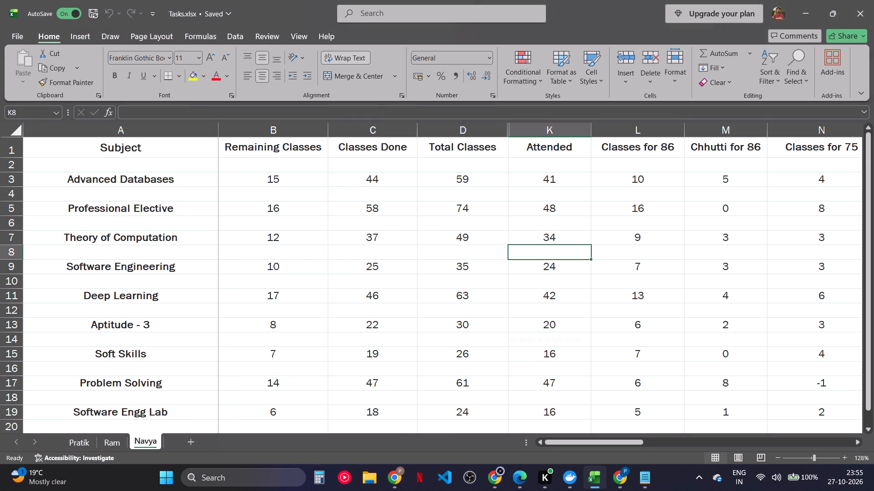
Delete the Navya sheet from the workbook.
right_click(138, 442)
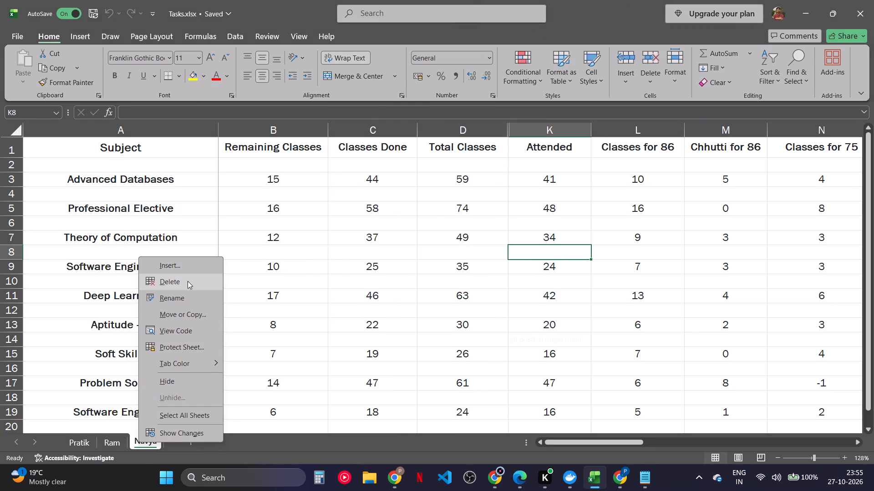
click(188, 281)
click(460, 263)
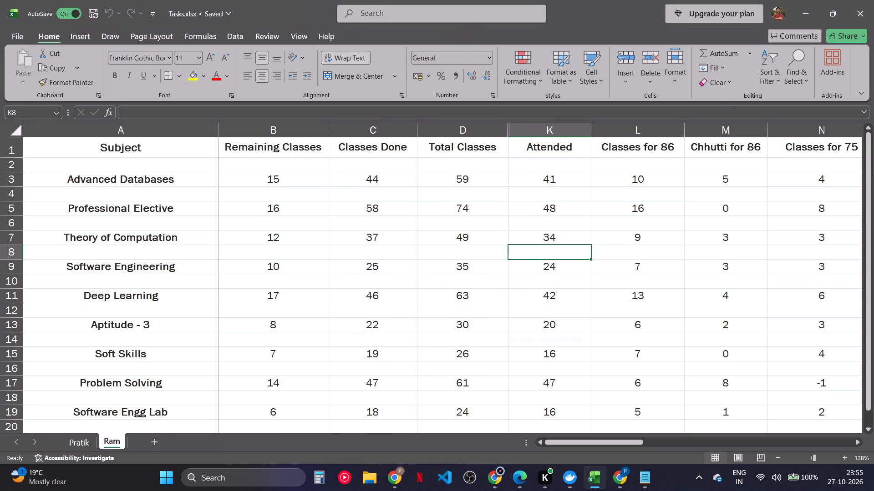
On the Ram sheet, link the Advanced Databases Total Classes cell D3 to the Pratik sheet with =Pratik!D3.
click(552, 176)
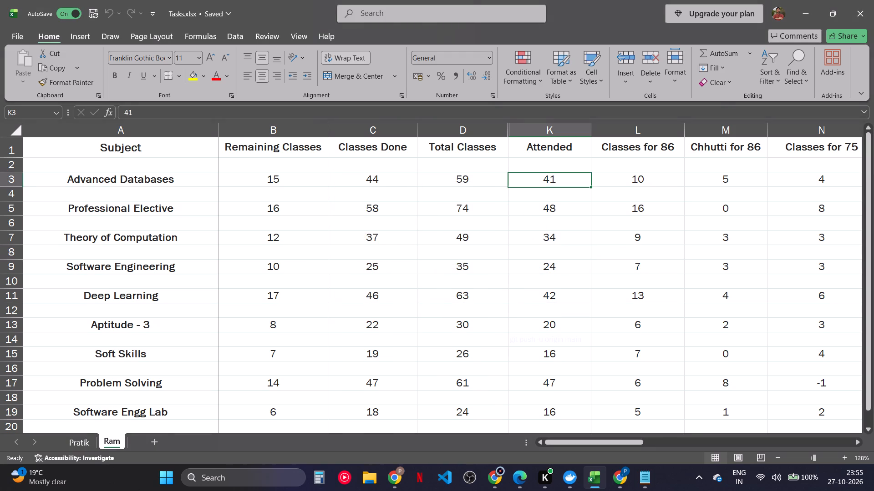
click(469, 179)
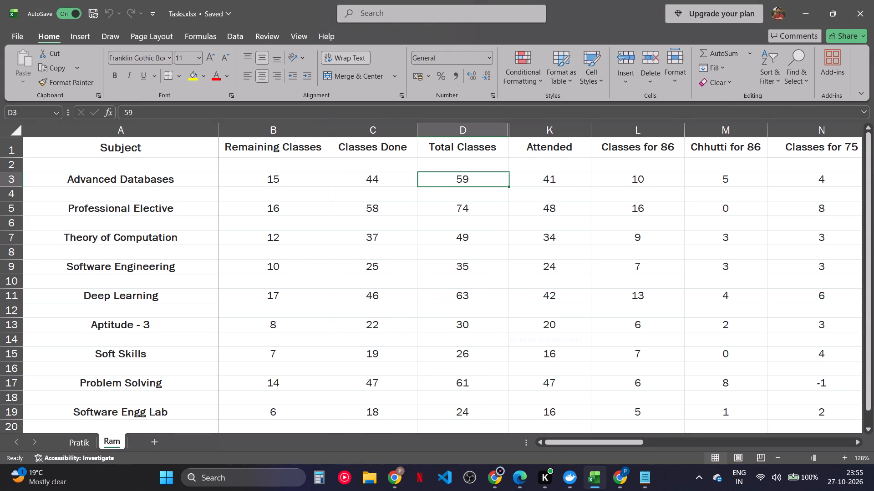
key(equal)
double_click(78, 449)
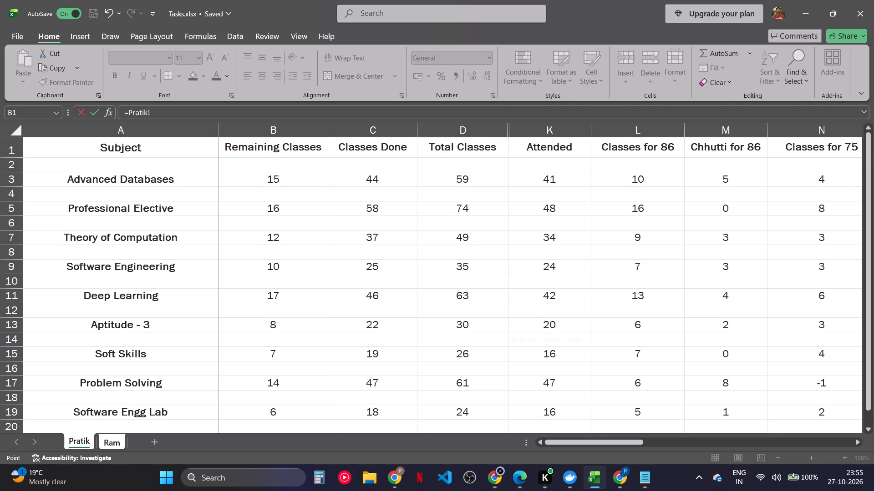
click(480, 187)
click(466, 180)
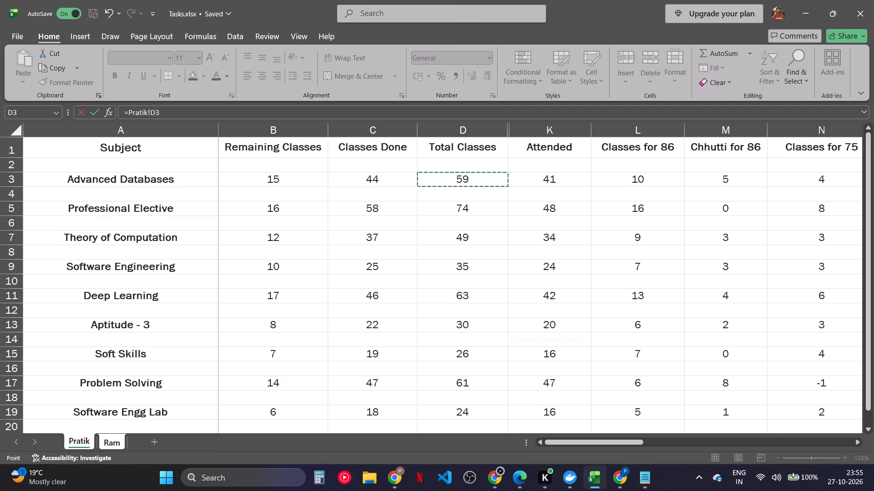
click(98, 115)
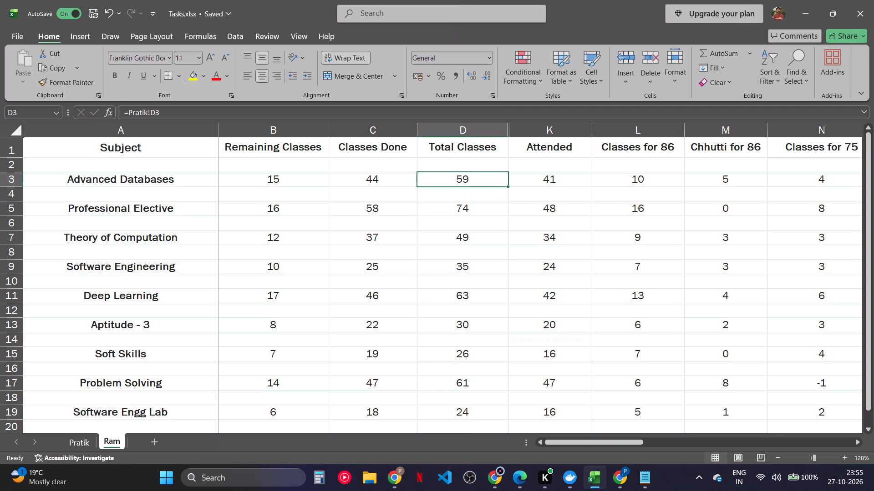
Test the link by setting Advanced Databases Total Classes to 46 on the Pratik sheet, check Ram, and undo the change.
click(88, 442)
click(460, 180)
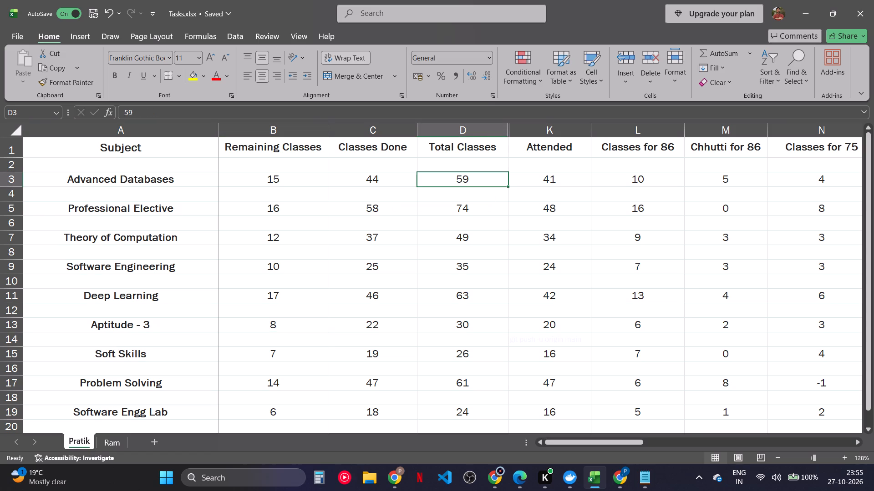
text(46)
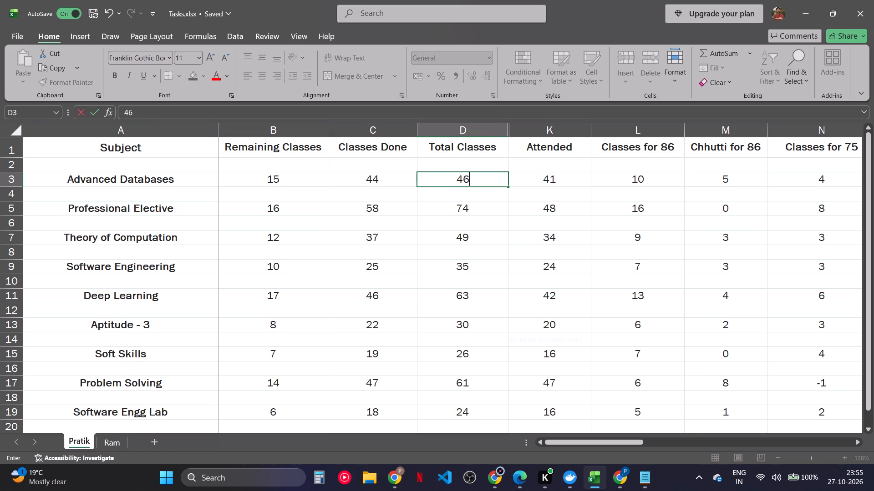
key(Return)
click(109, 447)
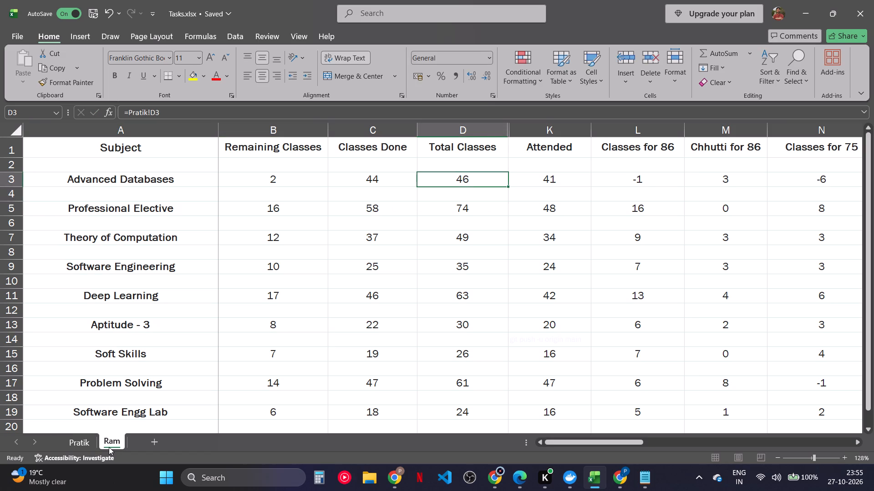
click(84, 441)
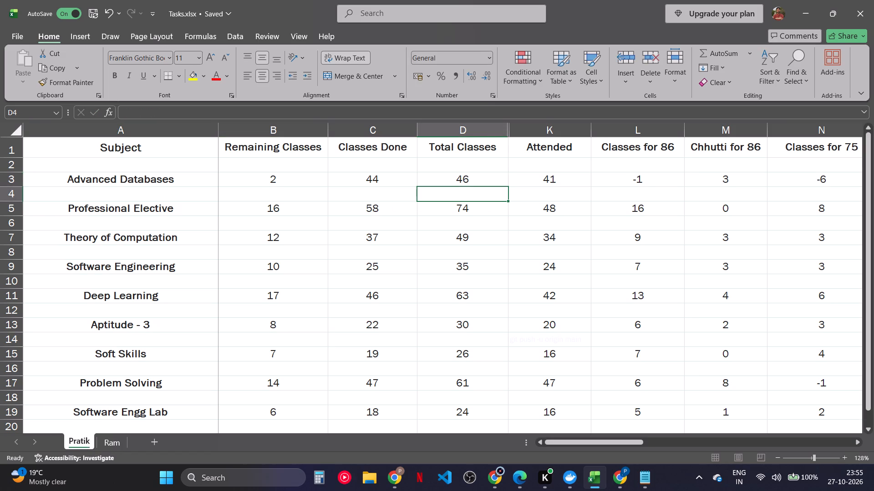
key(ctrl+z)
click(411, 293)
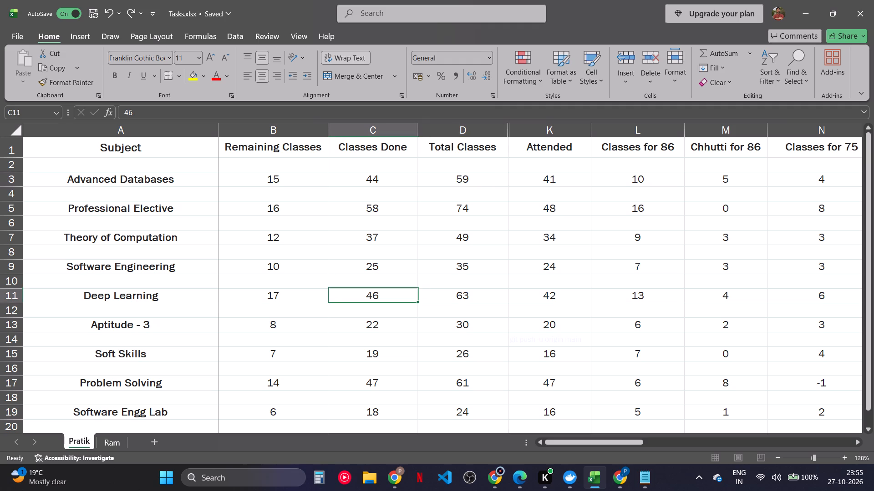
Fill the Pratik link formula down Ram's Total Classes column from D3 through D19.
click(105, 446)
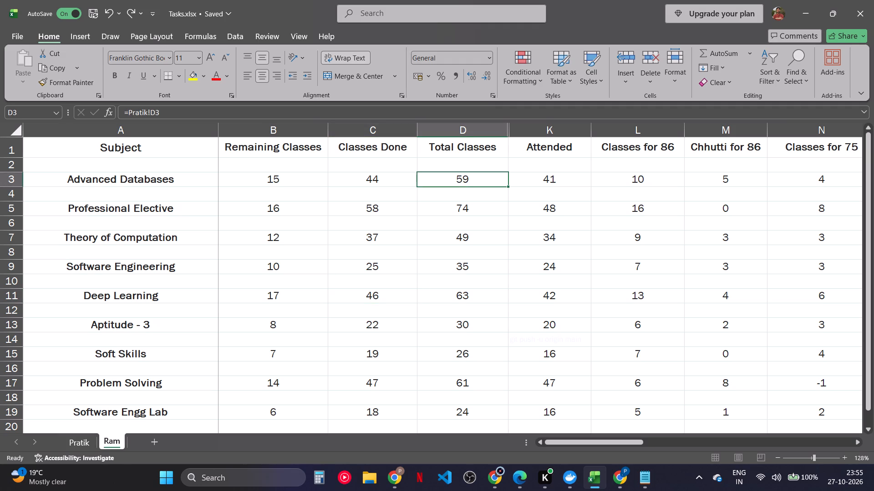
drag(508, 186, 496, 416)
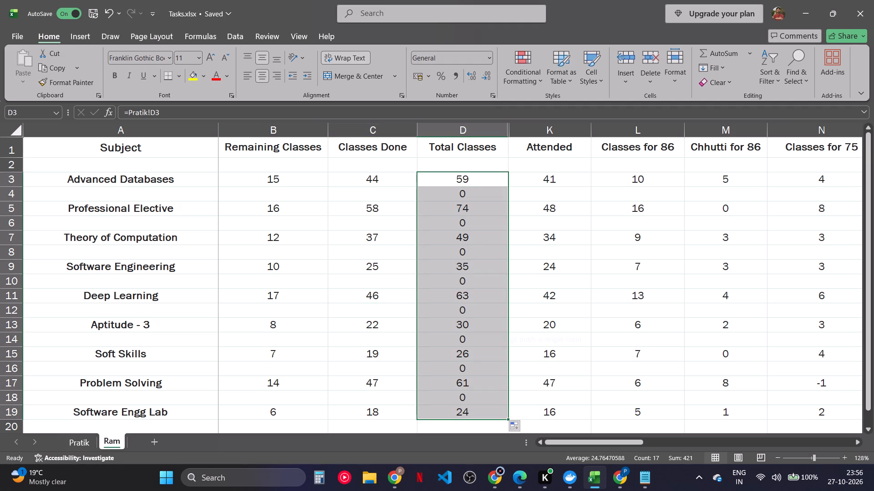
Clear the filled link formulas from the spacer-row cells D4, D6, D8 and D10 in Ram's Total Classes column.
click(478, 194)
key(Delete)
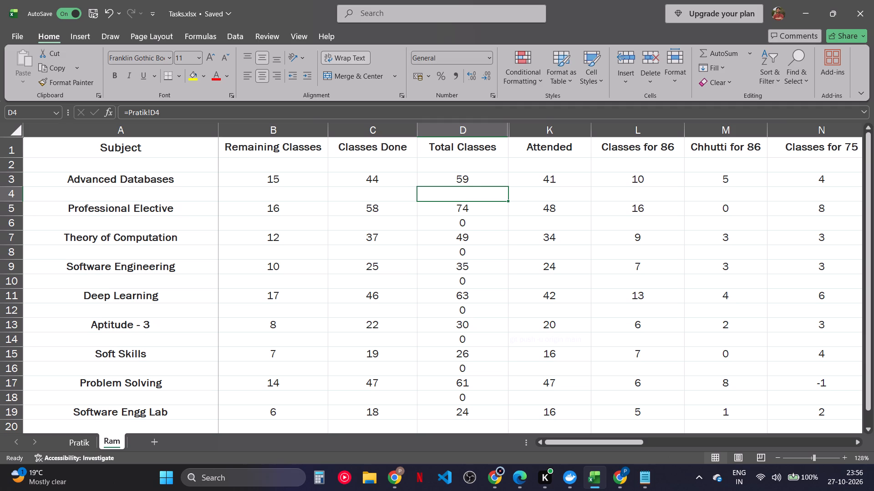
key(Down)
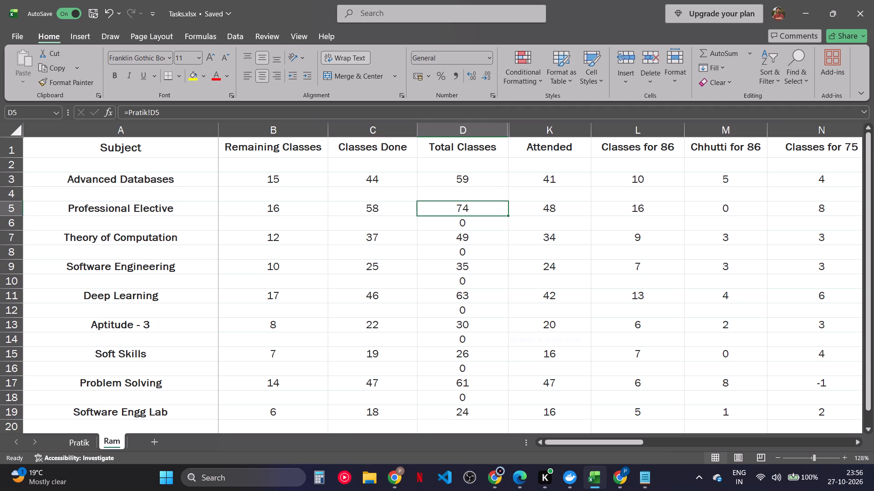
key(Down)
key(Down)
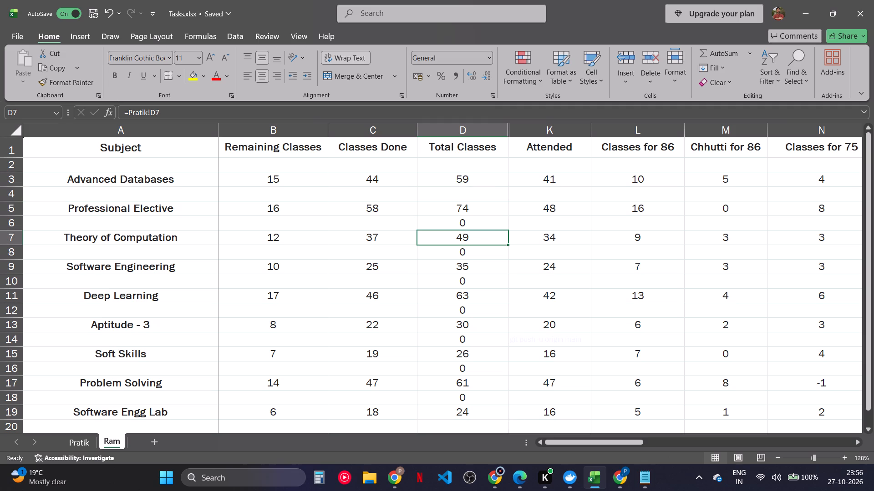
key(Down)
key(Down)
key(Up)
key(Up)
key(Up)
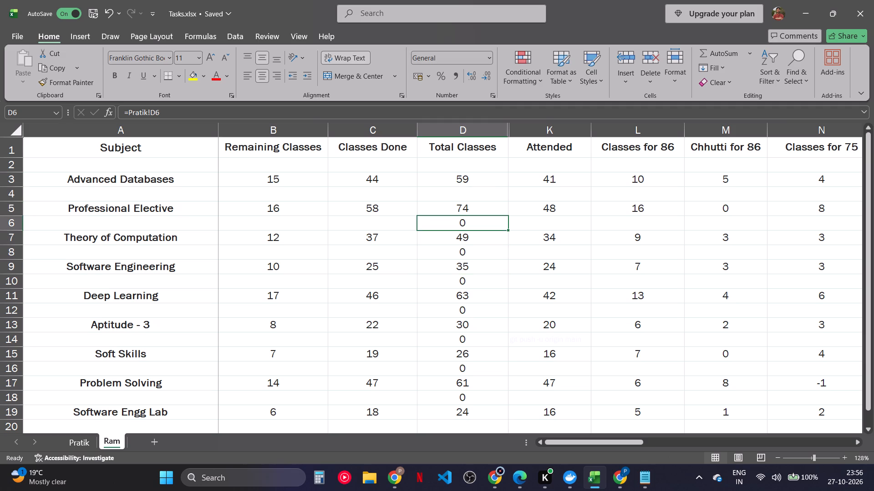
key(Delete)
key(Down)
key(Down)
key(Delete)
key(Down)
key(Down)
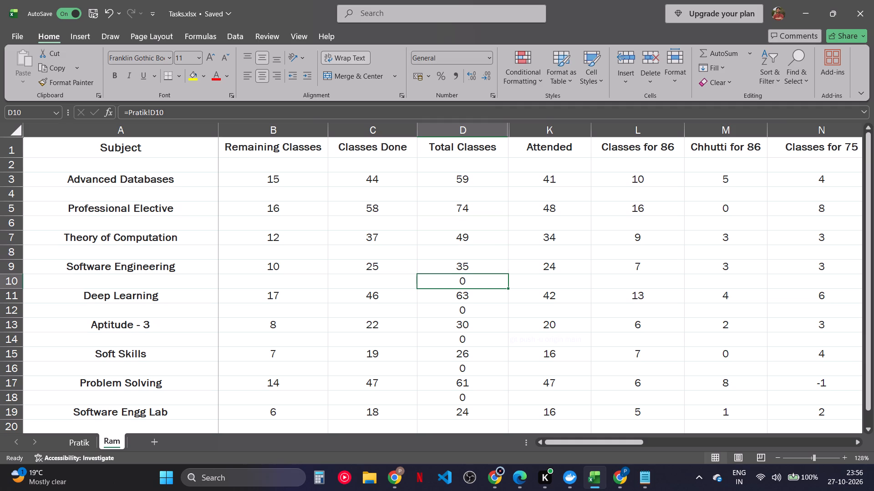
key(Down)
key(Up)
key(Delete)
Clear the filled link formulas from the remaining spacer-row cells D12, D14, D16 and D18 in Ram's Total Classes column.
key(Down)
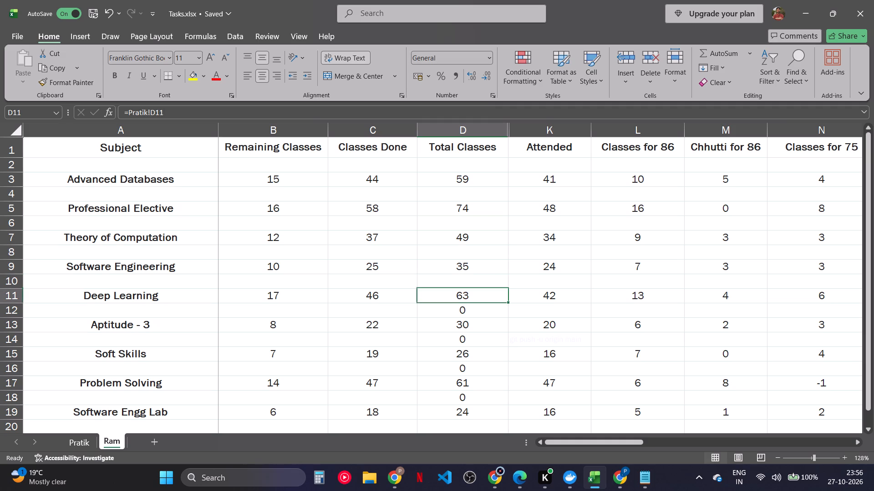
key(Down)
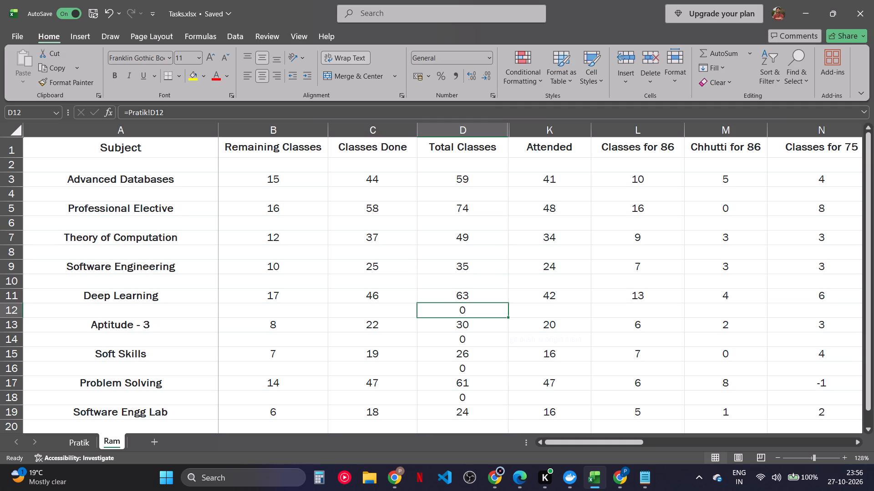
key(Delete)
key(Down)
key(Down)
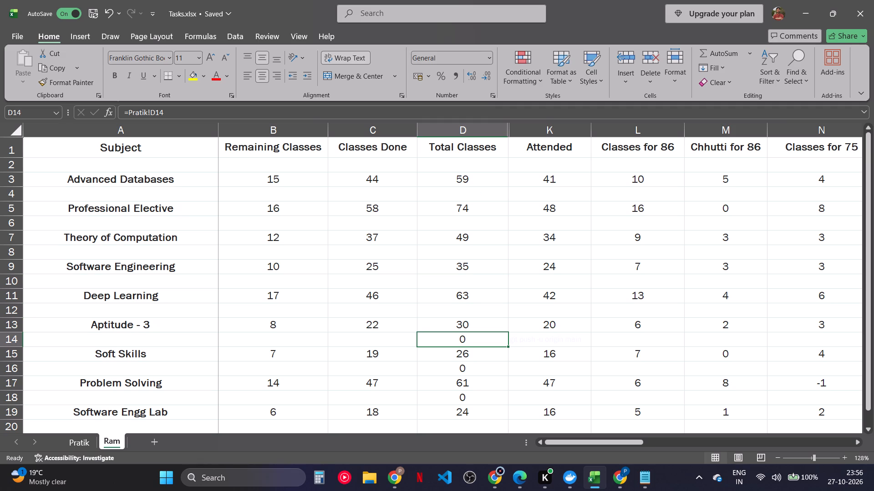
key(Delete)
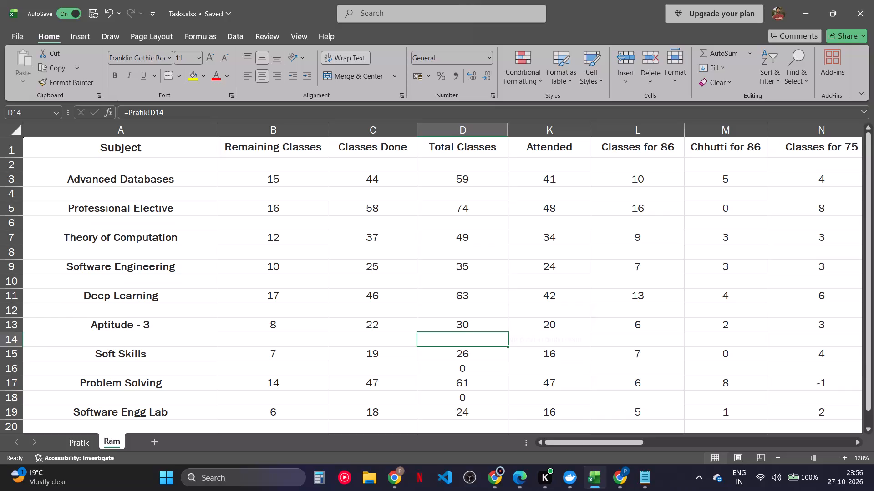
key(Down)
key(Down)
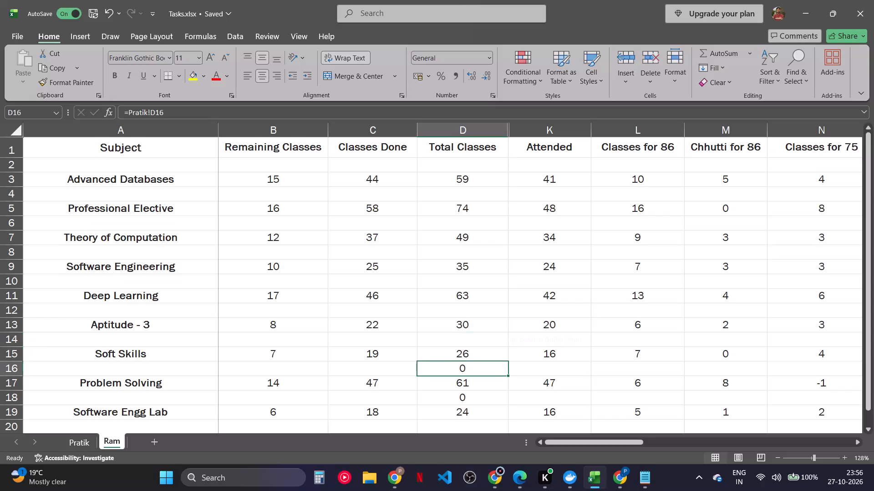
key(Delete)
key(Down)
key(Down)
key(Delete)
key(Down)
key(Down)
key(Down)
key(Down)
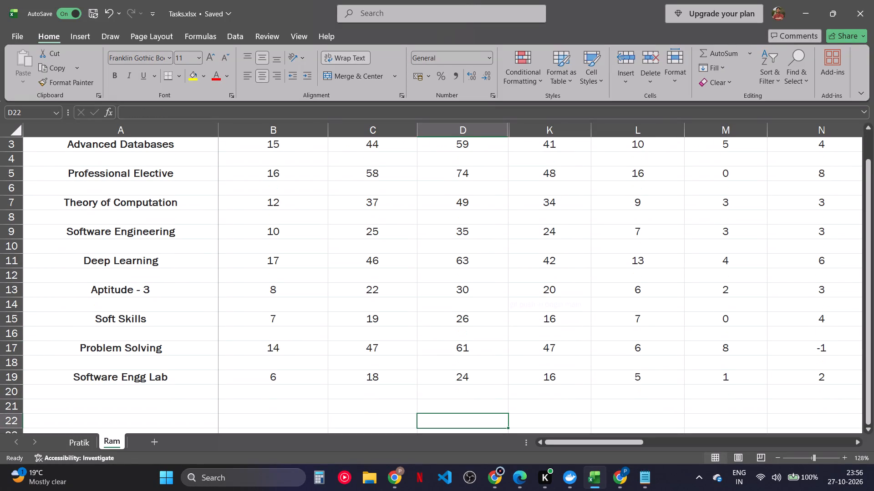
Save the Tasks.xlsx workbook.
key(ctrl+s)
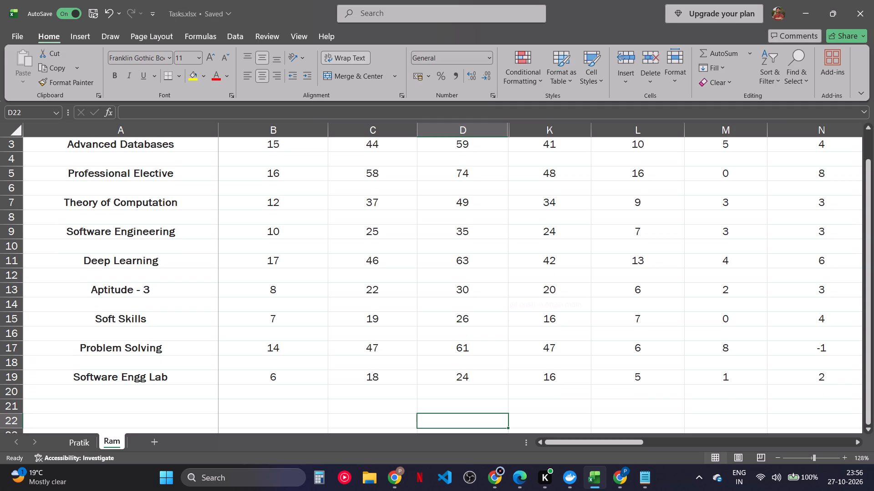
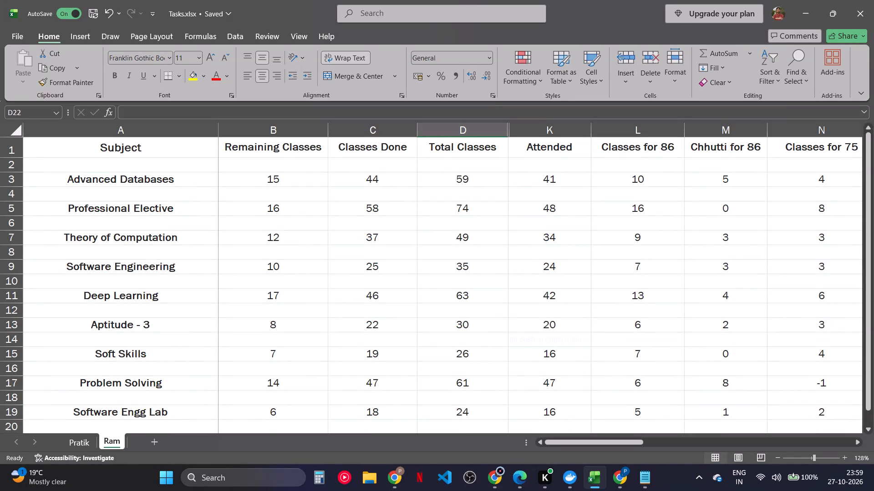
Examine the formulas in the Ram sheet's Total Classes column from D3 down to D20.
click(478, 180)
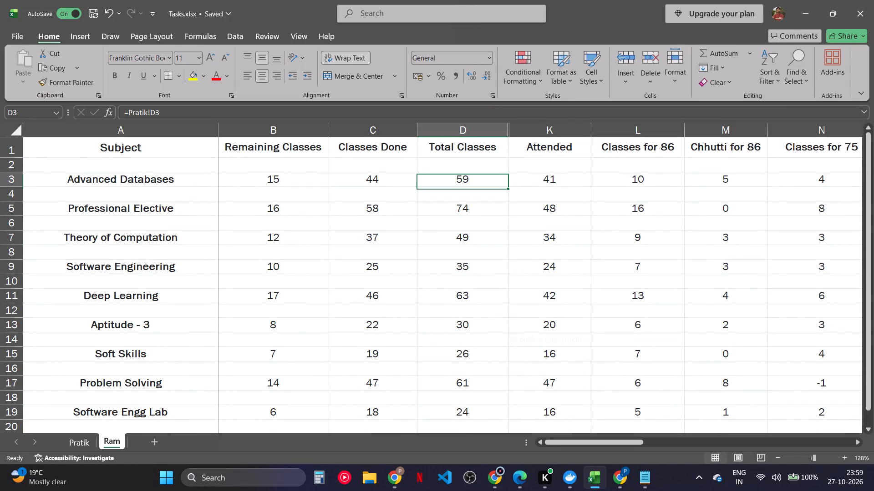
key(Down)
key(Down)
key(Down)
key(Down)
key(Down)
key(Down)
key(Down)
key(Down)
key(Down)
key(Down)
key(Down)
key(Down)
key(Down)
key(Down)
key(Down)
key(Down)
key(Down)
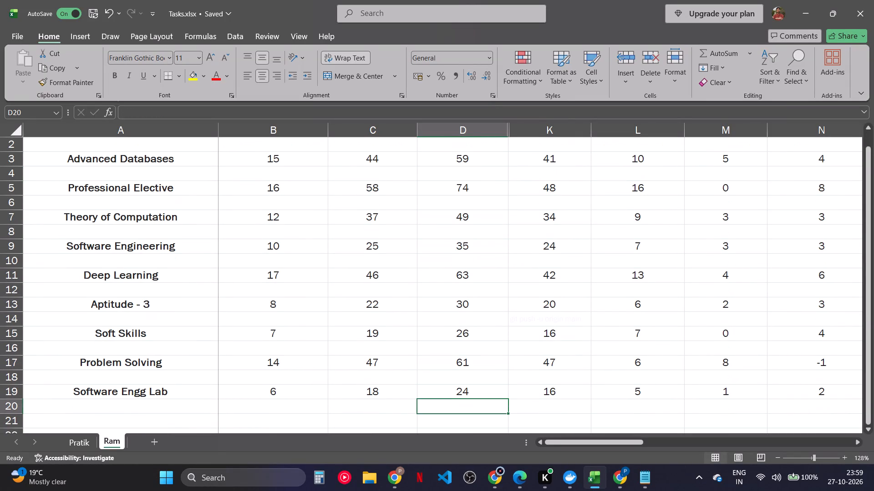
Duplicate the Ram sheet to the end of the workbook and rename the copy Prince.
right_click(117, 446)
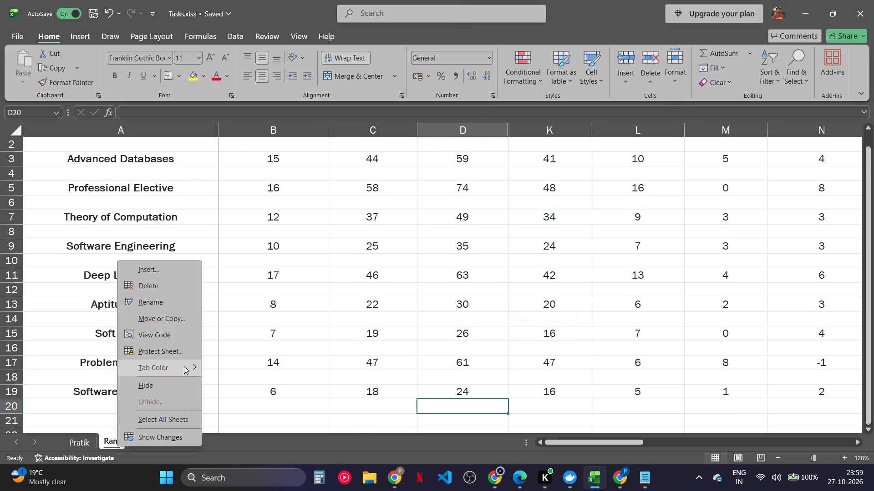
click(168, 318)
drag(144, 335, 118, 314)
click(118, 314)
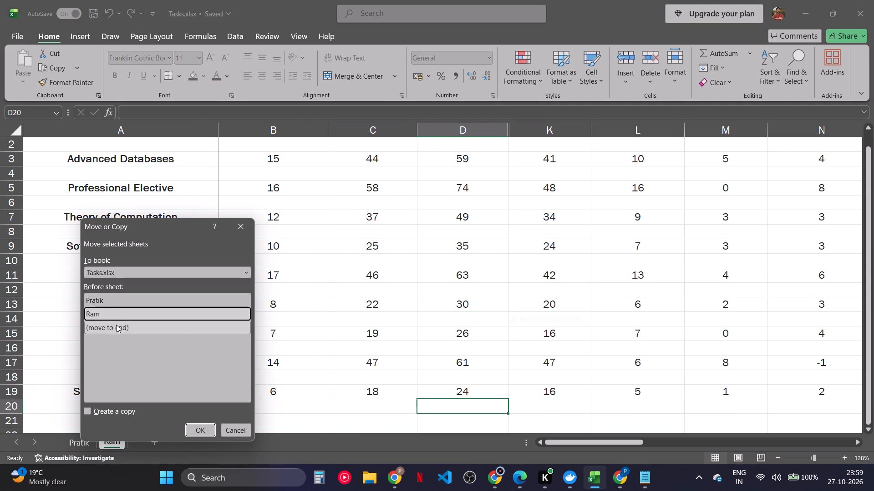
click(116, 325)
click(110, 406)
click(195, 427)
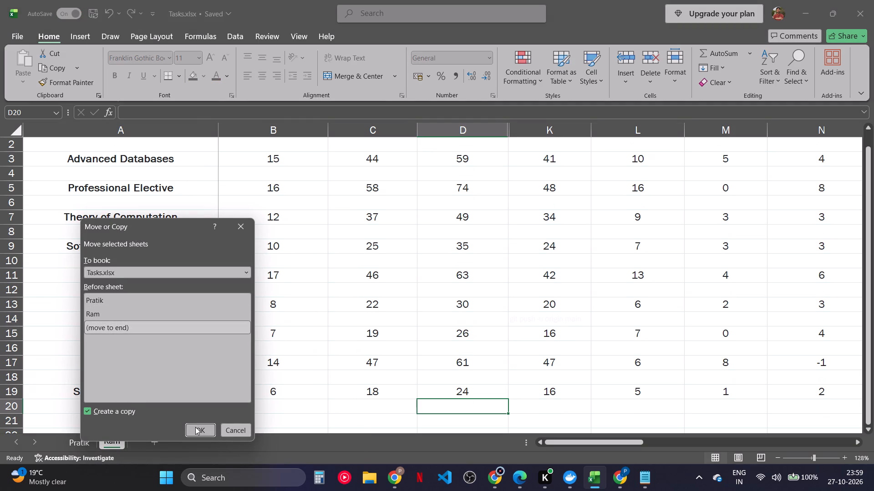
click(161, 444)
double_click(161, 444)
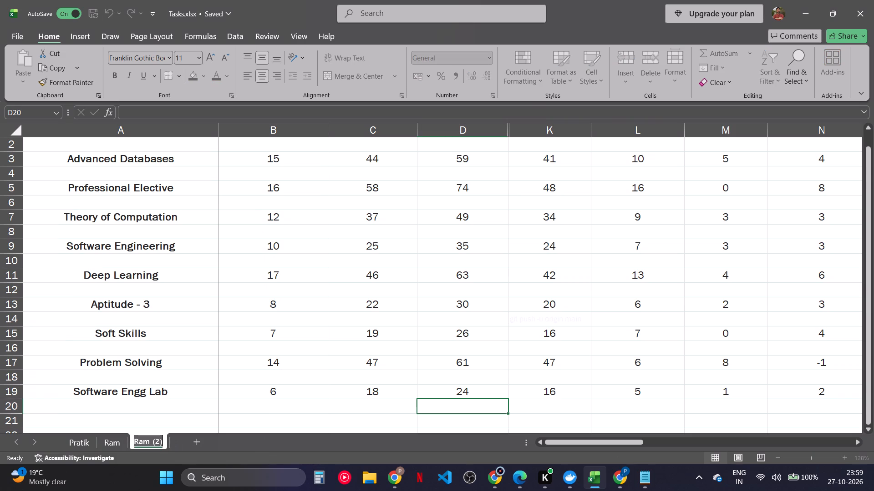
text(Prince)
key(Return)
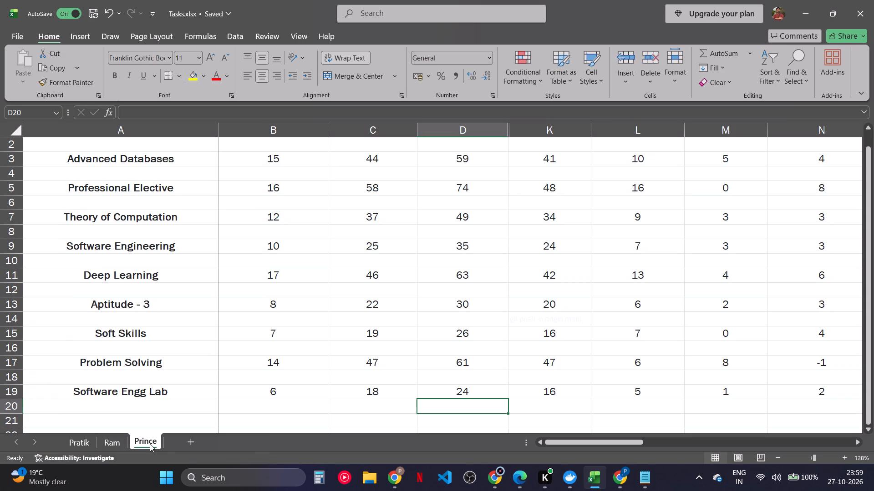
Duplicate the Prince sheet, place the copy after Prince, and rename it Navya.
right_click(150, 444)
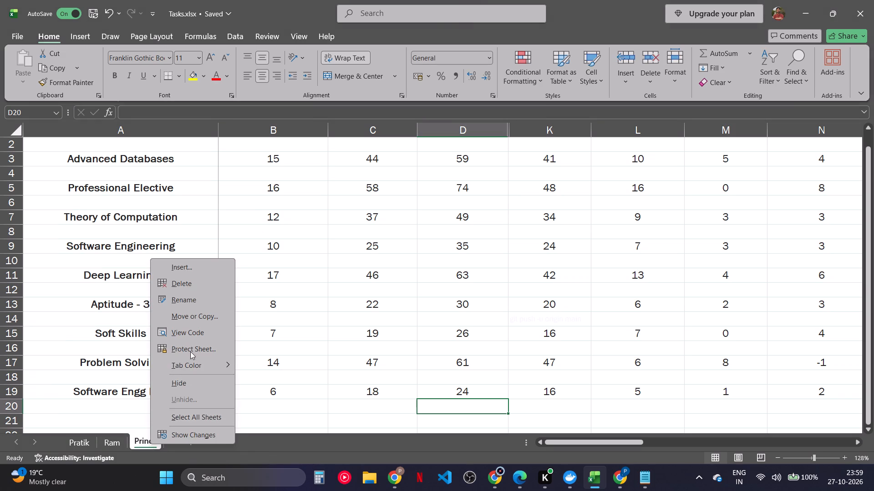
click(205, 309)
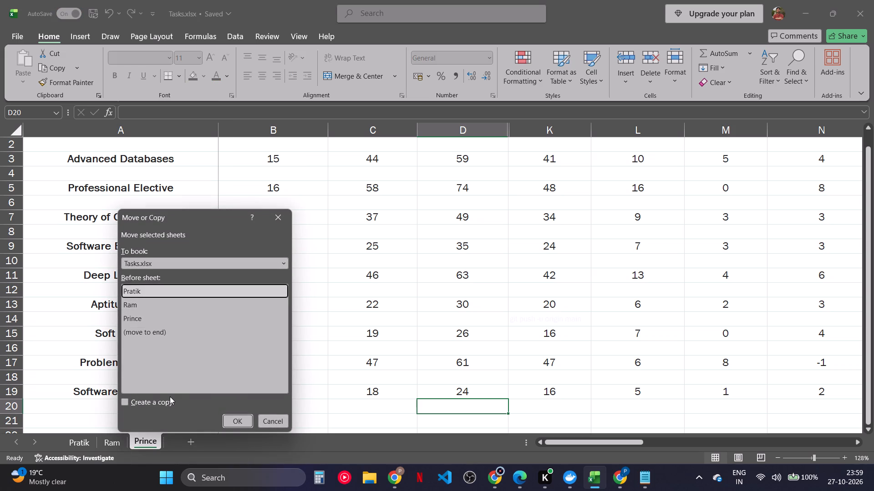
click(170, 396)
click(162, 400)
click(233, 424)
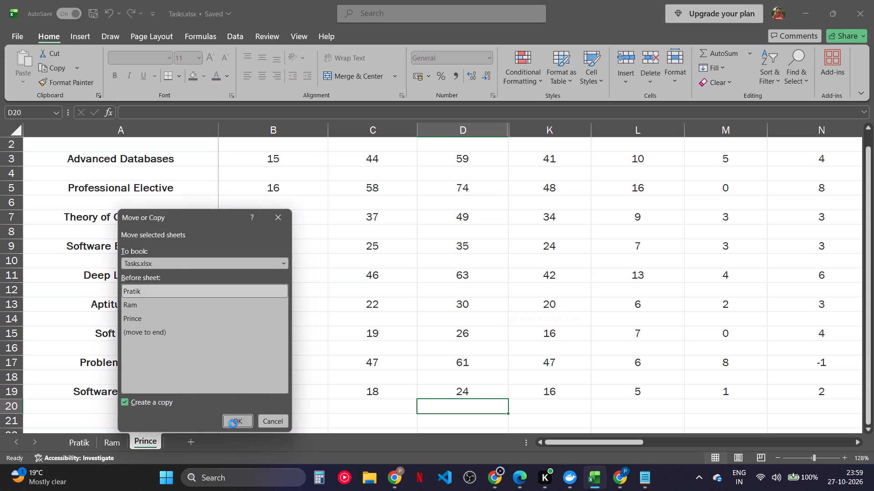
drag(82, 442, 190, 446)
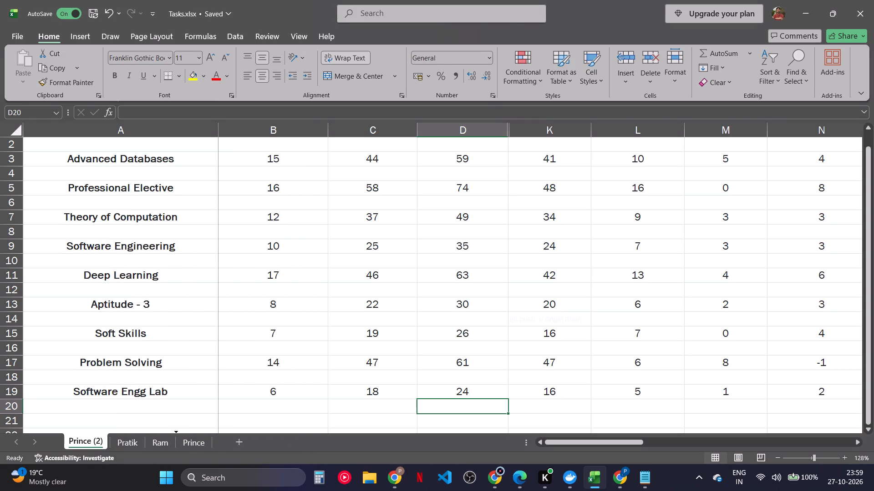
drag(190, 446, 213, 447)
double_click(198, 444)
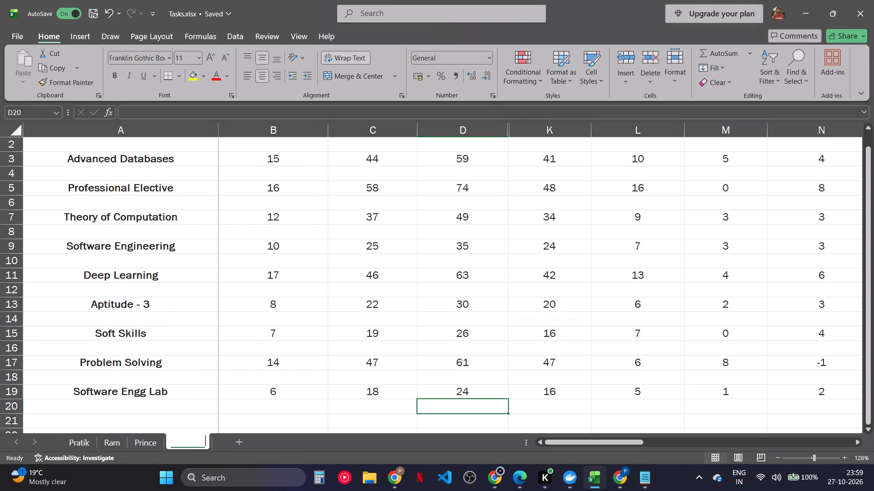
text(Navya)
key(Return)
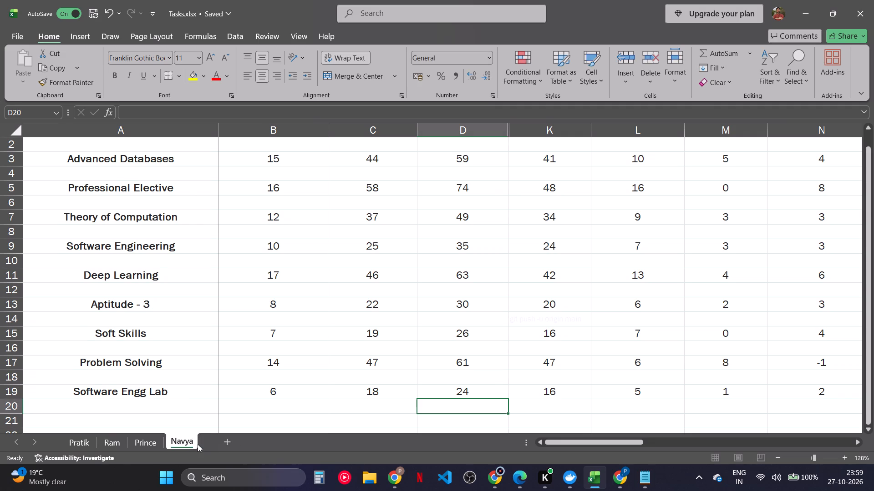
Save the Tasks.xlsx workbook with the new student sheets.
scroll(296, 333, up, 5)
key(ctrl+s)
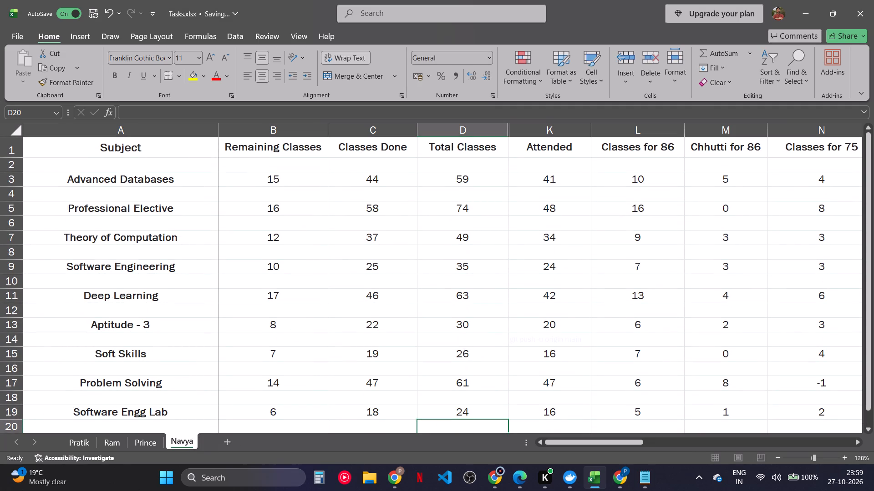
Hide the Total Classes column D on the Ram, Prince and Navya sheets.
click(88, 440)
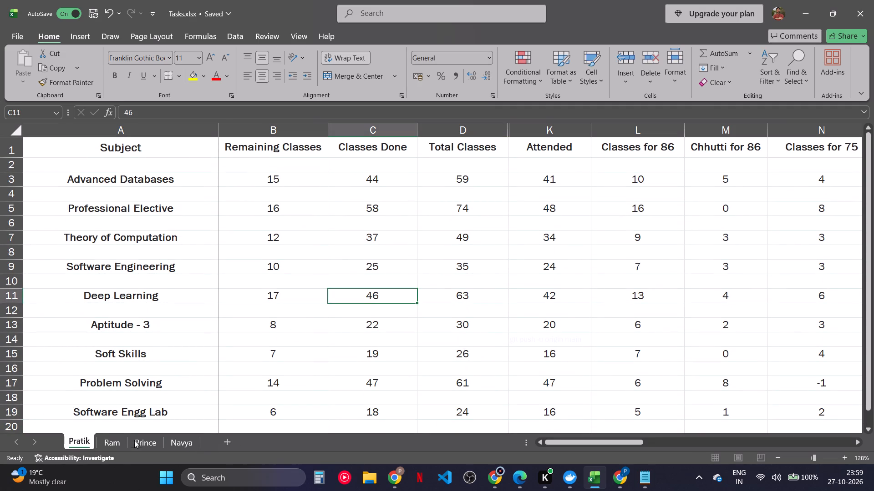
click(116, 448)
scroll(398, 218, up, 5)
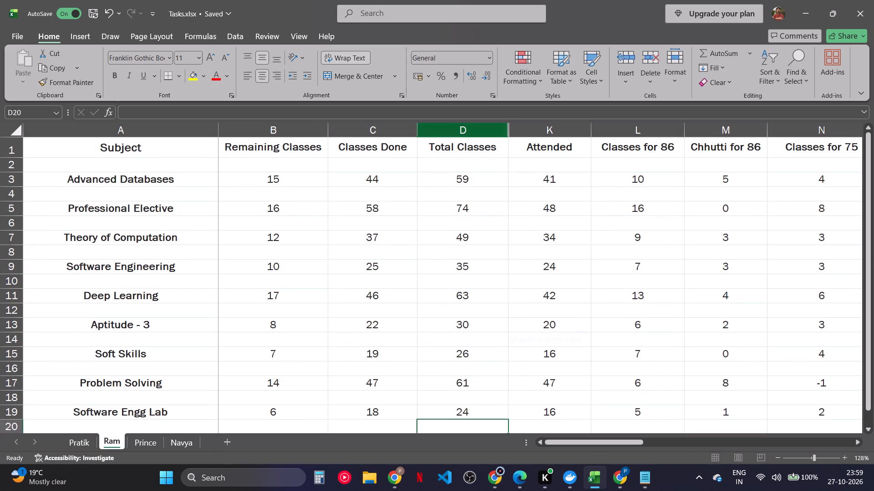
right_click(461, 128)
click(498, 326)
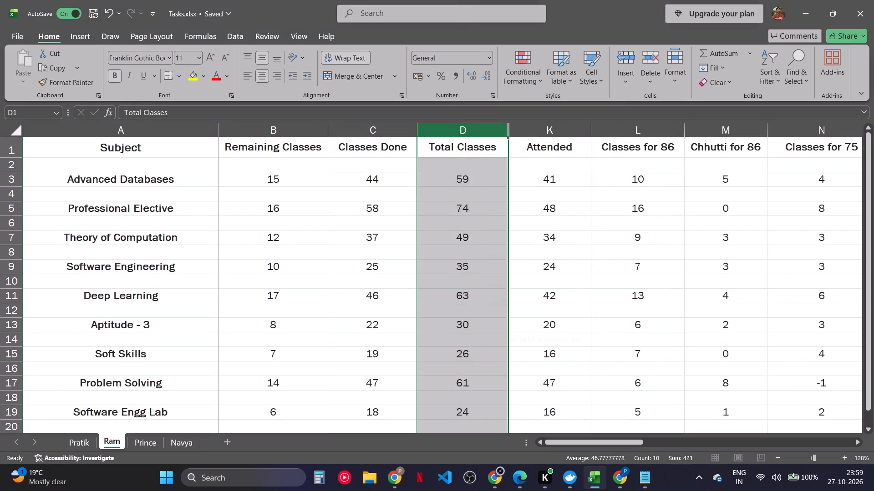
click(144, 440)
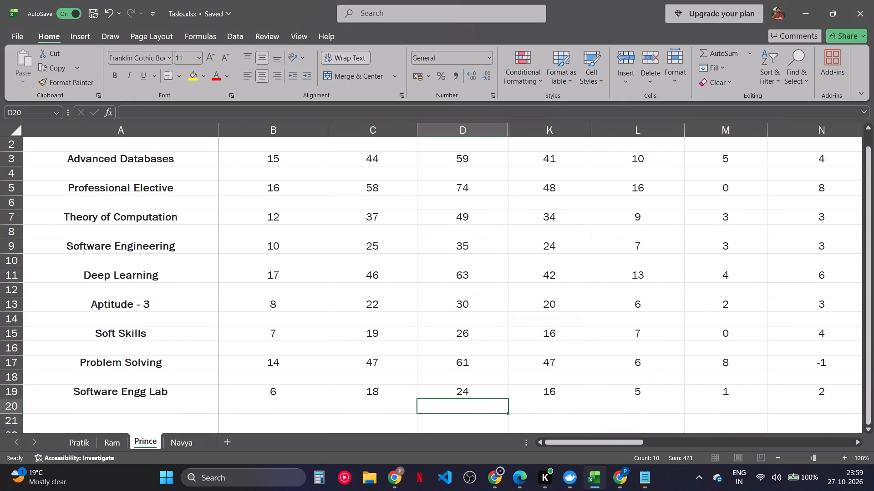
scroll(399, 281, up, 6)
right_click(484, 131)
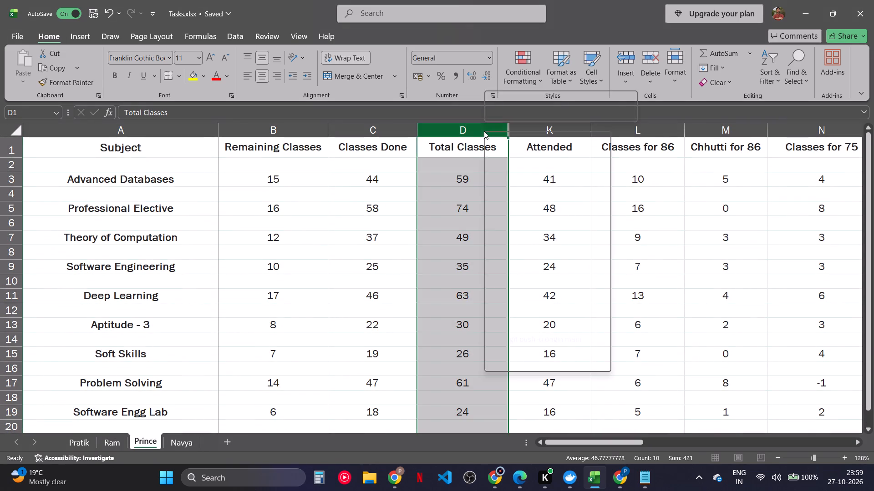
click(515, 331)
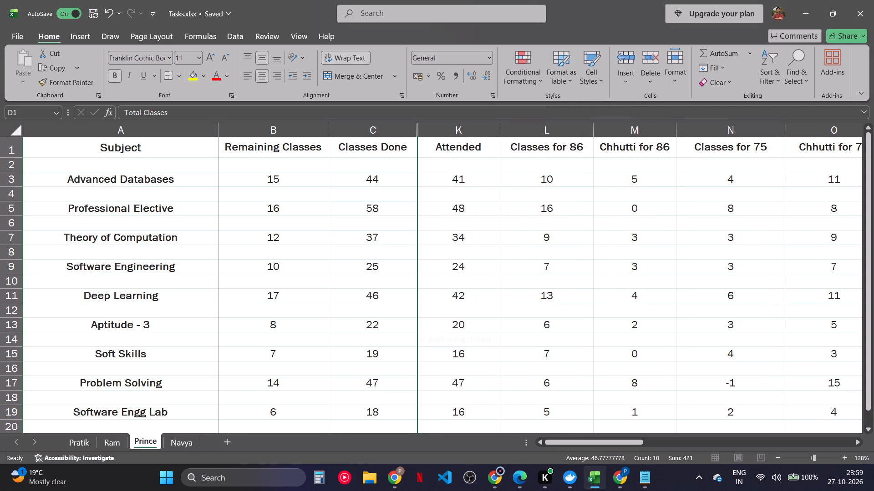
click(185, 446)
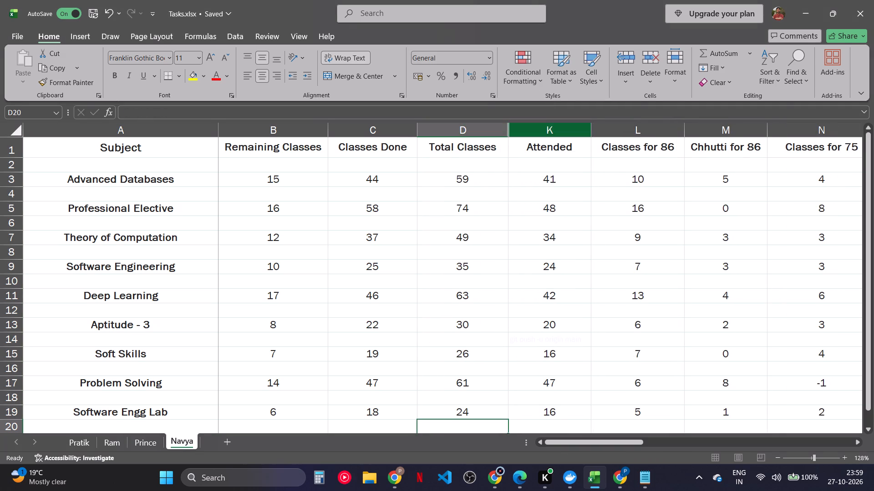
right_click(492, 131)
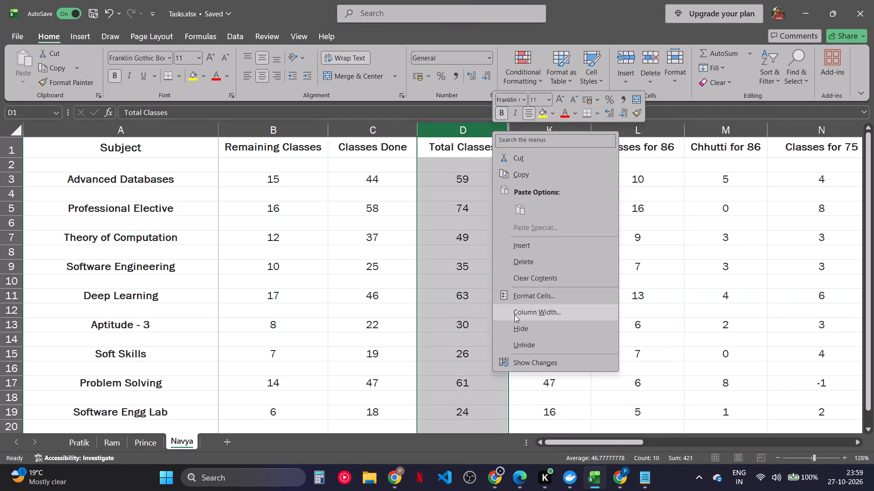
click(520, 326)
click(520, 326)
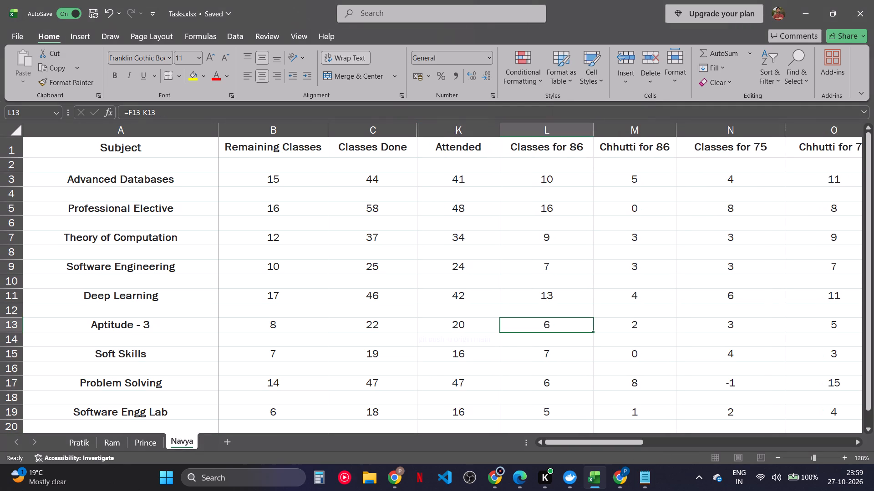
Save Tasks.xlsx with the Pratik sheet active and close the workbook.
key(ctrl+s)
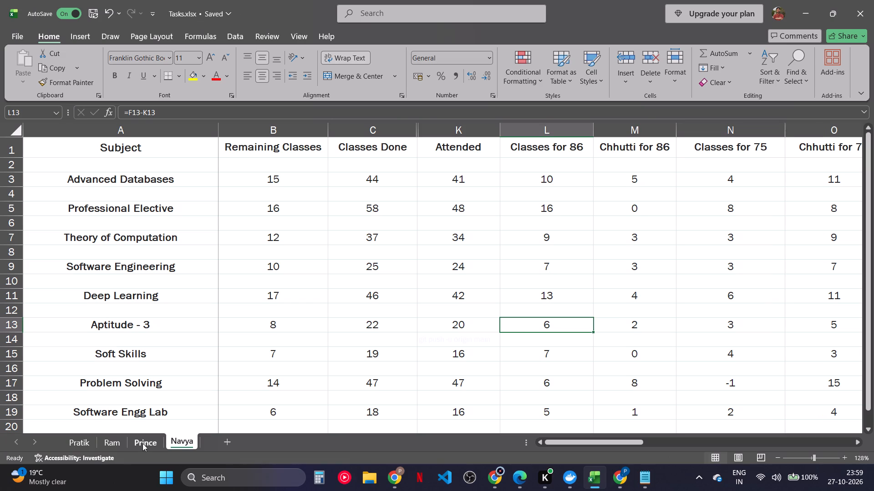
click(87, 448)
key(ctrl+s)
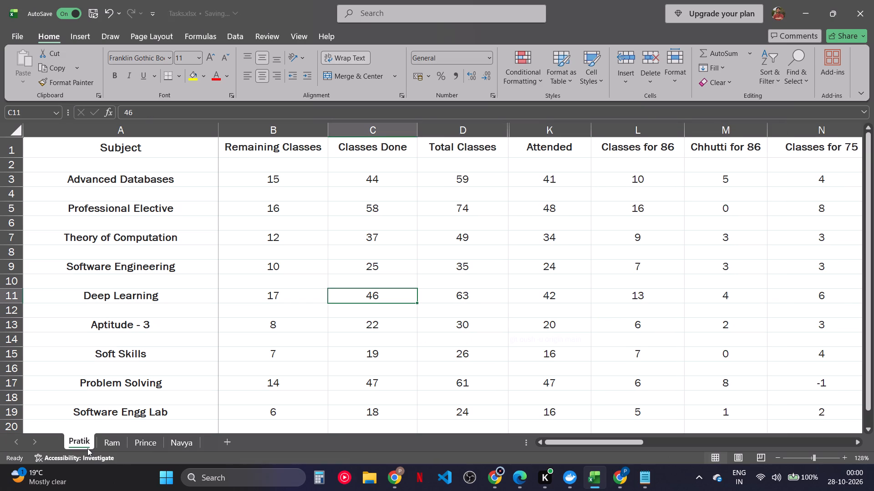
click(873, 5)
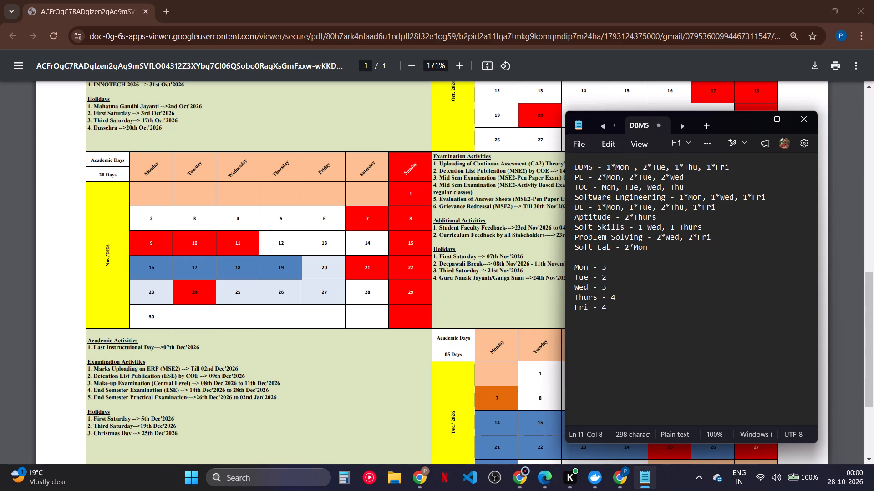
Close the Notepad class-schedule notes and the academic calendar PDF window in Chrome.
drag(790, 120, 797, 120)
click(797, 120)
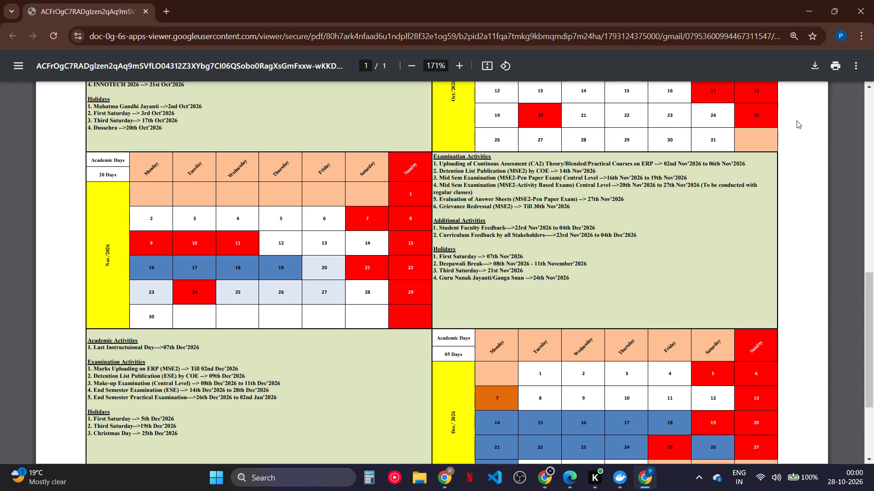
key(alt+F4)
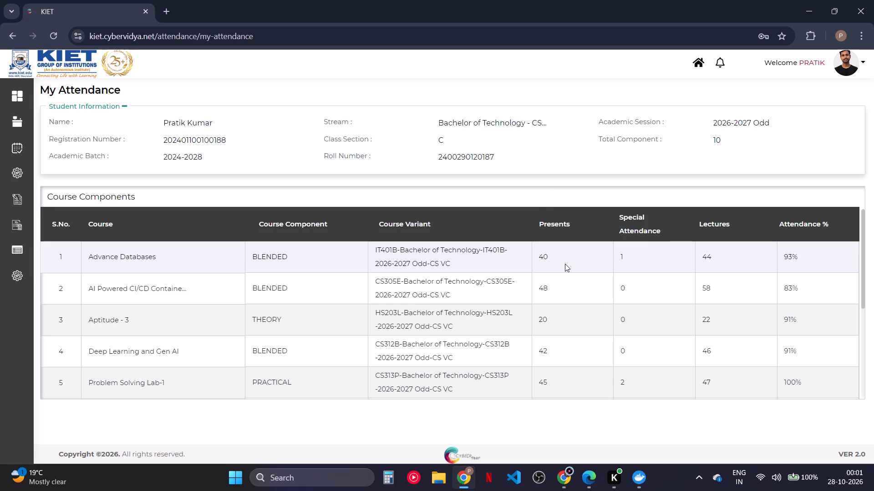
Search Windows for "tas" and reopen the Tasks.xlsx workbook in Excel.
text(tas)
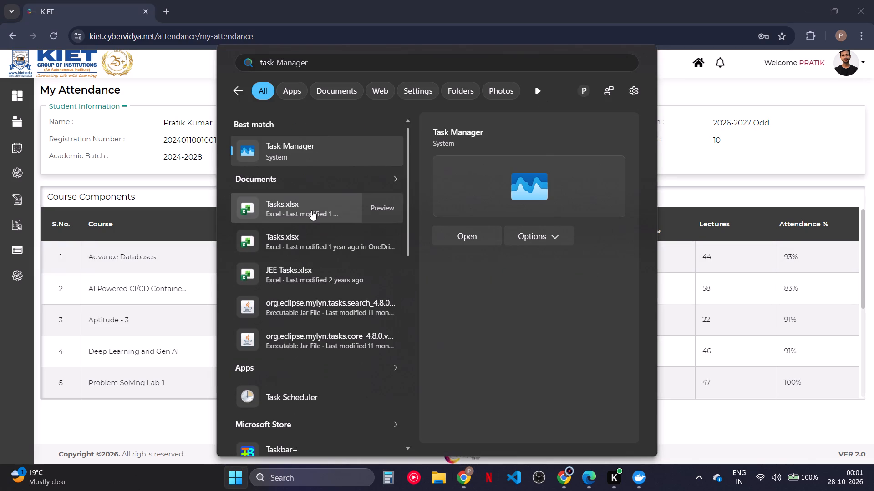
click(311, 210)
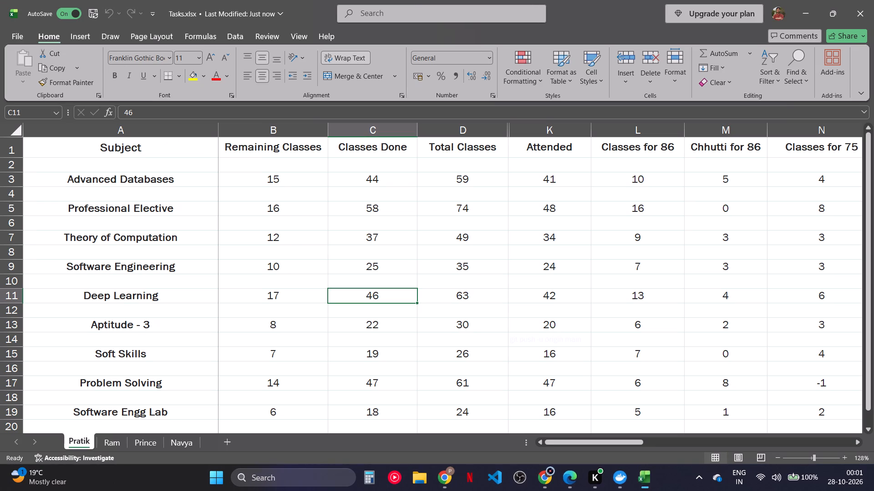
On the Ram sheet, set the Attended value for Professional Elective to 56 and check its Live Percentage.
click(119, 439)
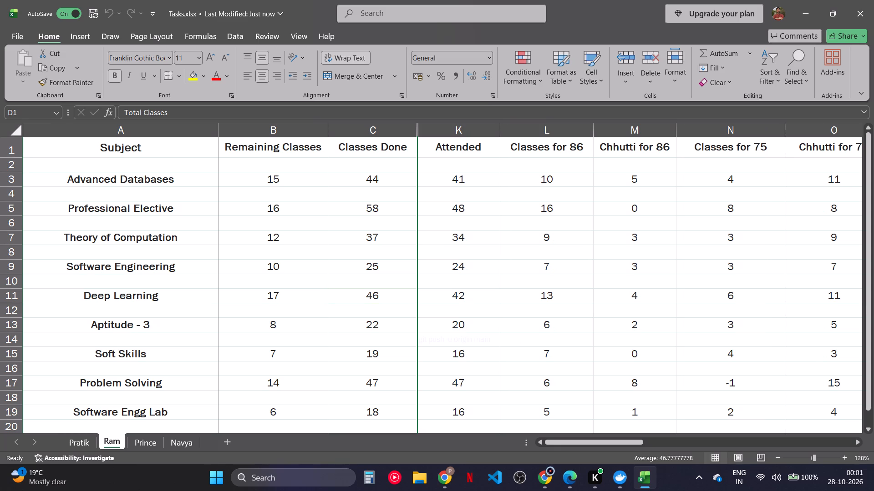
double_click(387, 237)
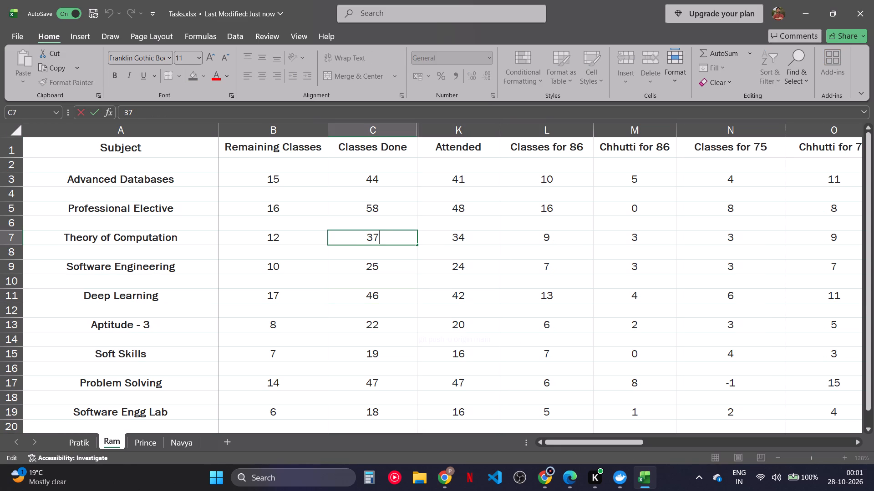
click(463, 203)
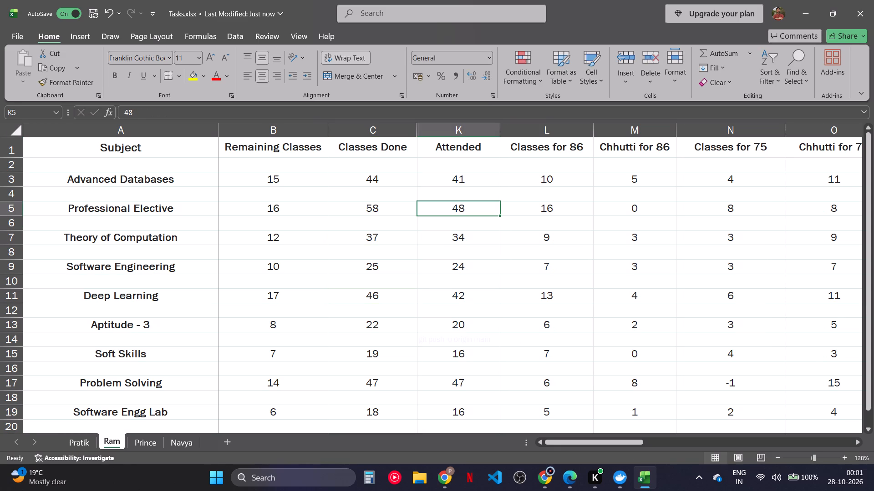
double_click(456, 236)
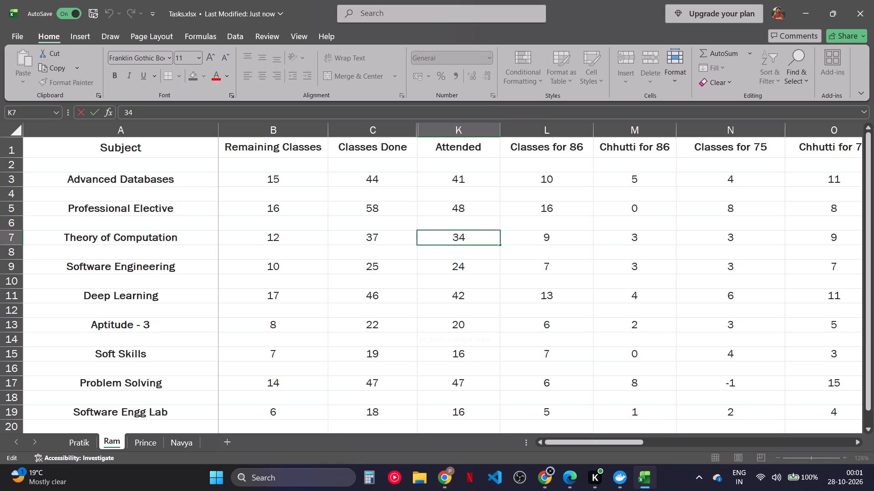
click(450, 207)
text(56)
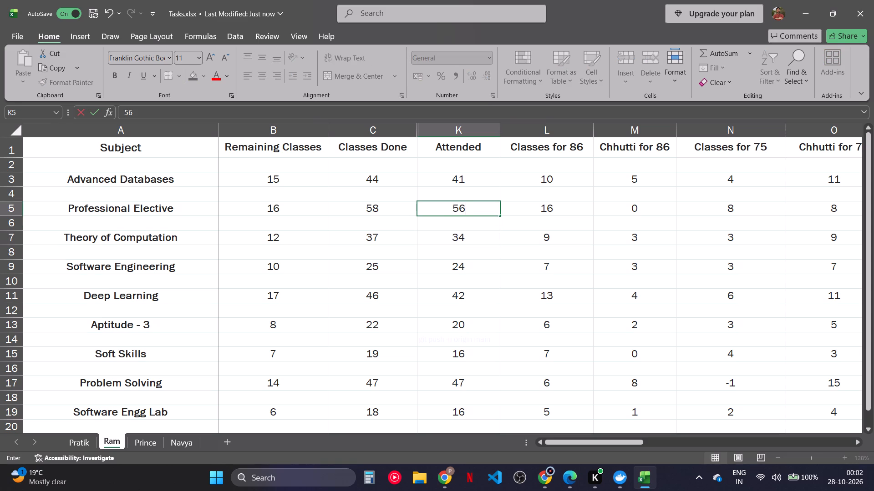
key(Return)
scroll(450, 207, left, 1)
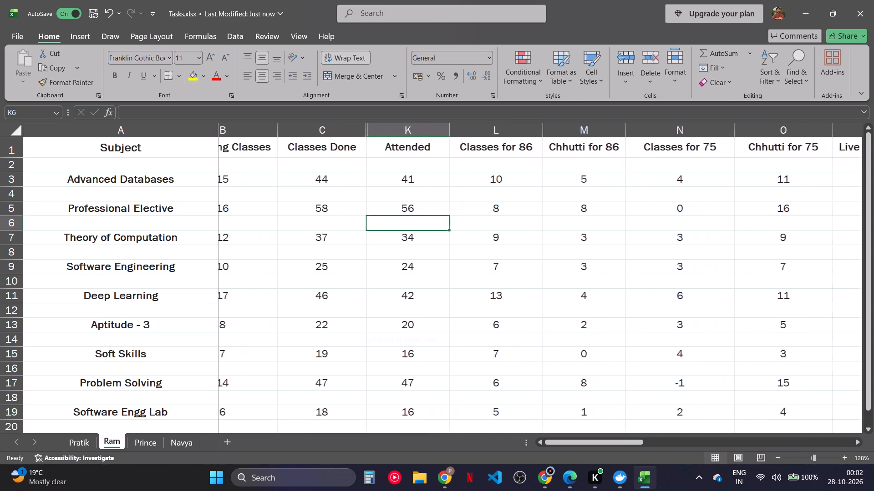
scroll(450, 207, left, 2)
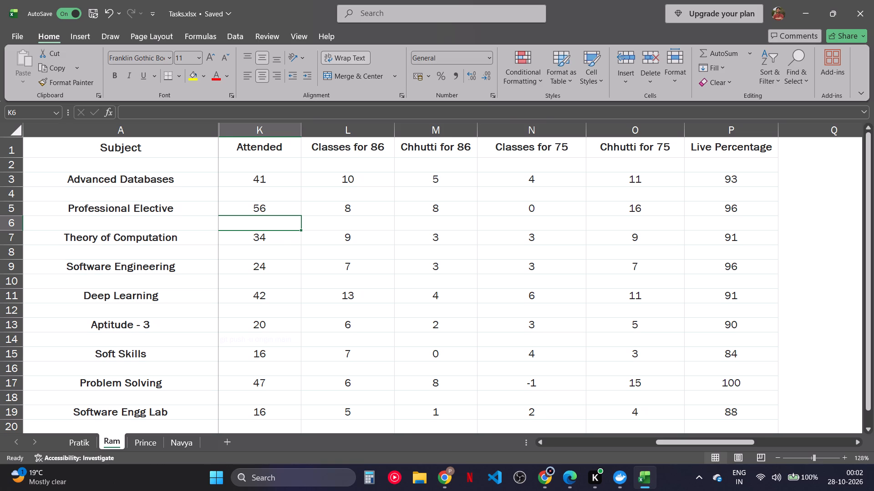
Set Ram's Attended value for Advanced Databases to 38 and check the row's Live Percentage.
scroll(440, 240, right, 4)
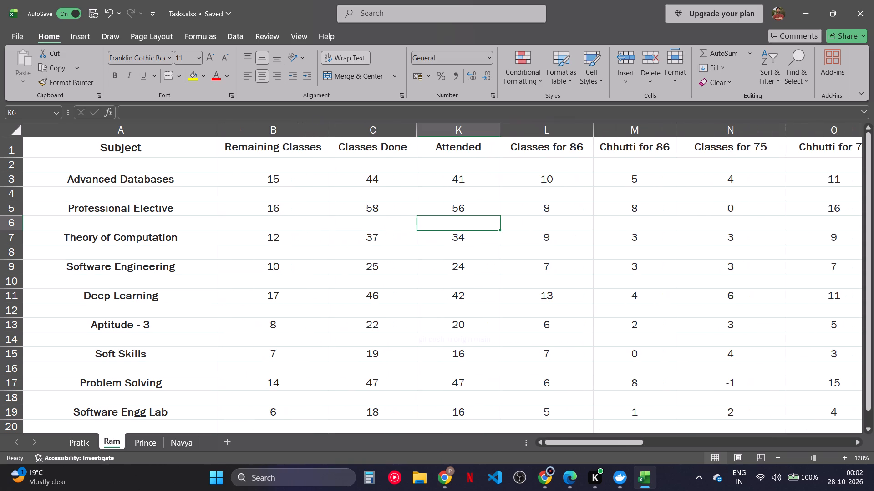
double_click(462, 181)
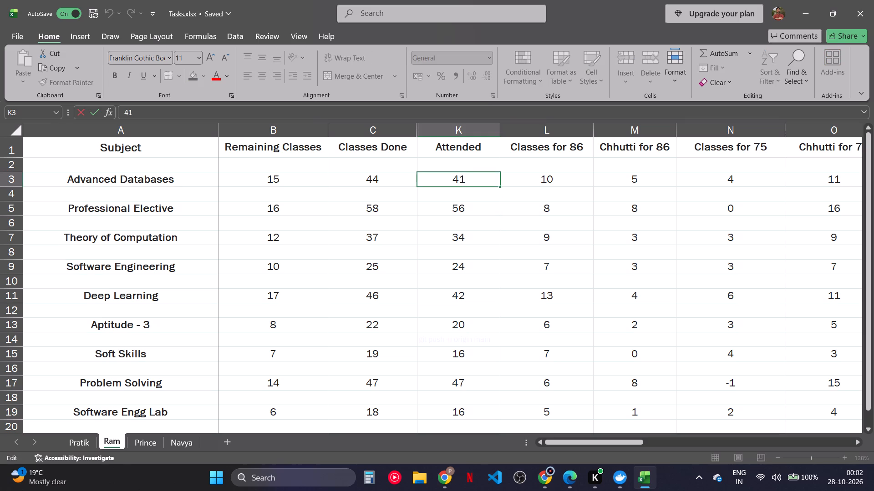
key(BackSpace)
key(BackSpace)
text(38)
key(Return)
scroll(677, 206, left, 1)
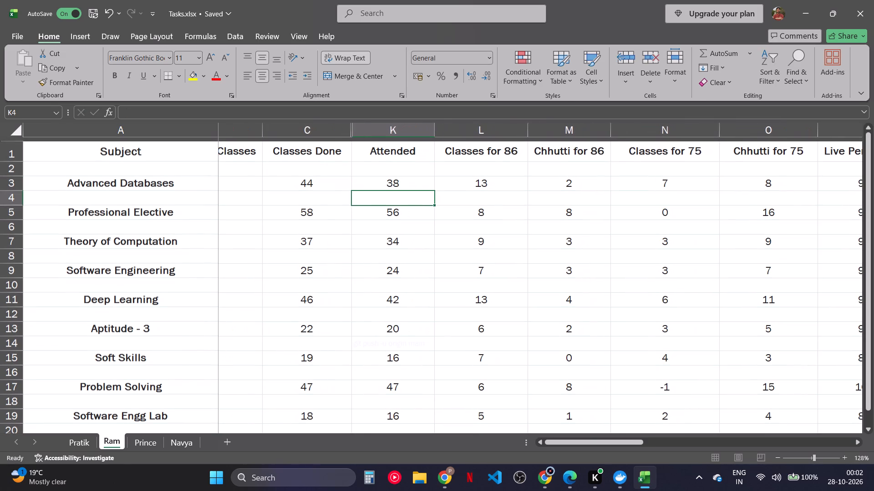
scroll(677, 206, left, 2)
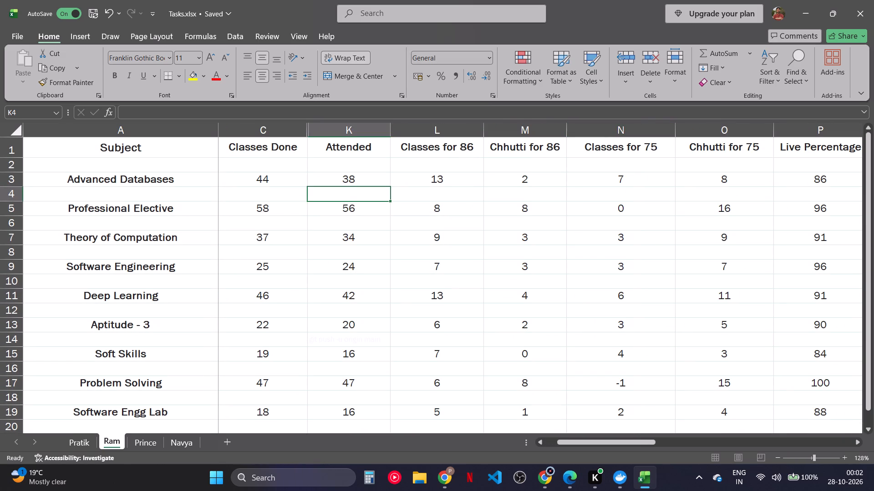
Set Ram's Attended value for Theory of Computation to 36 and check the row's Live Percentage.
scroll(323, 242, right, 2)
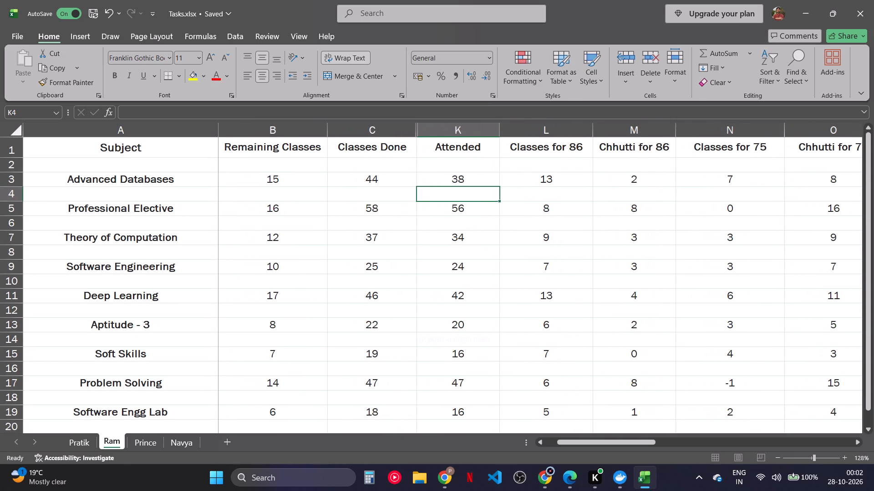
scroll(323, 242, right, 1)
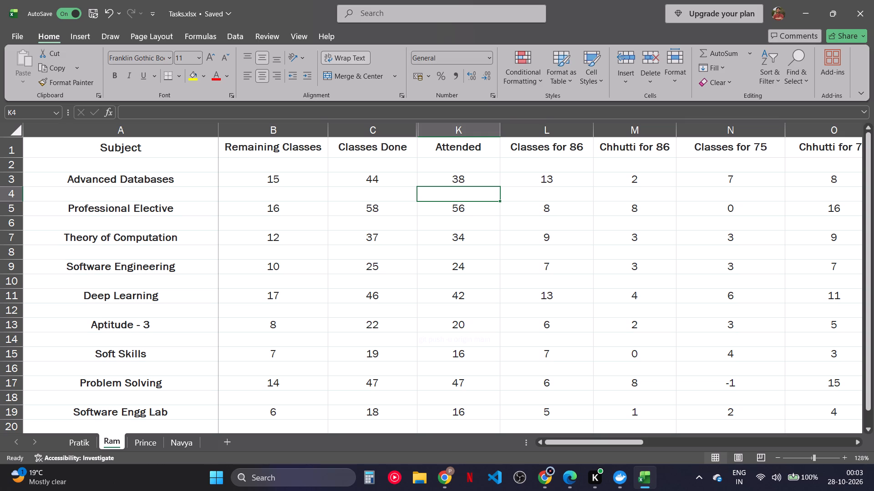
double_click(457, 241)
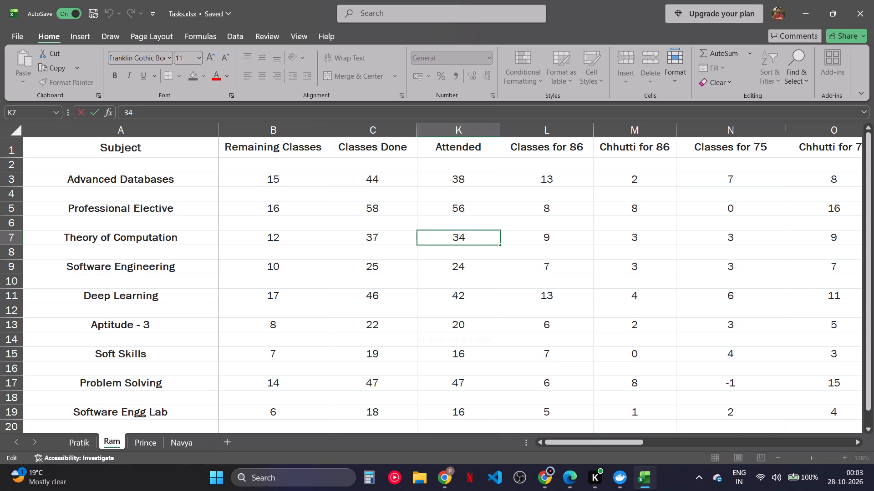
key(Right)
key(BackSpace)
key(6)
key(Return)
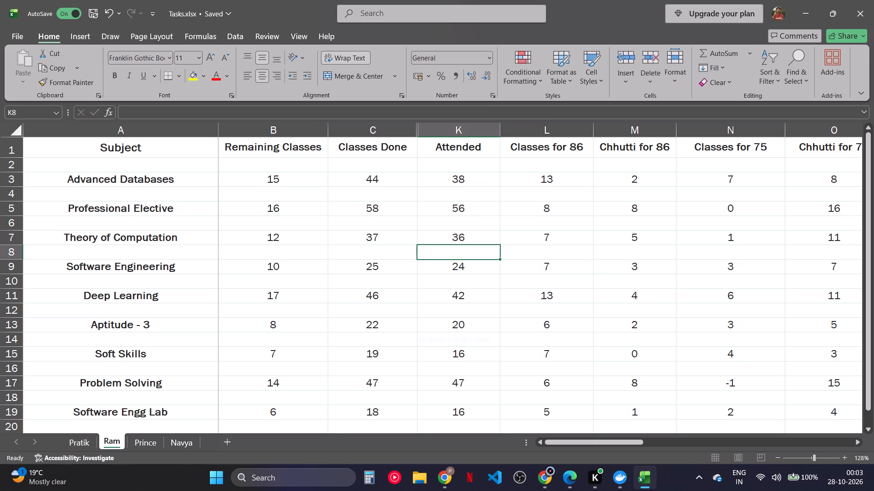
scroll(700, 282, left, 2)
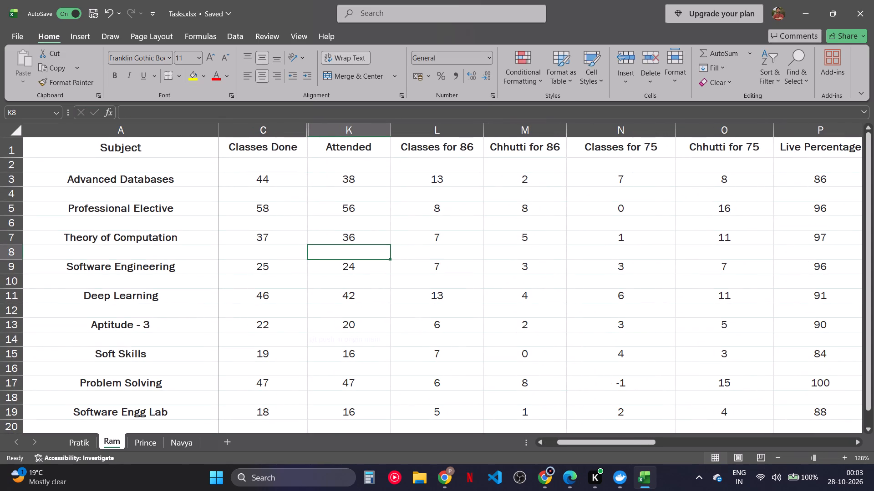
scroll(700, 282, left, 1)
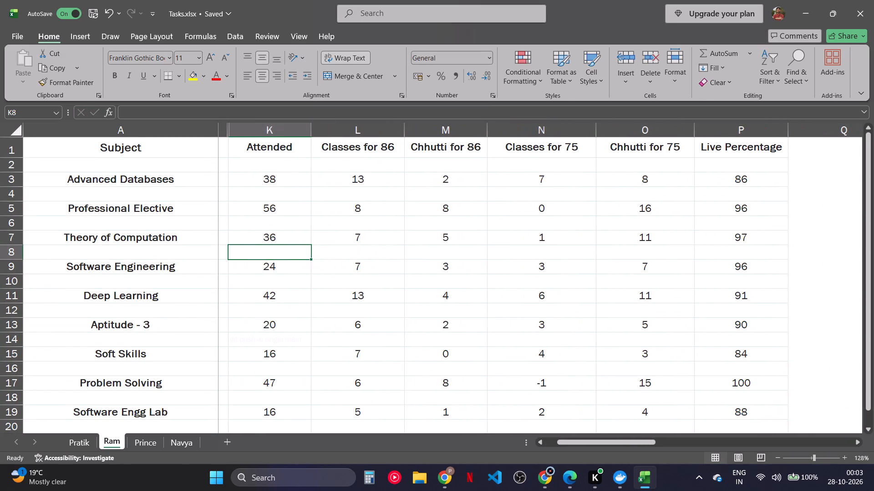
scroll(700, 282, left, 1)
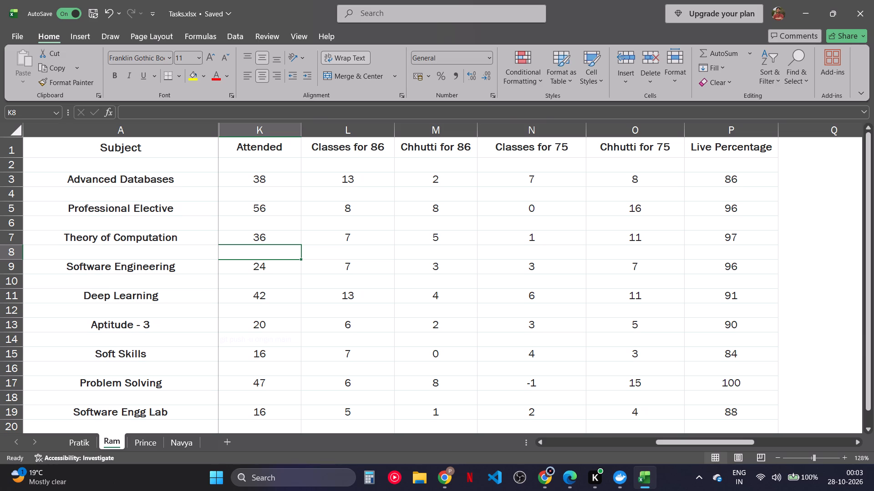
Set Ram's Attended value for Software Engineering to 22 and check the row's Live Percentage.
scroll(373, 236, right, 1)
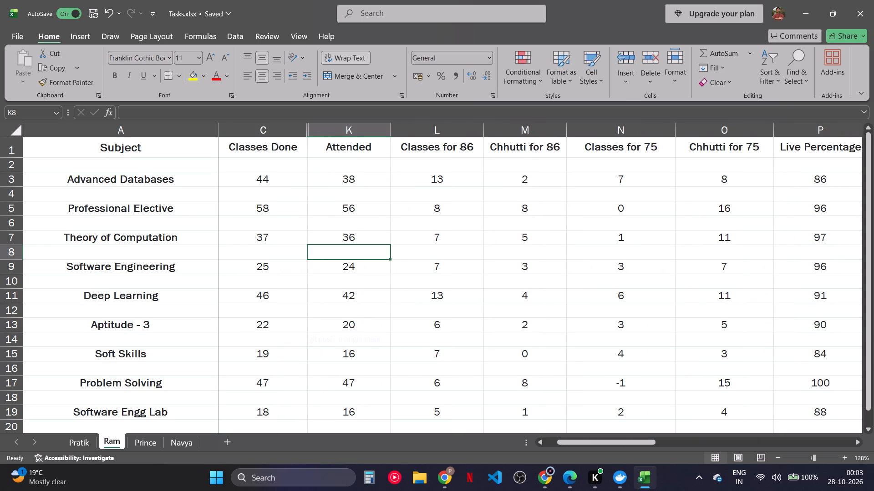
double_click(364, 272)
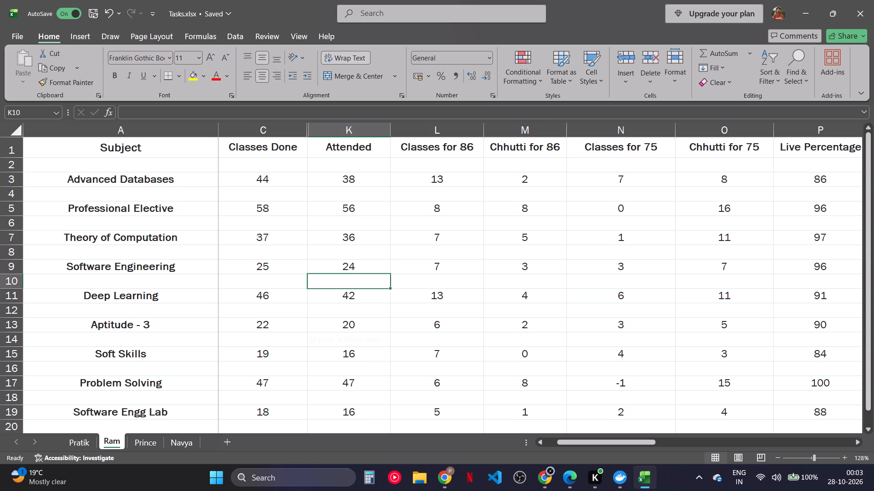
double_click(359, 267)
key(BackSpace)
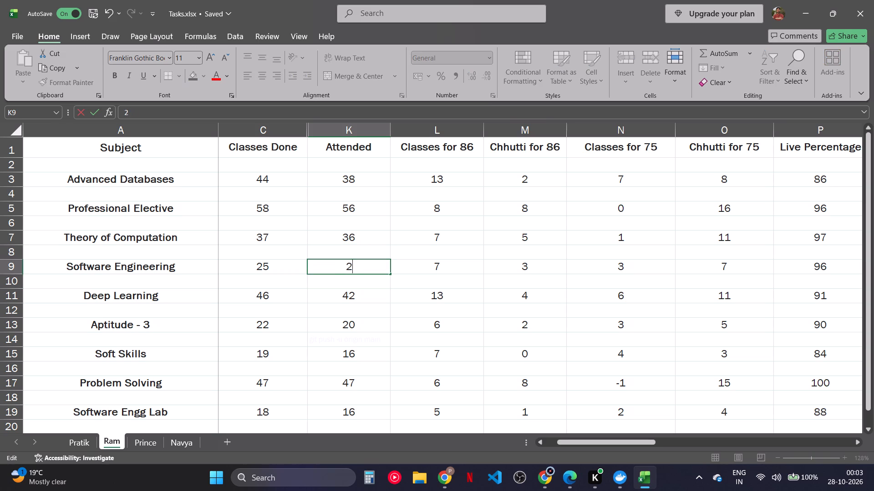
key(2)
key(Return)
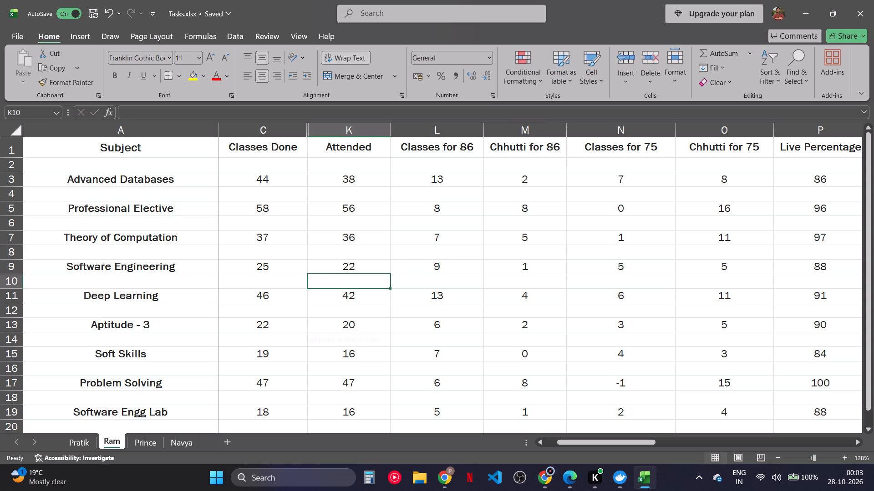
scroll(575, 283, left, 1)
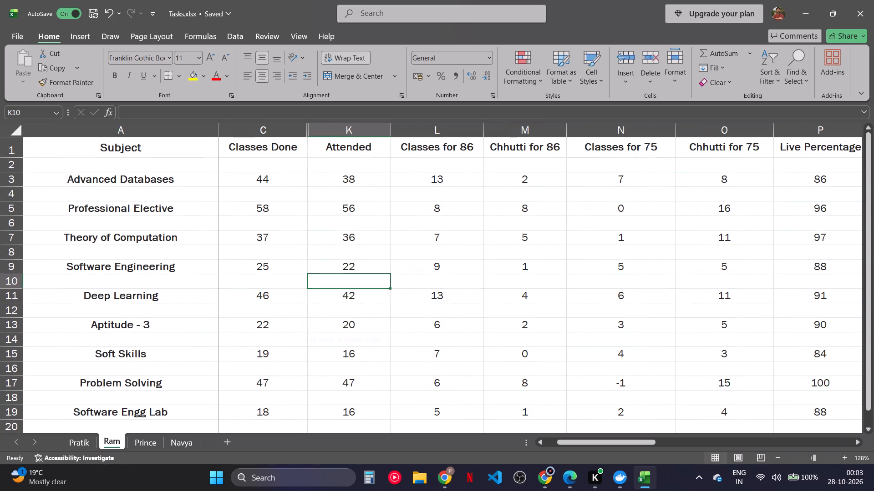
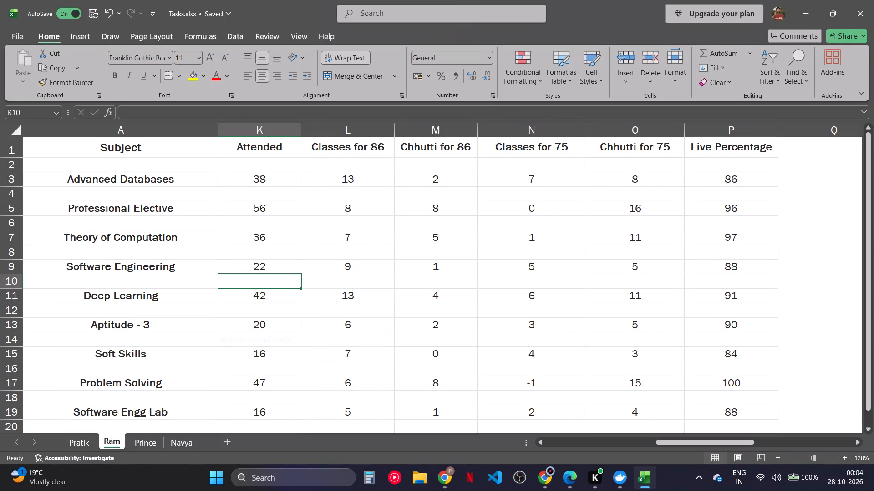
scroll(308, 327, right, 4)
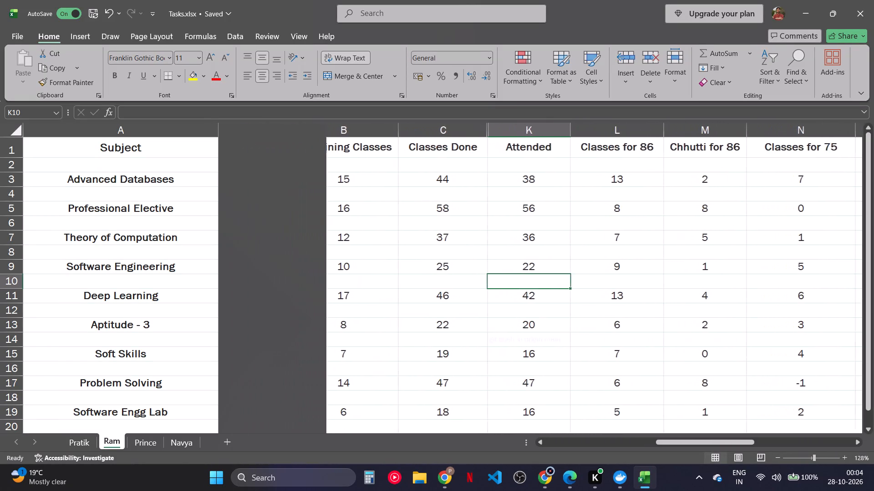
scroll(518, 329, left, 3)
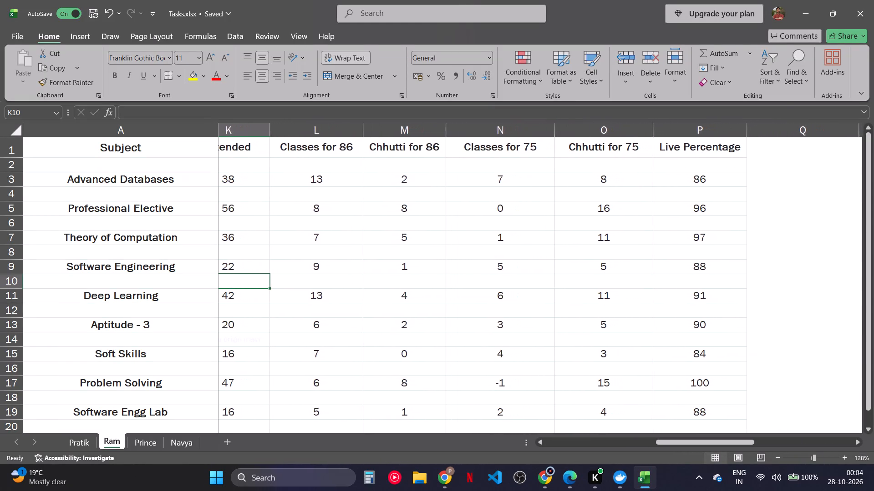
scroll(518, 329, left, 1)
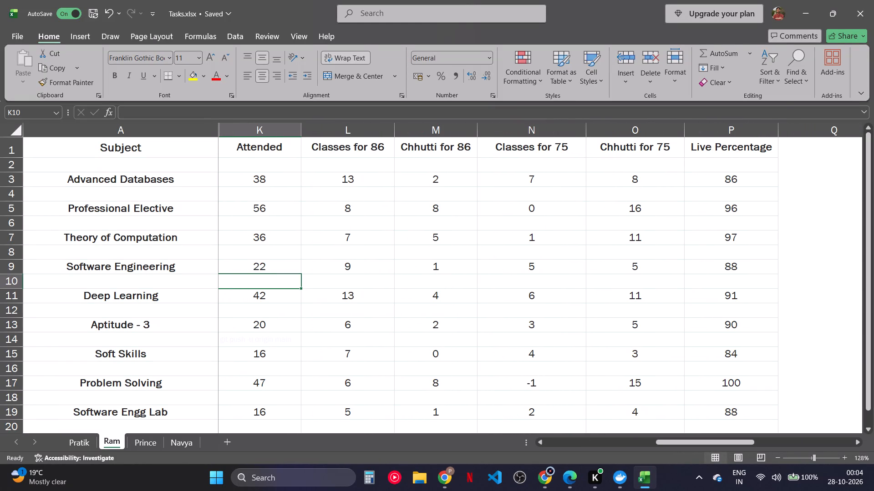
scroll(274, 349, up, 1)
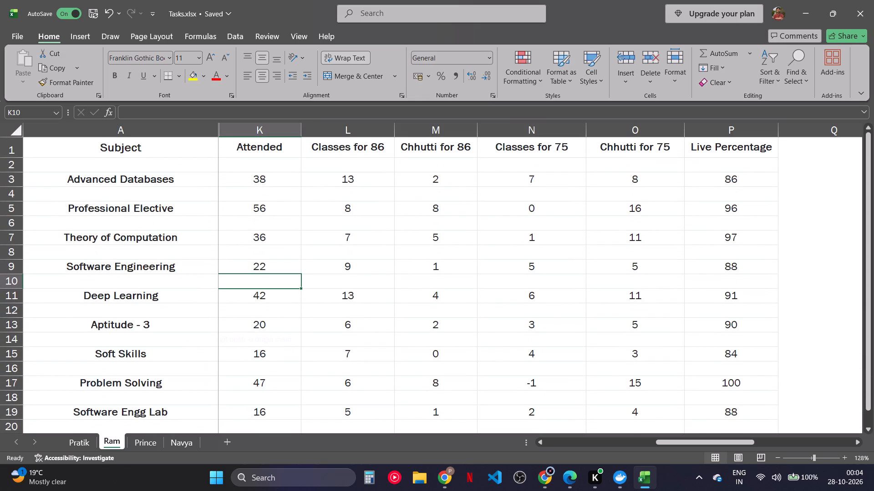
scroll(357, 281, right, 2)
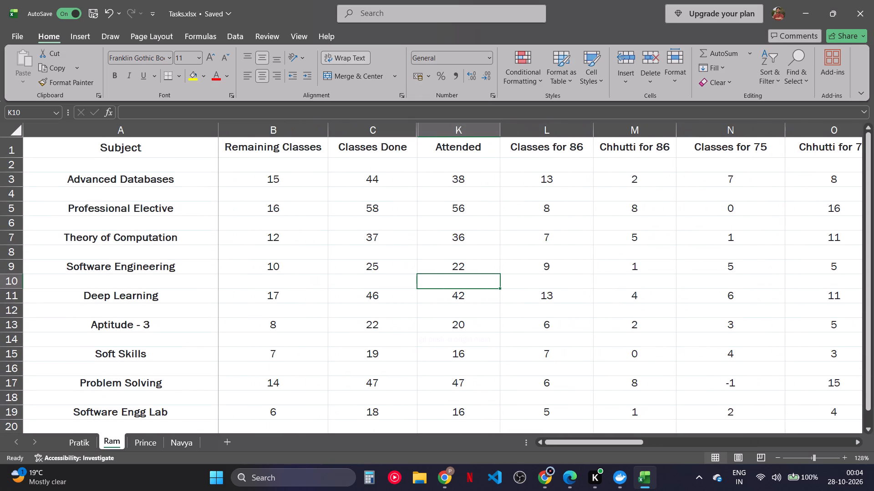
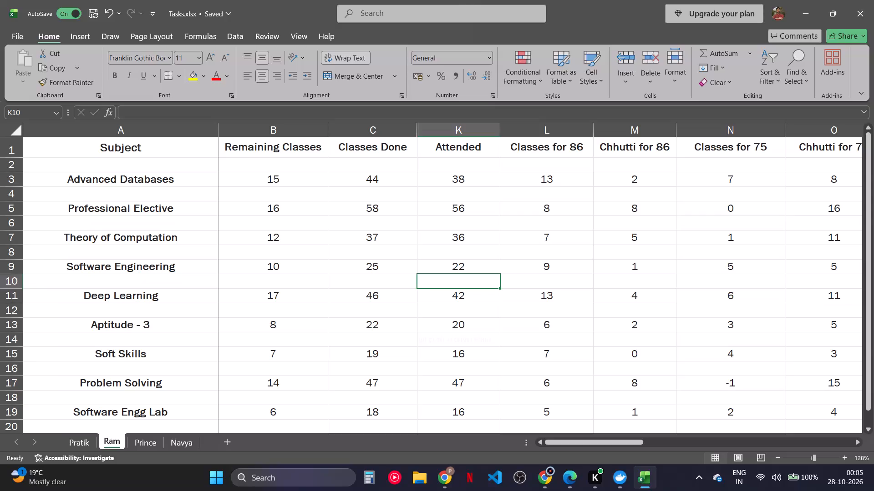
Set Ram's attended classes for Problem Solving to 43.
double_click(459, 381)
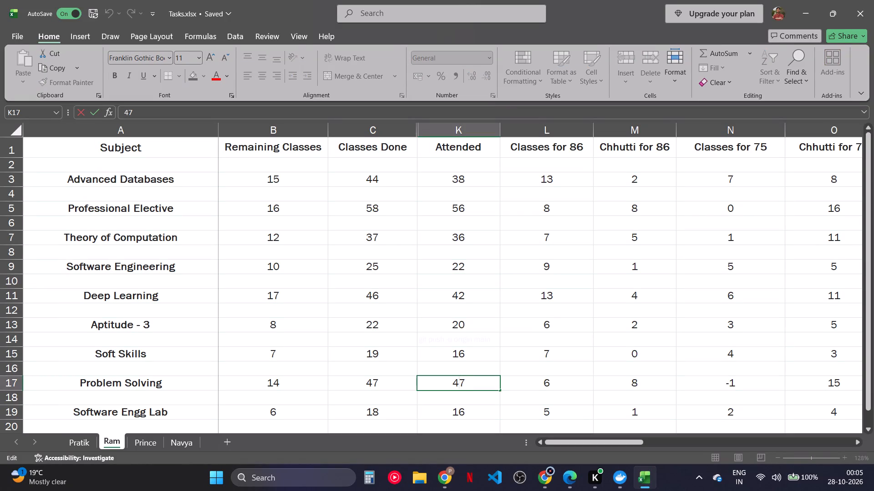
key(Right)
key(BackSpace)
key(3)
key(Return)
Review Ram's attendance columns from Classes Done through Live Percentage for all subjects.
scroll(554, 370, left, 1)
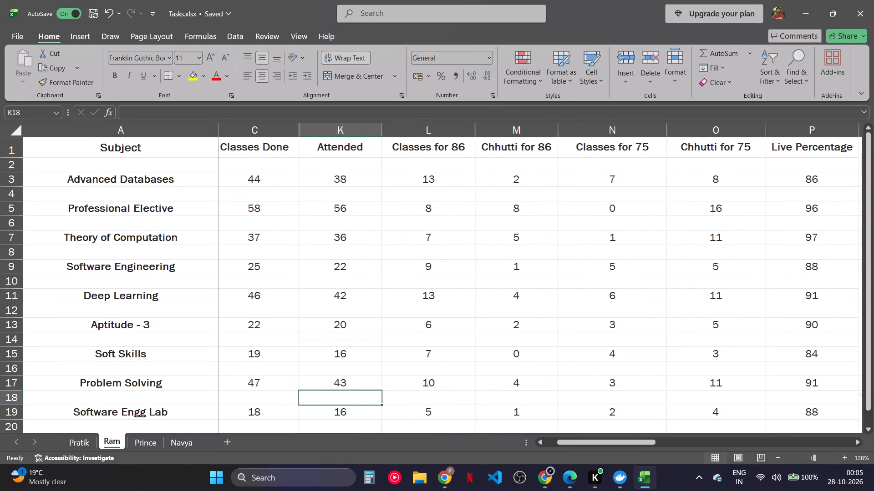
scroll(554, 370, left, 2)
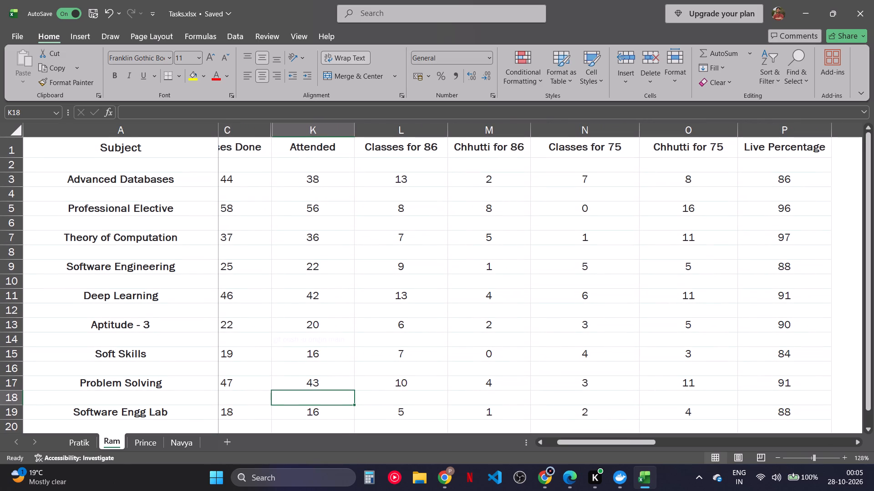
scroll(554, 370, left, 1)
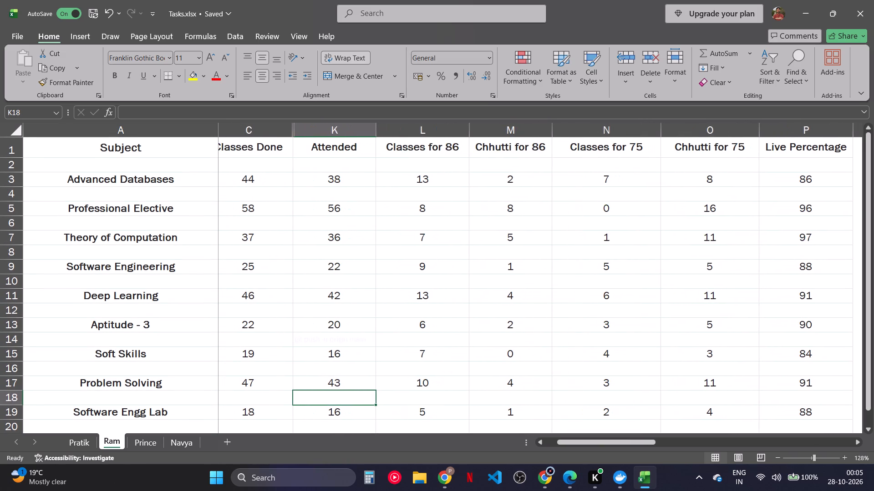
scroll(554, 370, left, 1)
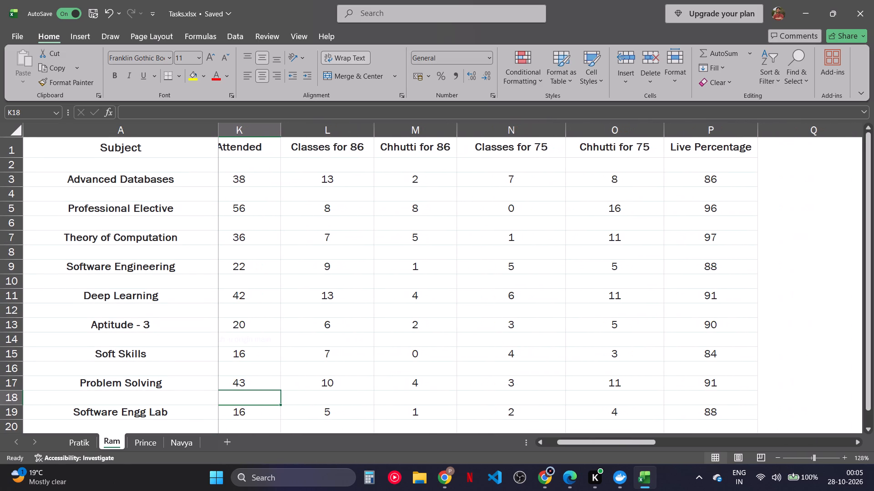
scroll(554, 370, left, 1)
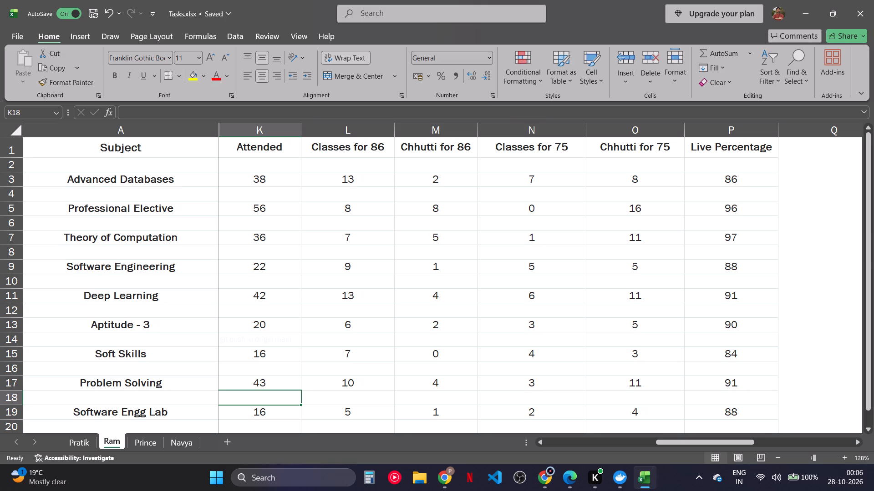
scroll(554, 370, right, 1)
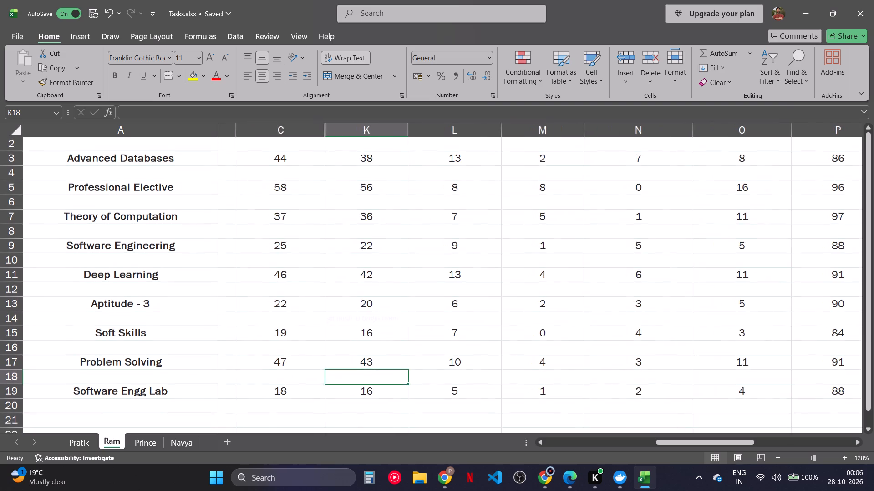
scroll(554, 370, right, 2)
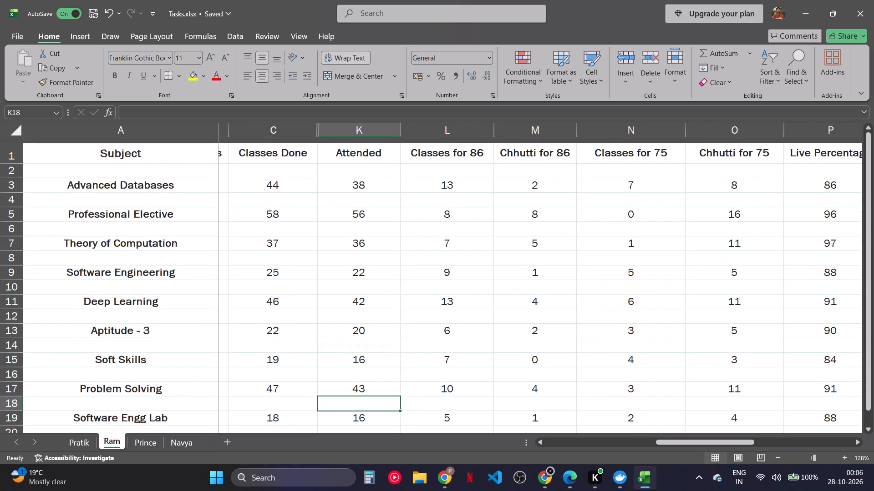
scroll(554, 370, right, 1)
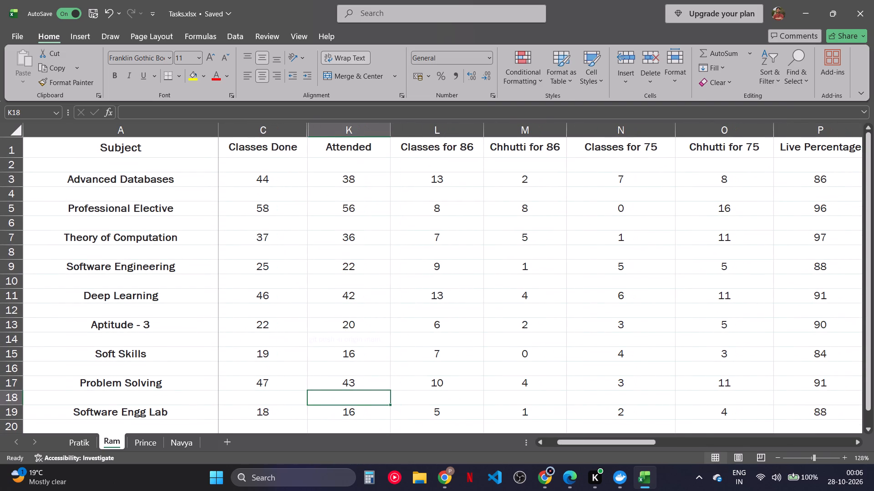
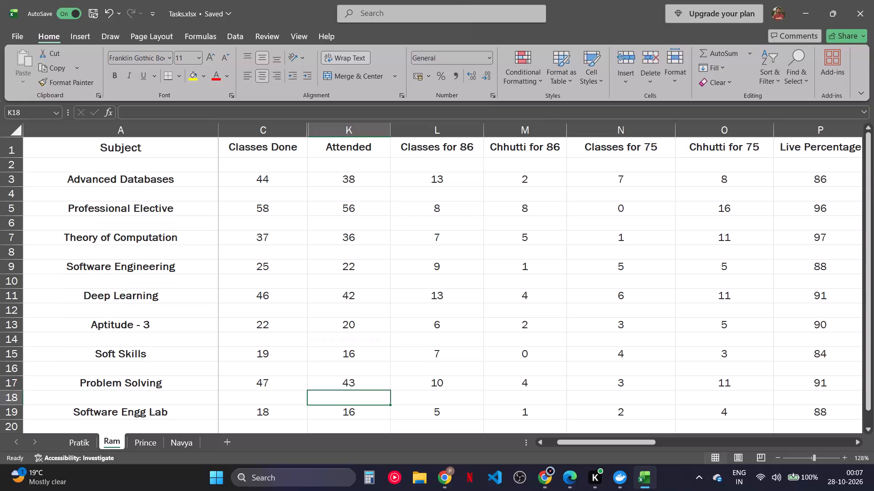
Review Pratik's attendance sheet, checking the Classes for 86 cells subject by subject from Advanced Databases to Problem Solving.
click(76, 449)
scroll(342, 286, left, 4)
scroll(342, 286, right, 1)
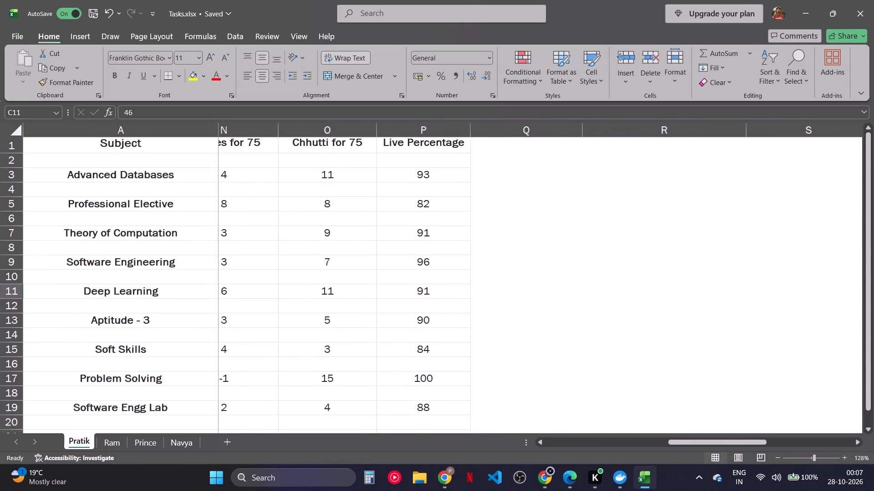
scroll(342, 286, right, 1)
scroll(437, 291, right, 1)
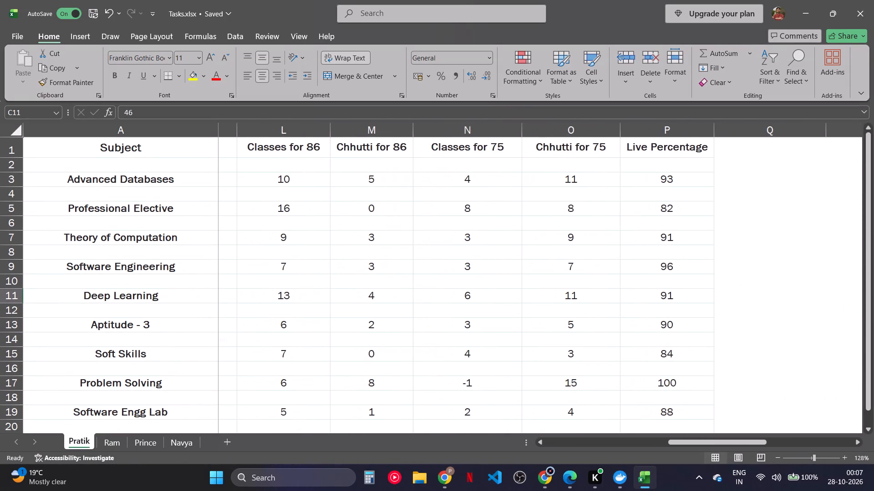
scroll(437, 291, right, 1)
scroll(379, 274, left, 1)
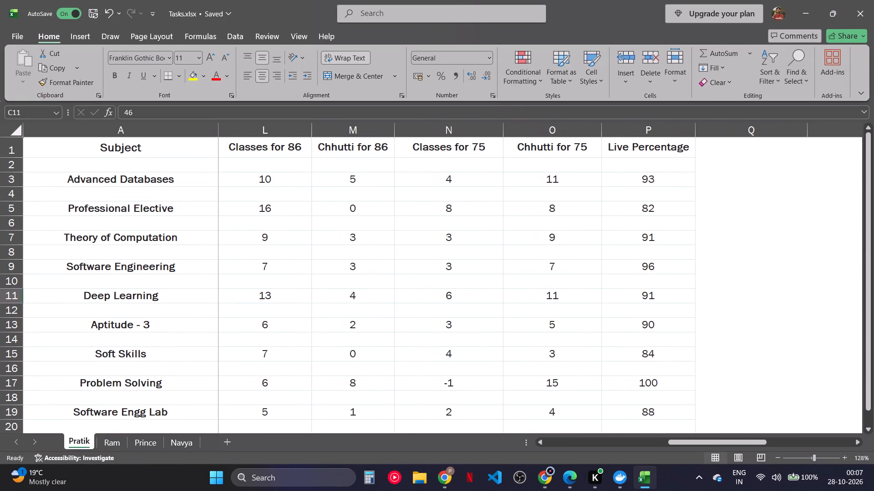
click(295, 184)
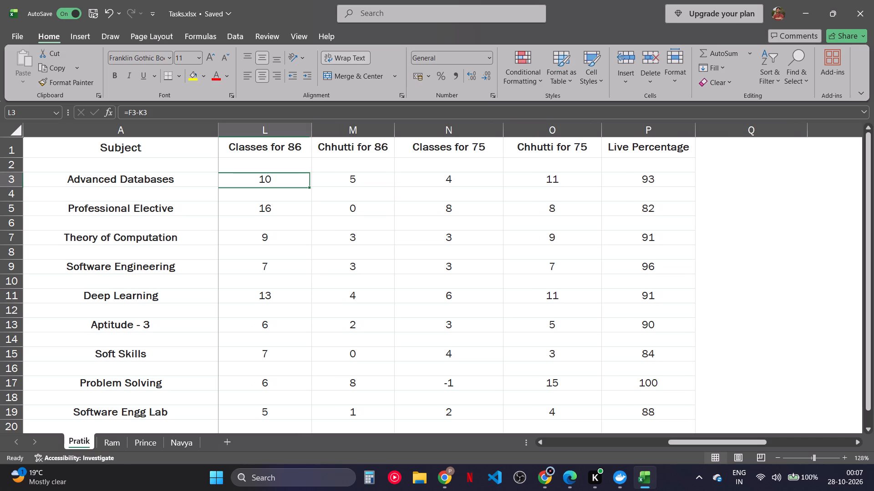
click(295, 211)
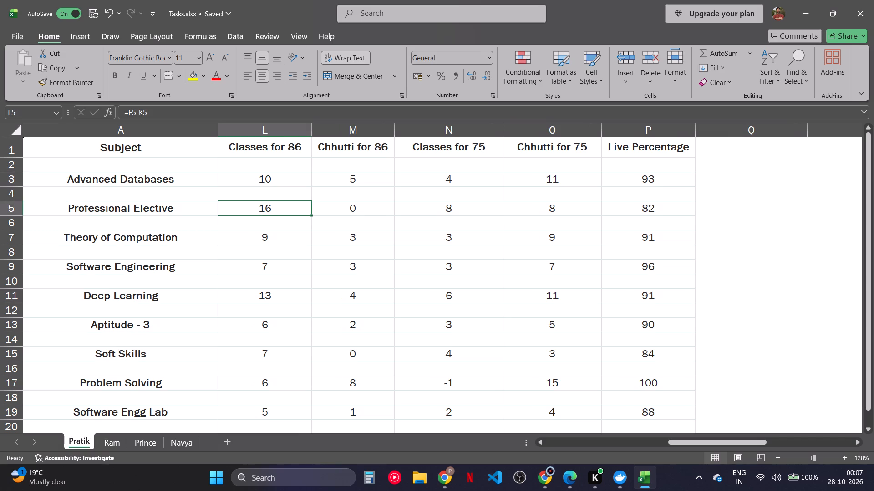
click(285, 237)
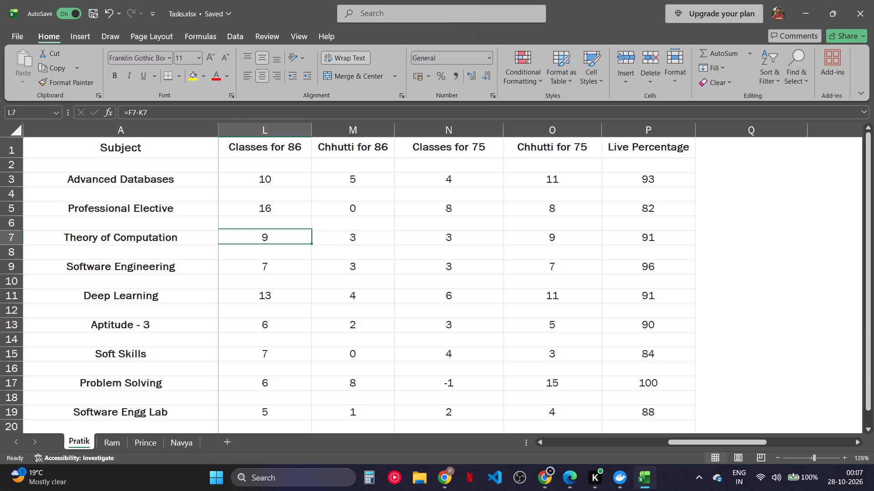
click(286, 268)
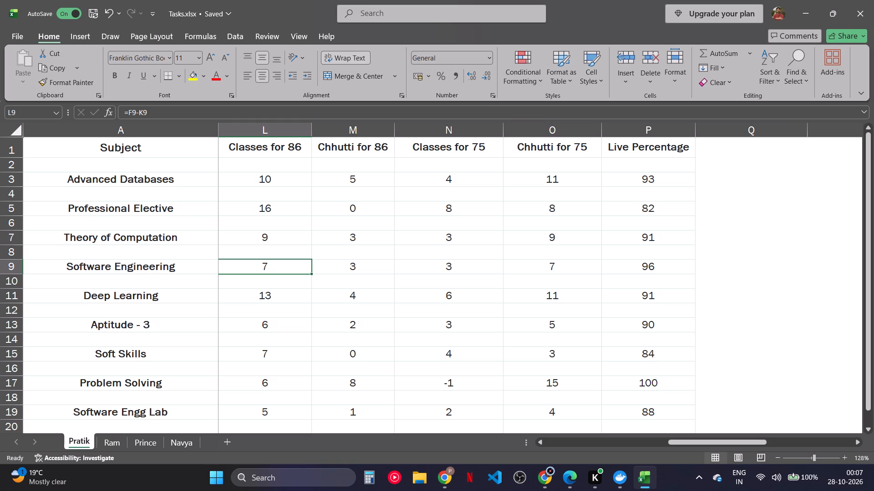
key(Down)
key(Down)
key(Down)
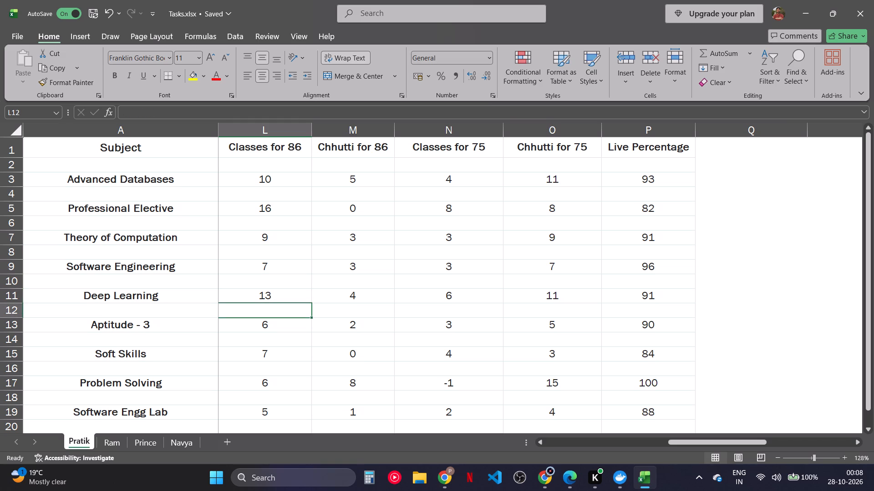
key(Down)
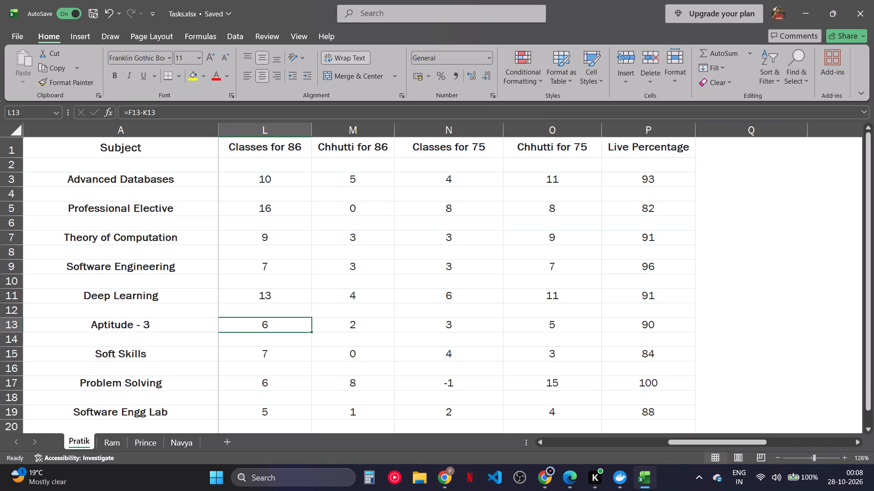
key(Down)
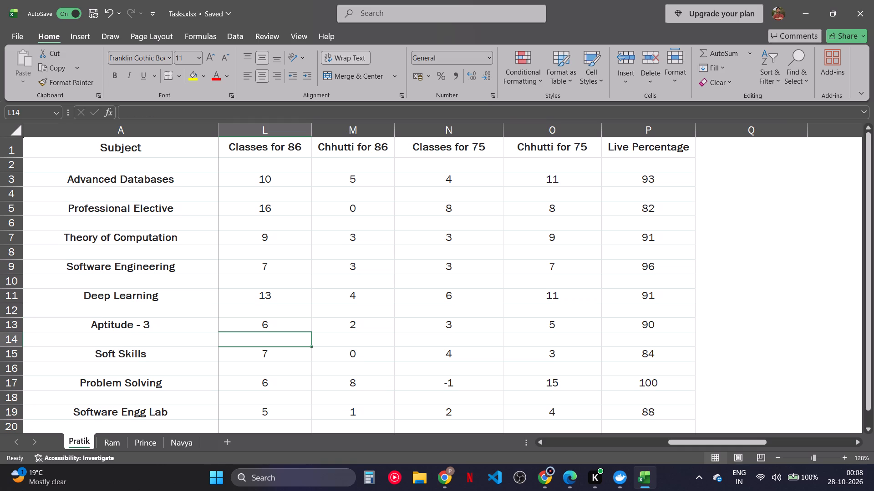
key(Down)
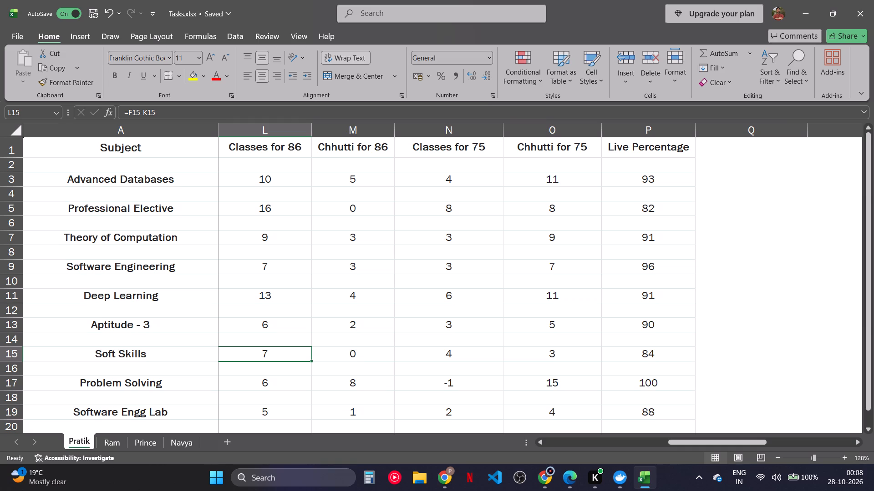
key(Down)
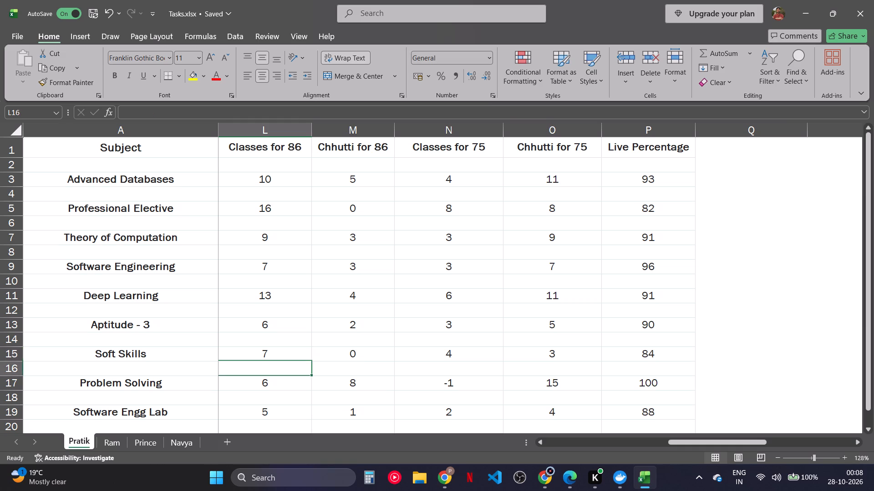
key(Down)
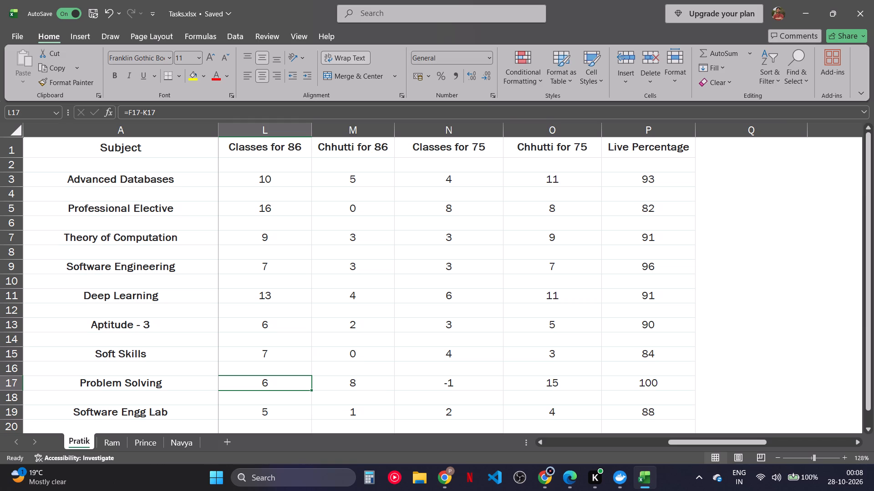
scroll(286, 268, right, 9)
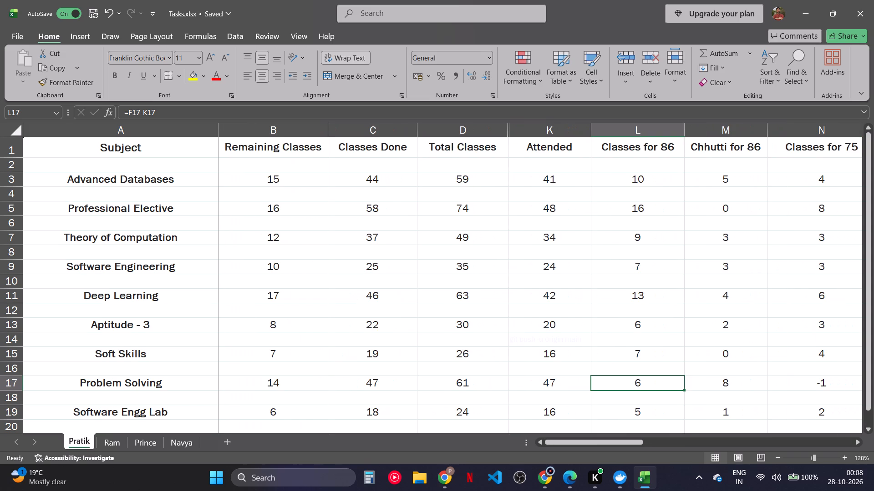
scroll(411, 394, right, 1)
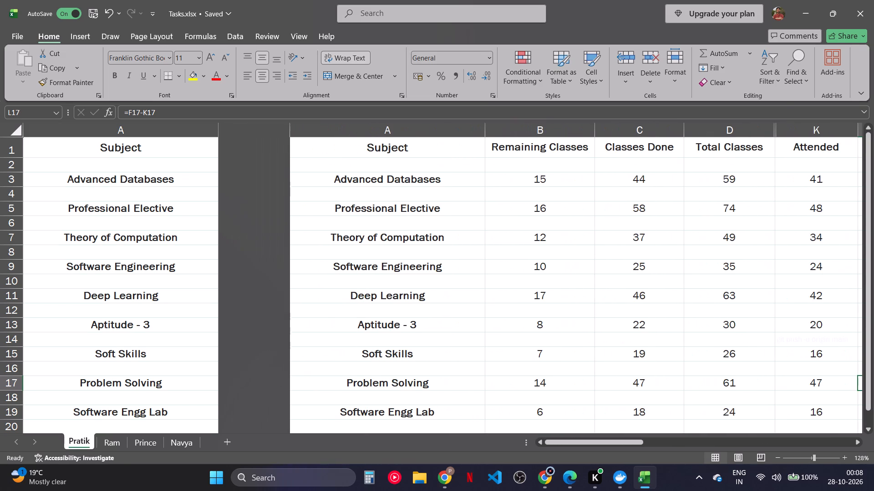
scroll(411, 394, right, 2)
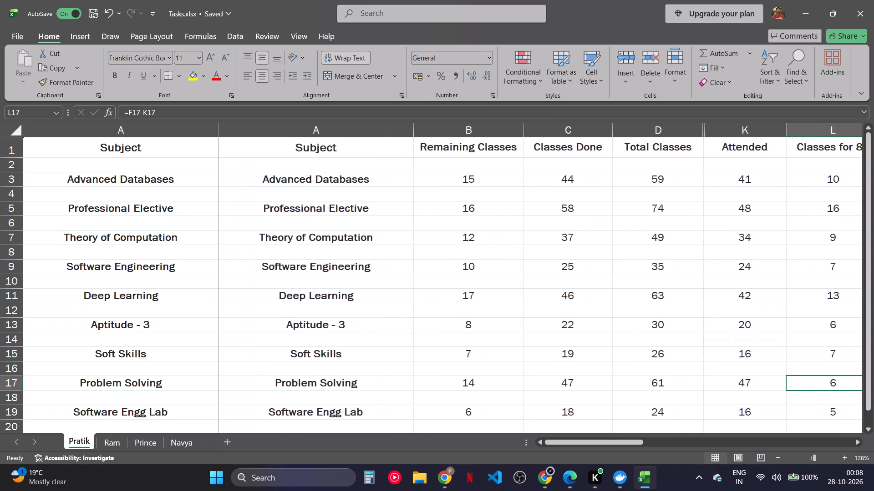
On Ram's sheet, set the attended classes for Soft Skills to 17.
click(109, 445)
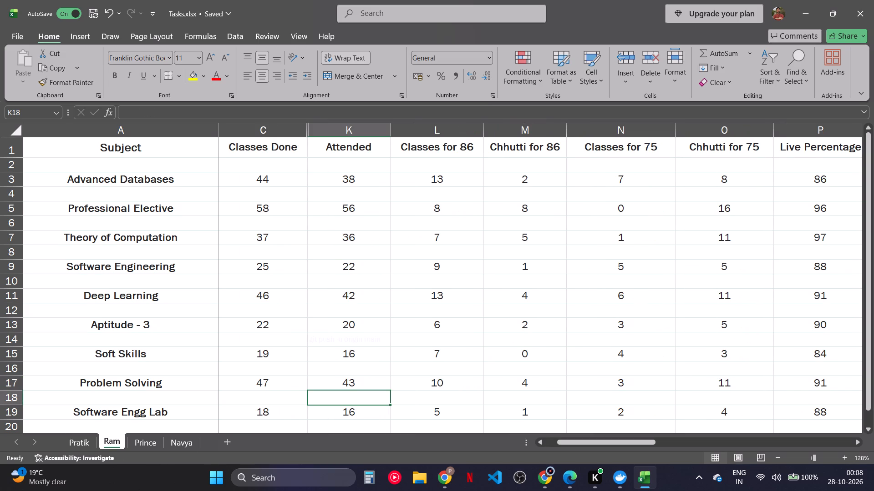
double_click(366, 353)
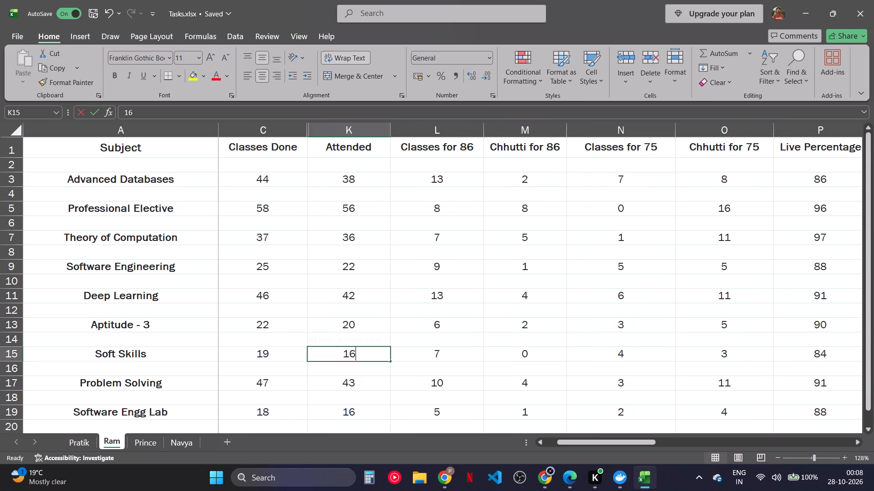
key(BackSpace)
key(7)
key(Return)
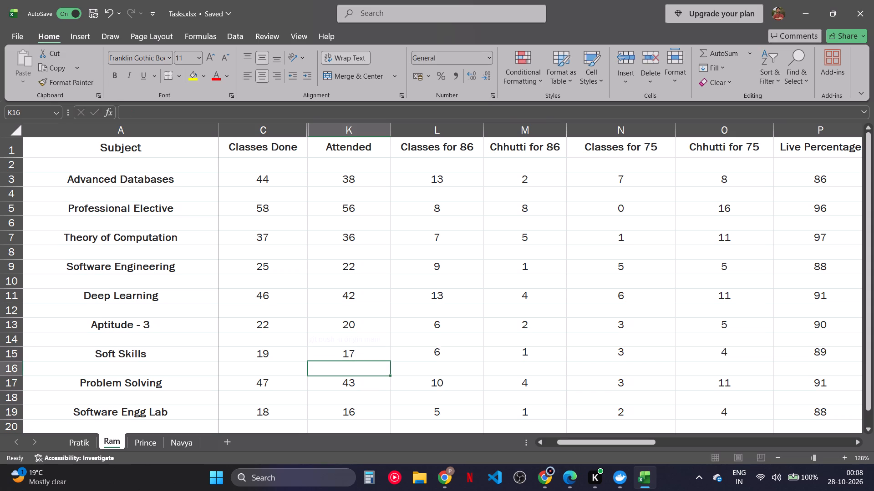
scroll(470, 359, left, 4)
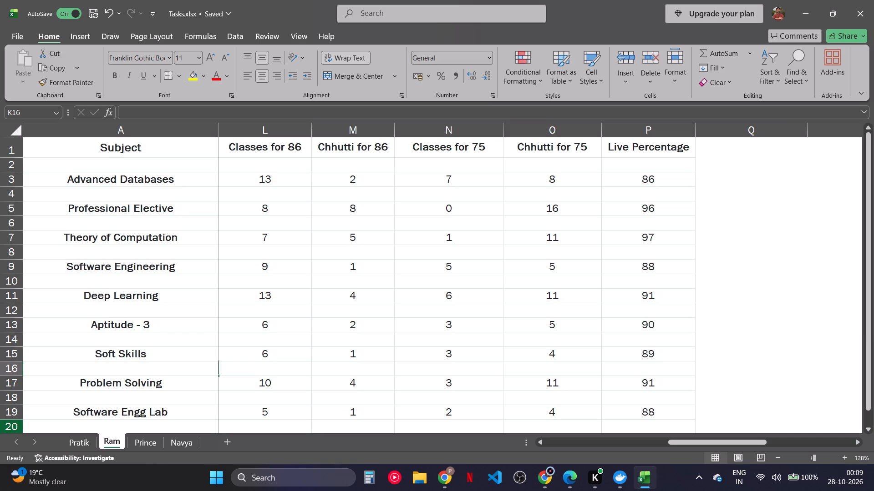
On Pratik's sheet, fill the entire Classes Done column with the lightest blue theme colour.
click(75, 446)
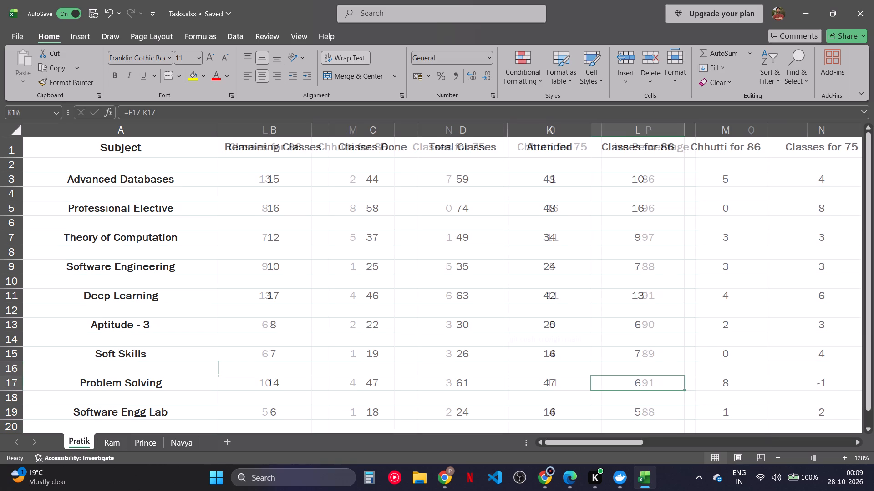
click(467, 129)
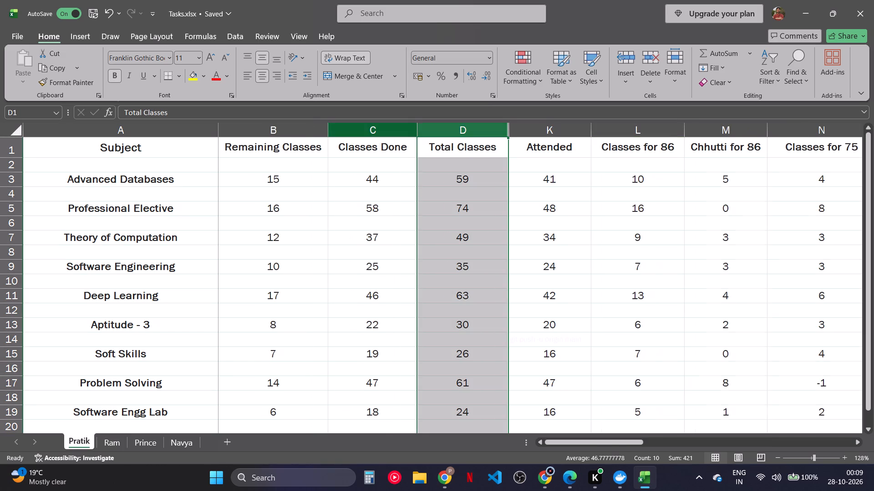
click(375, 125)
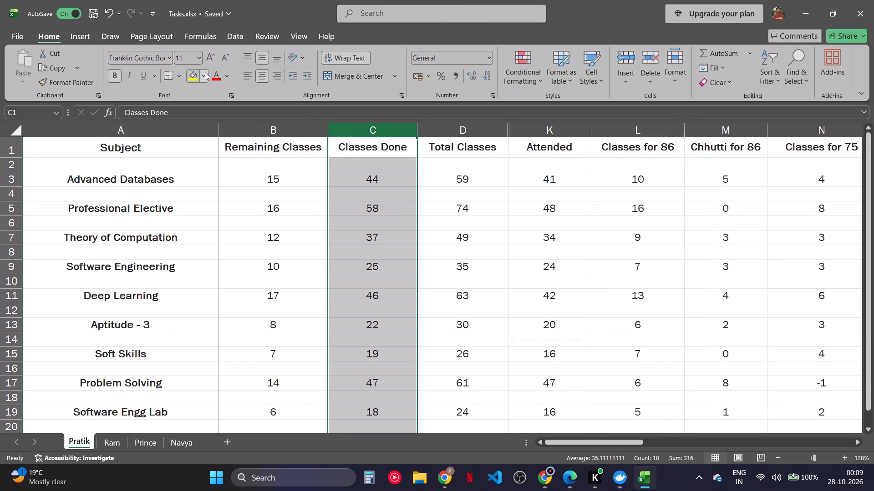
click(204, 72)
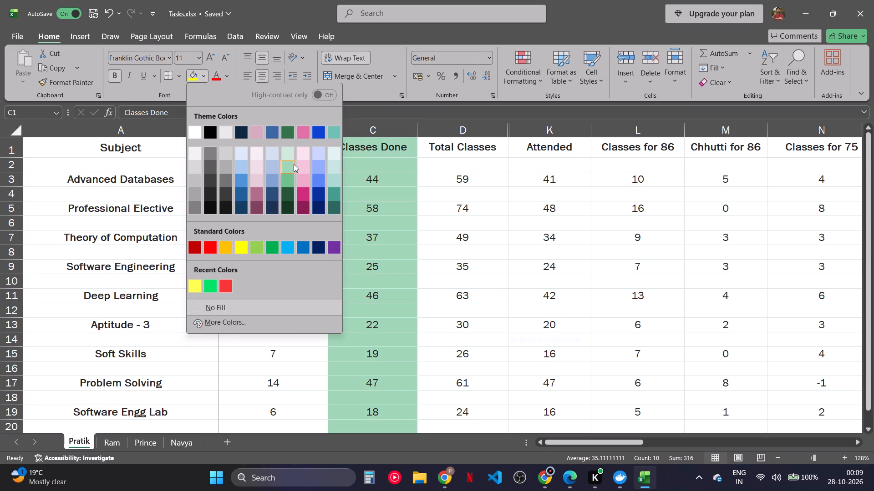
click(320, 153)
Fill the entire Attended column on Pratik's sheet with the lightest green theme colour.
click(538, 125)
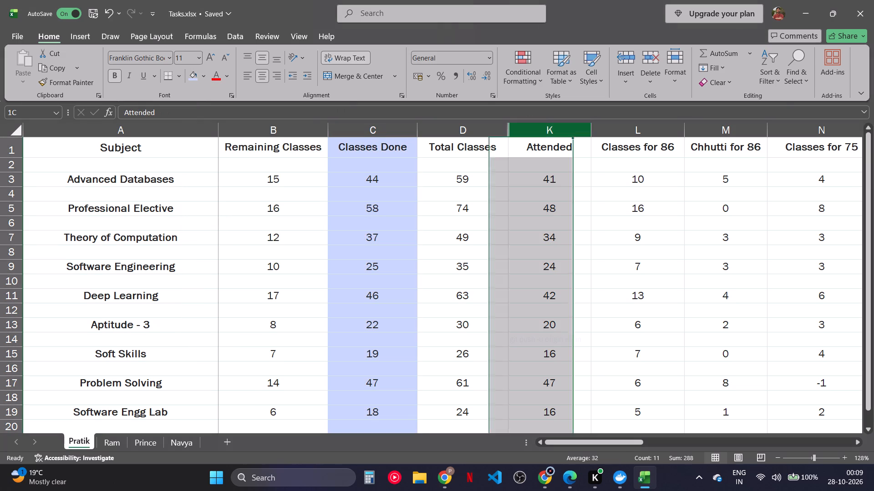
click(230, 78)
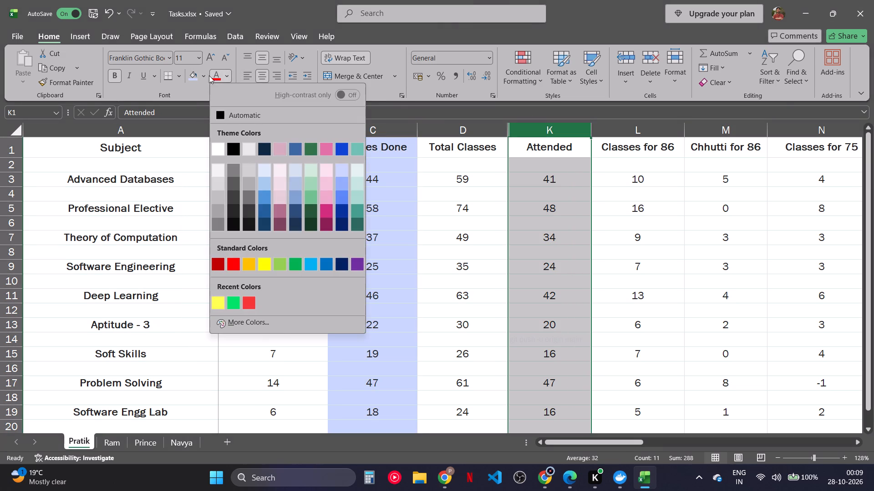
click(203, 75)
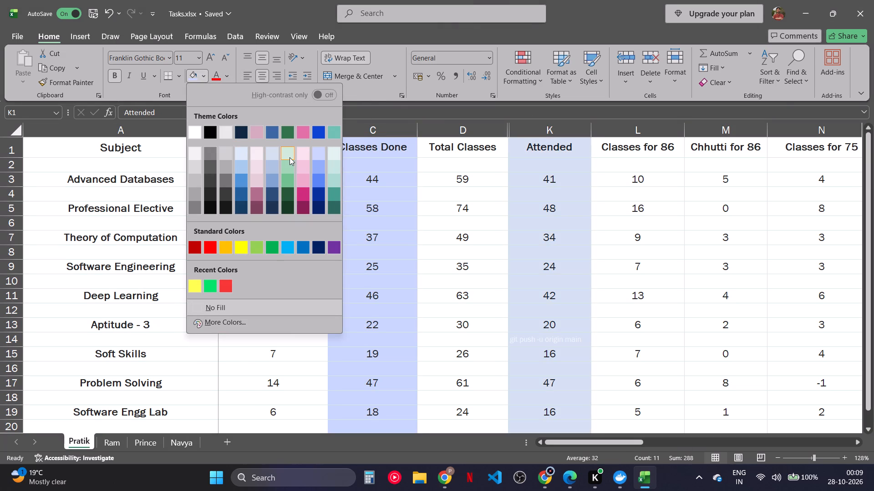
click(290, 157)
Apply All Borders to Pratik's attendance table, from the Subject header through Live Percentage in the Software Engg Lab row (A1:P19).
drag(163, 151, 656, 425)
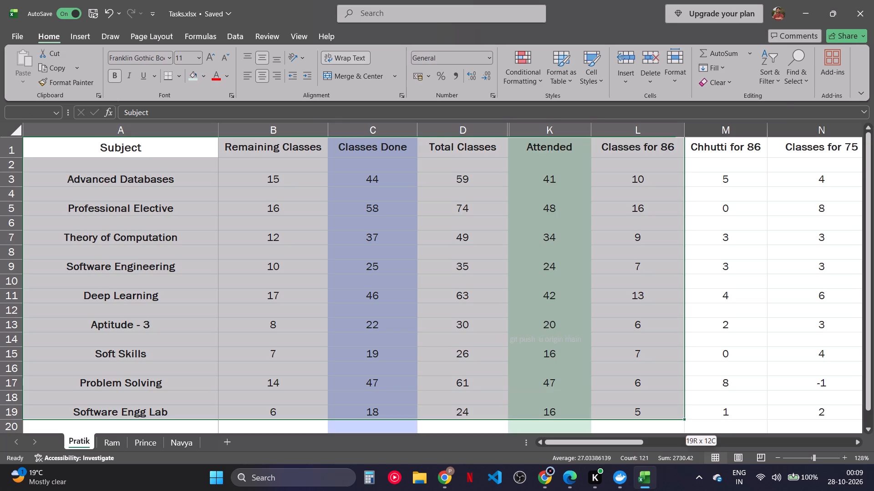
drag(656, 425, 816, 377)
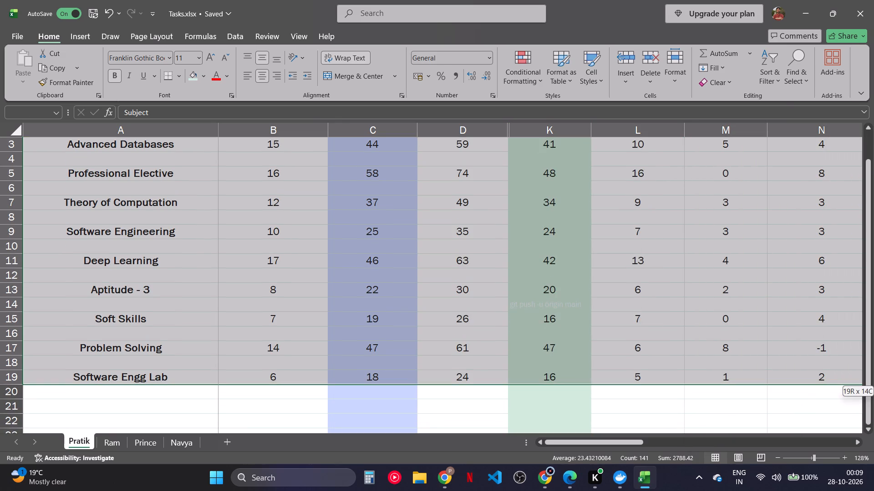
drag(816, 377, 756, 373)
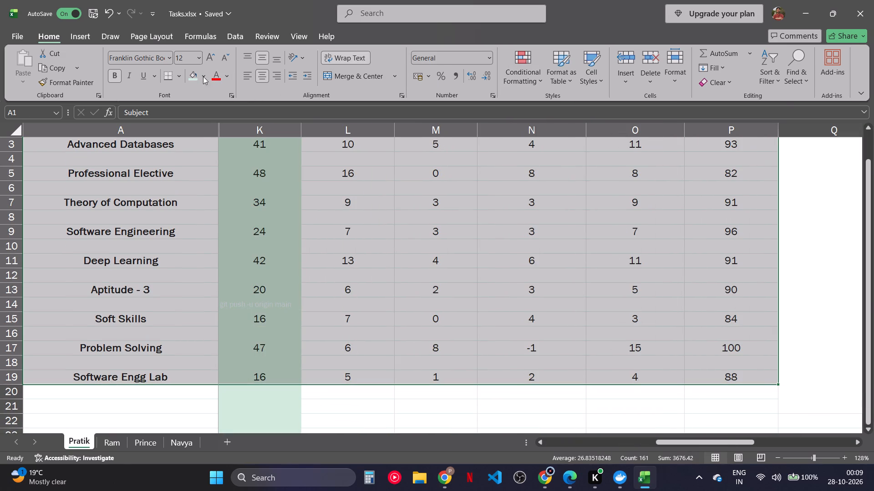
click(181, 78)
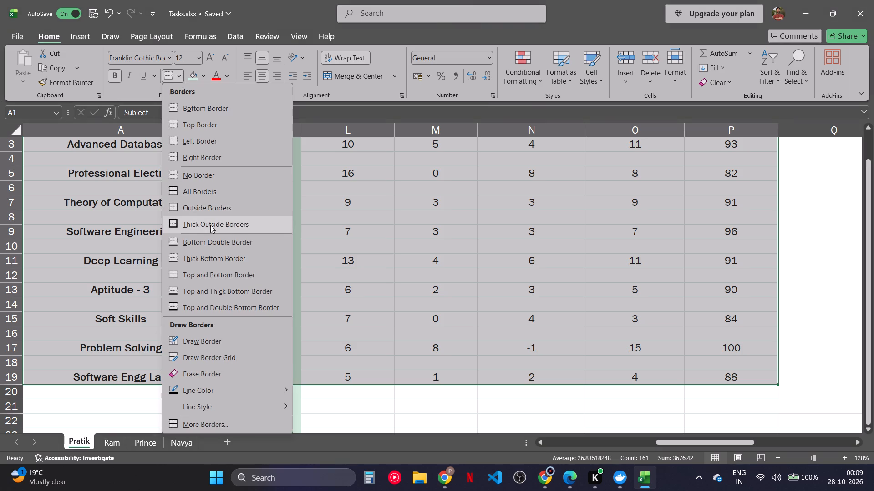
click(208, 196)
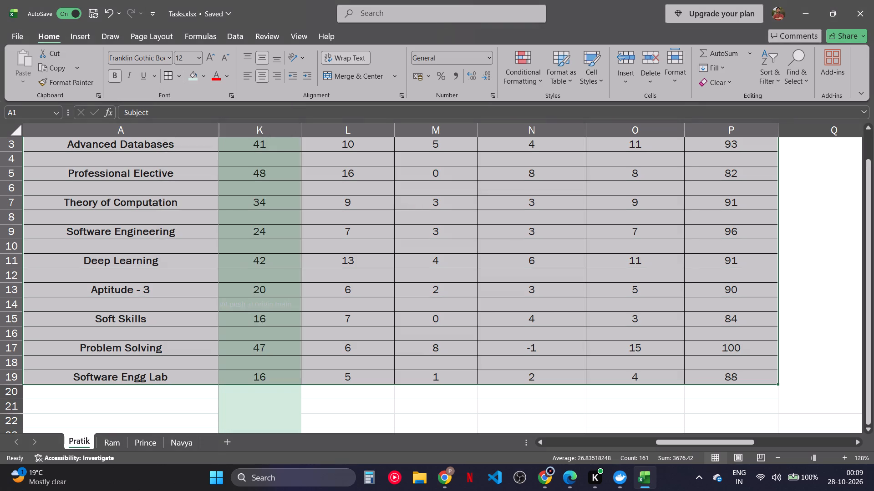
click(305, 256)
scroll(305, 256, up, 1)
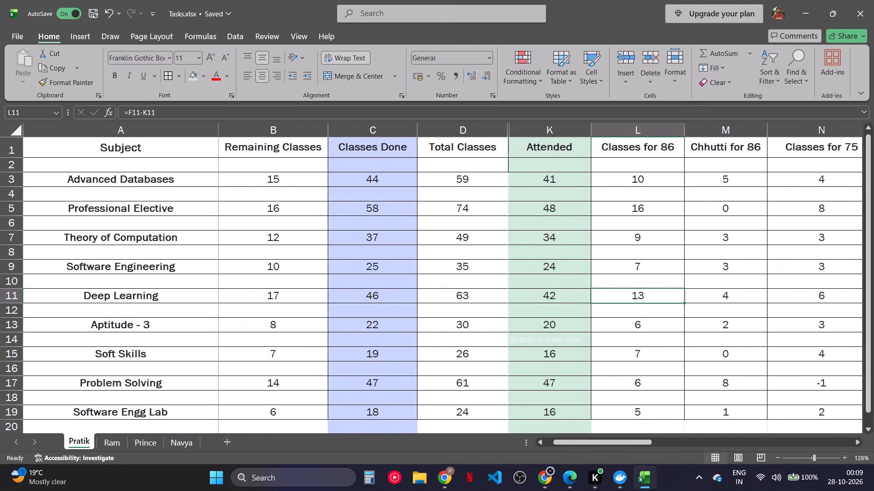
scroll(453, 228, right, 1)
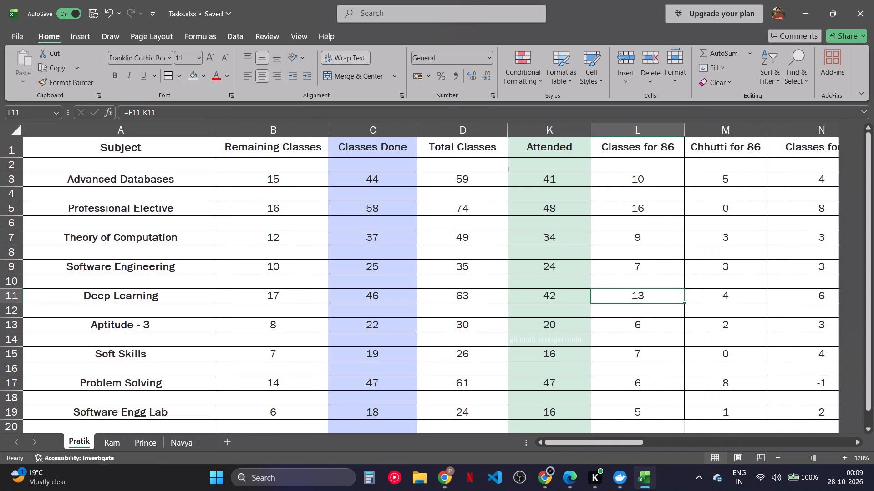
scroll(453, 228, down, 2)
scroll(434, 313, right, 1)
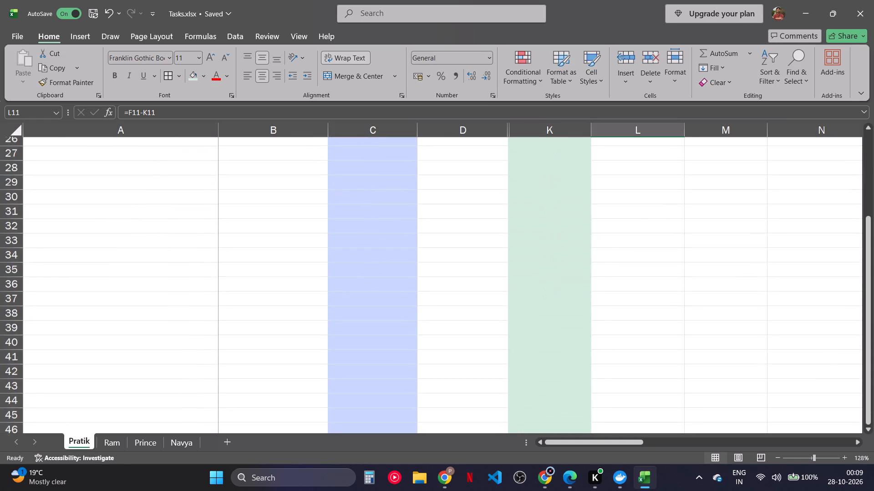
Undo the borders and the full-column fills of Classes Done and Attended on Pratik's sheet.
scroll(434, 313, right, 1)
key(ctrl+z)
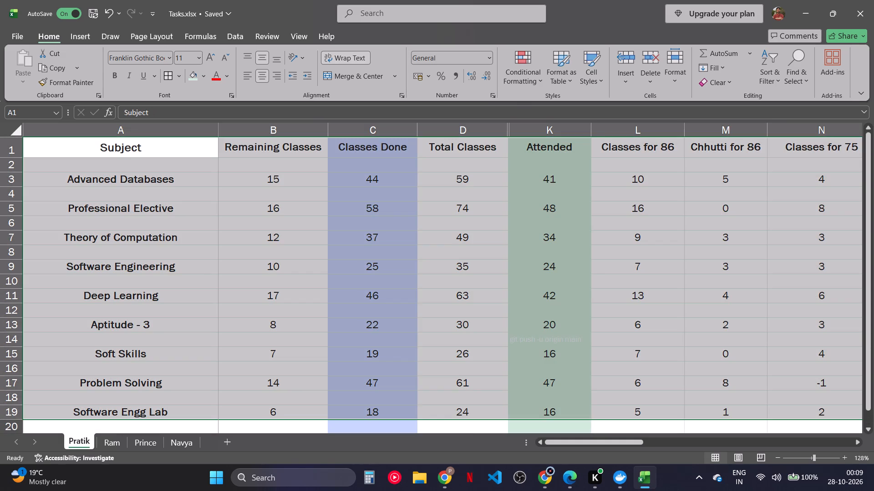
key(ctrl+z)
key(ctrl+z)
click(434, 313)
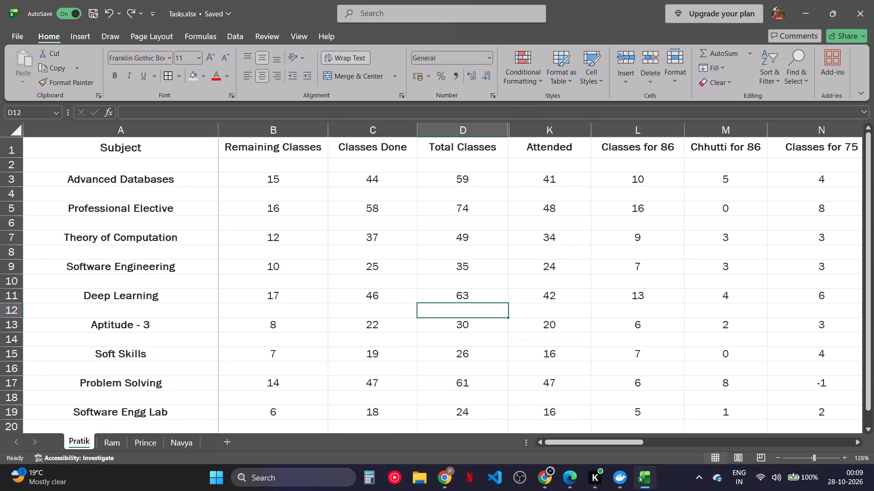
Fill only the Classes Done table cells (C1:C19) on Pratik's sheet with the lightest tint of the steel-blue theme colour.
drag(371, 128, 392, 318)
click(392, 318)
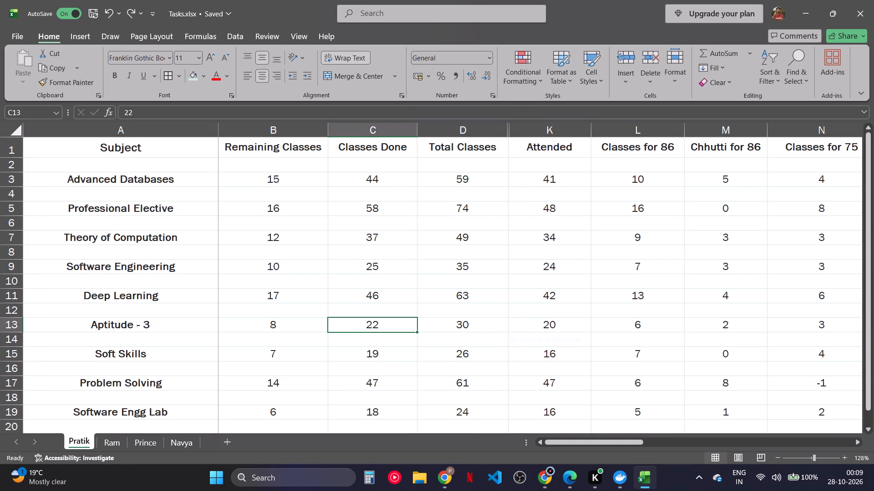
drag(367, 151, 398, 406)
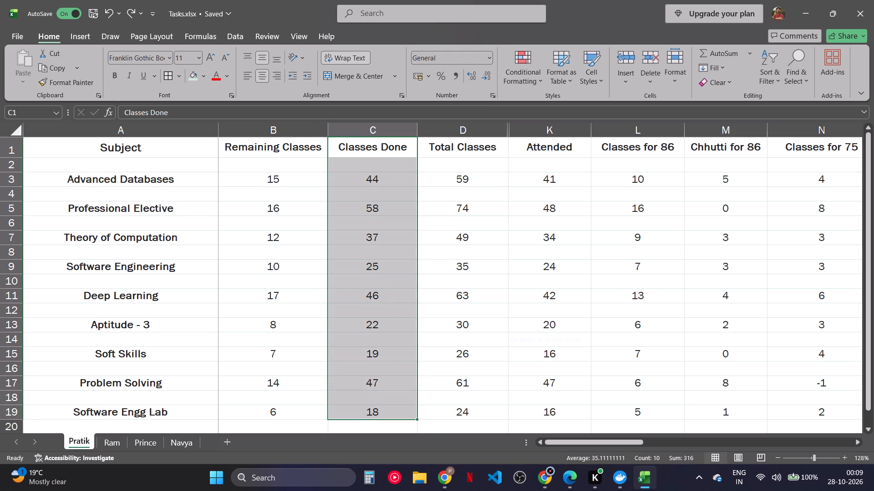
click(205, 77)
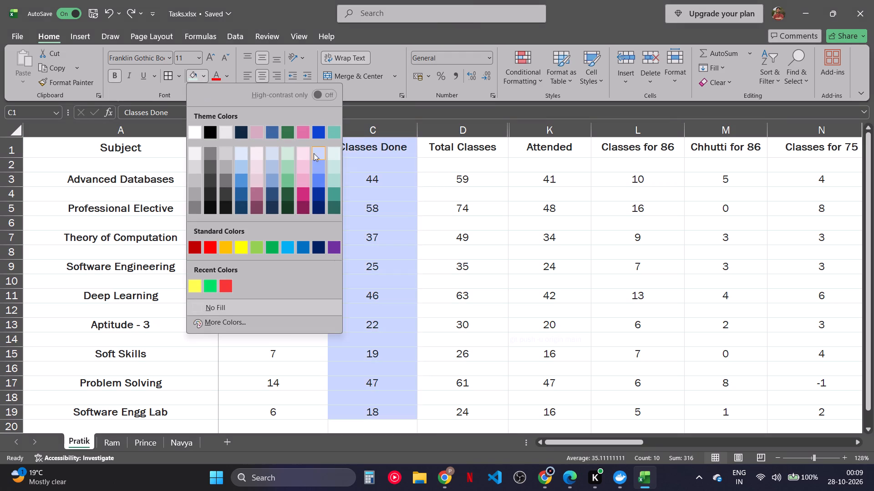
click(269, 157)
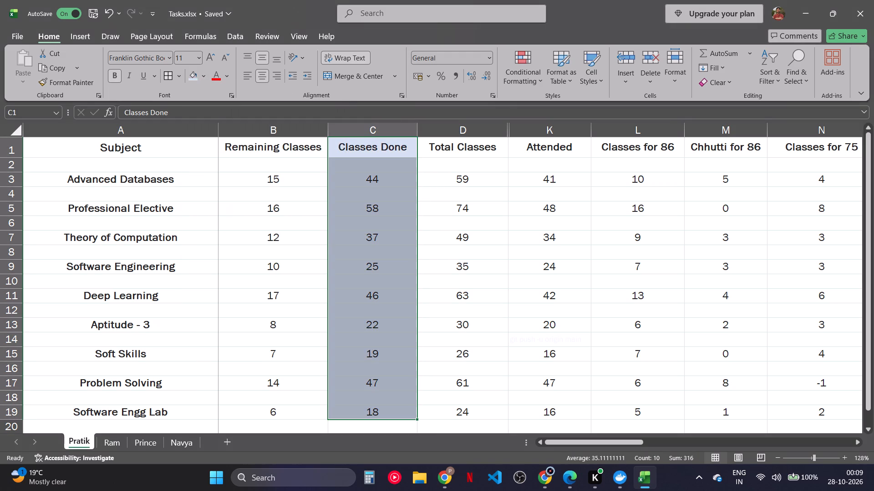
Fill only the Attended table cells (K1:K19) on Pratik's sheet with the lightest tint of the green theme colour.
drag(534, 149, 564, 407)
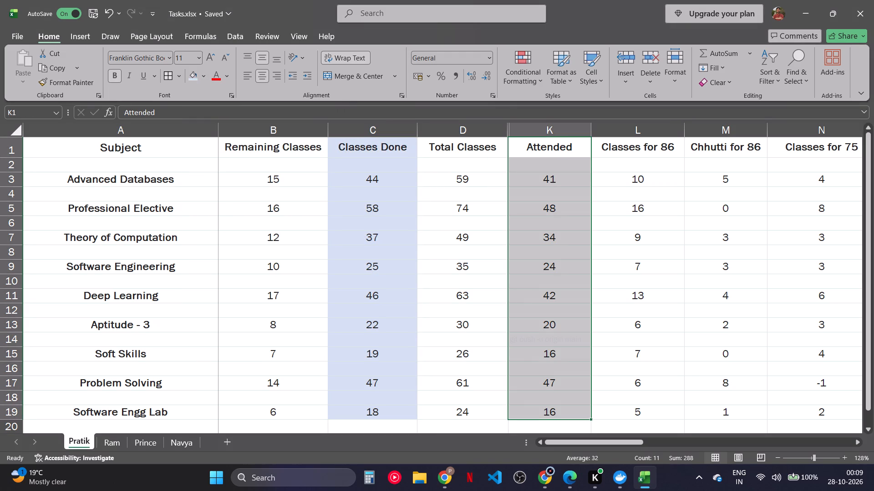
click(207, 77)
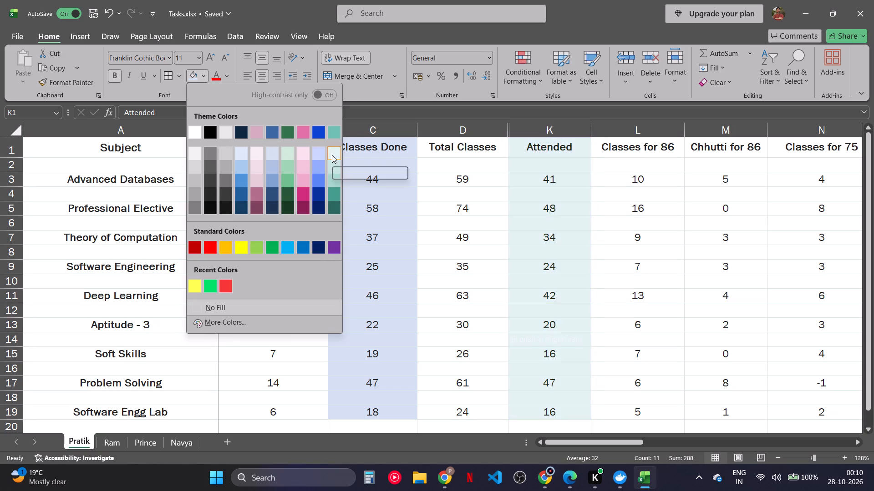
click(332, 155)
drag(204, 79, 293, 152)
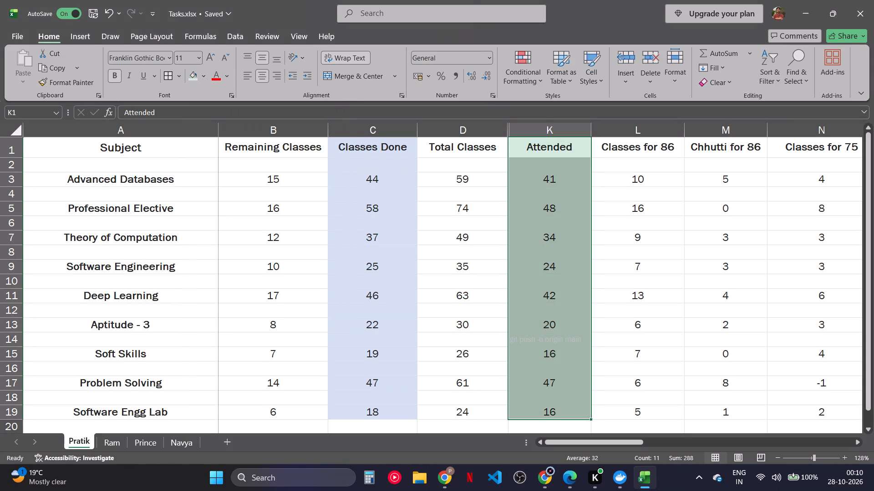
Apply All Borders to Pratik's attendance table, from Subject through Live Percentage down to the Software Engg Lab row (A1:P19).
drag(101, 149, 588, 397)
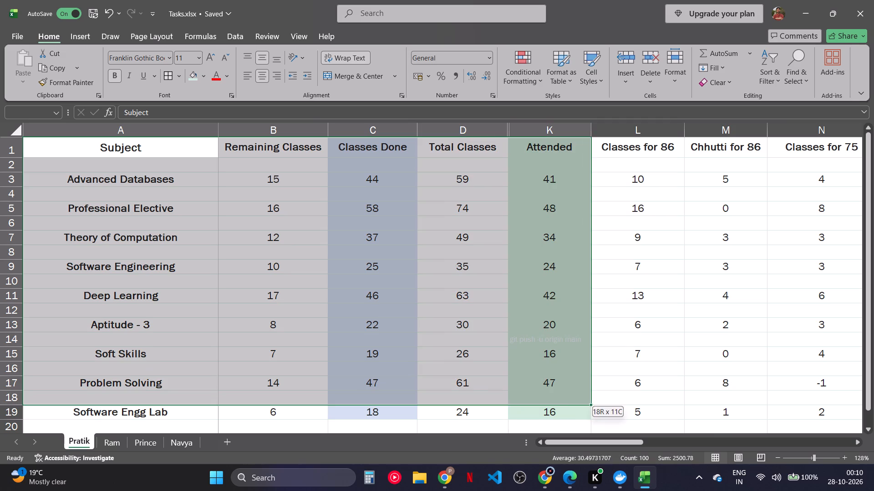
drag(588, 397, 749, 409)
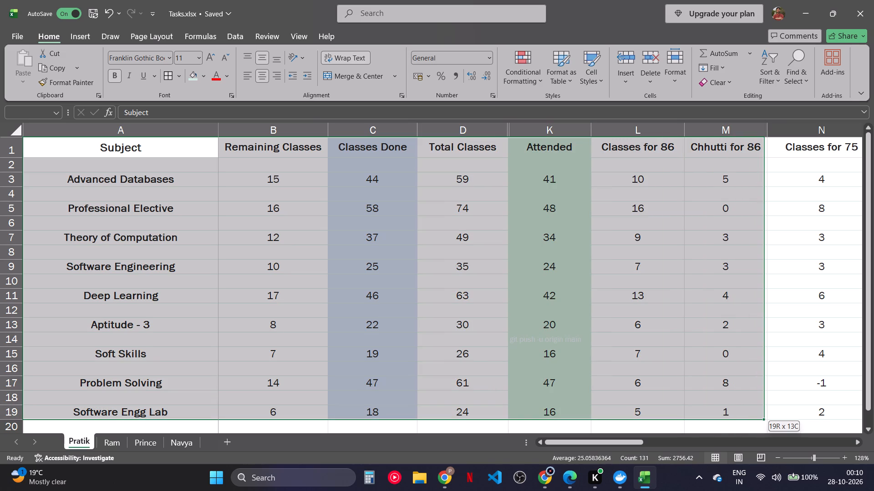
drag(749, 409, 873, 409)
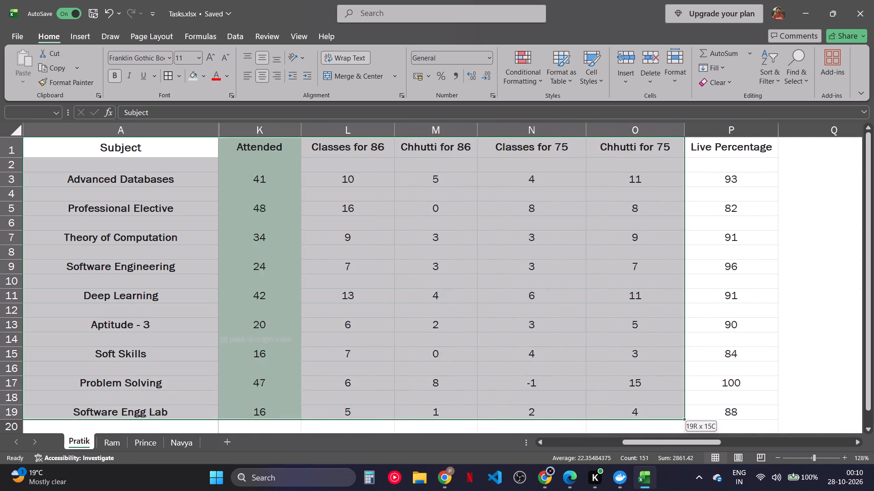
drag(873, 409, 664, 408)
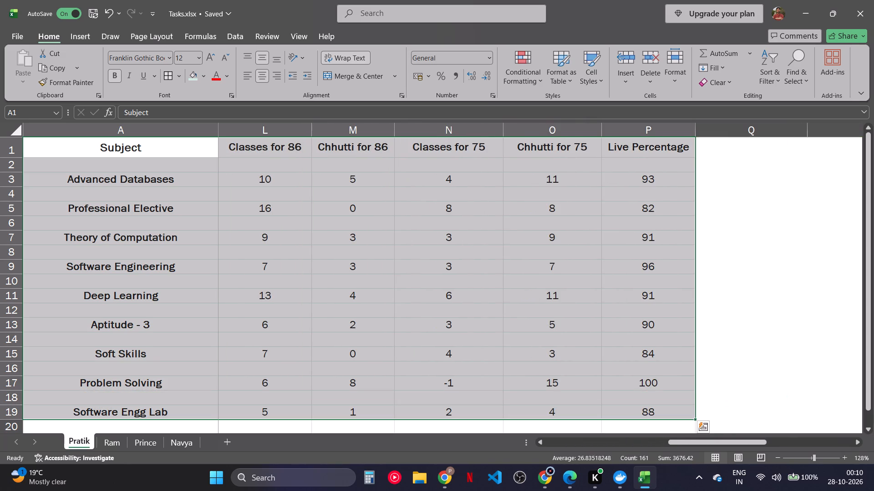
click(165, 76)
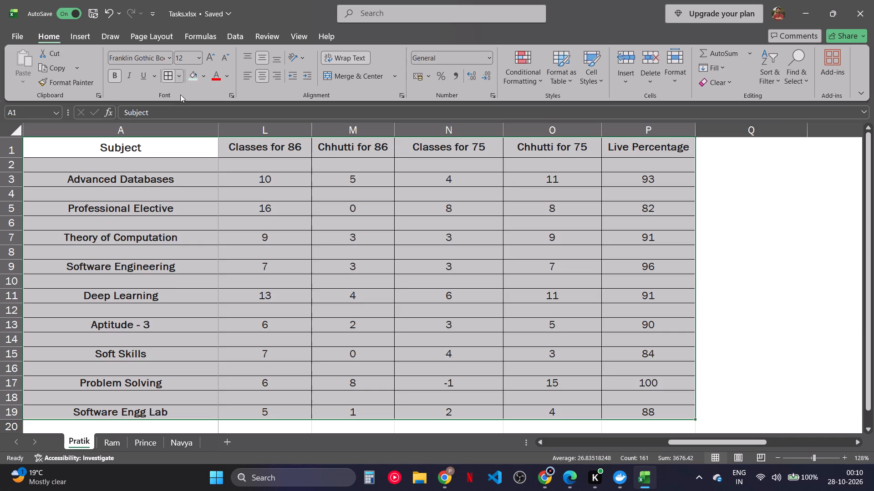
click(258, 200)
scroll(258, 200, right, 2)
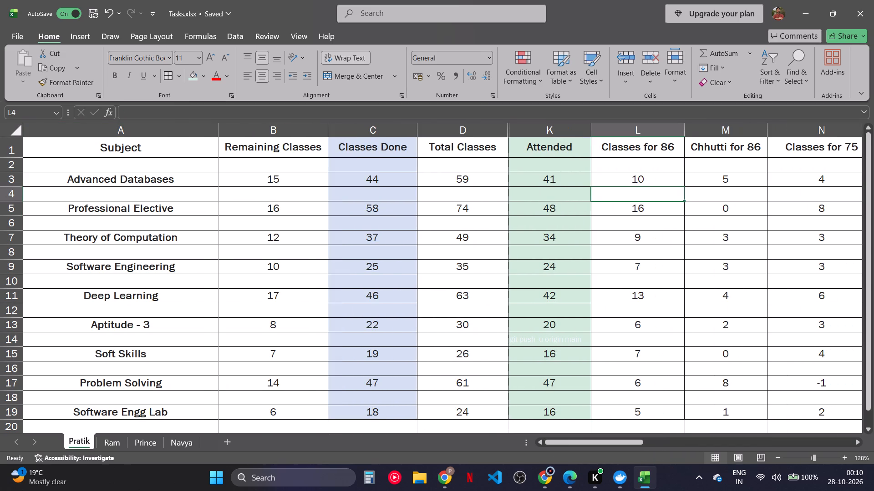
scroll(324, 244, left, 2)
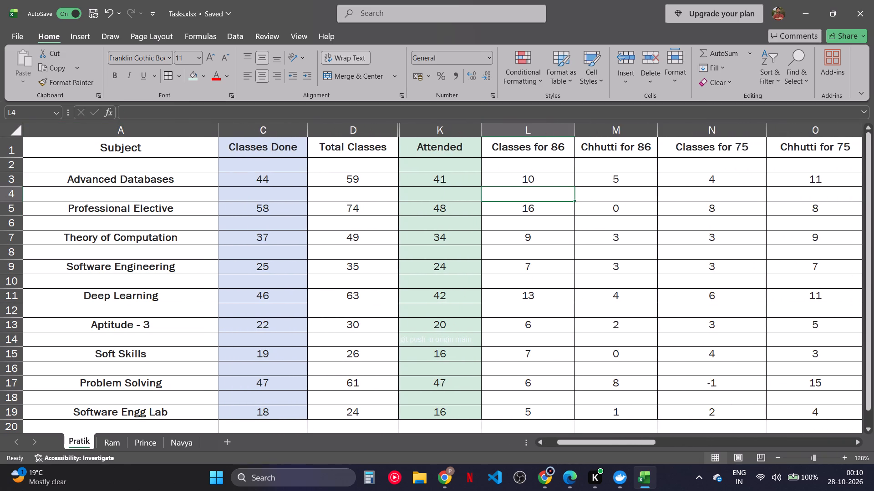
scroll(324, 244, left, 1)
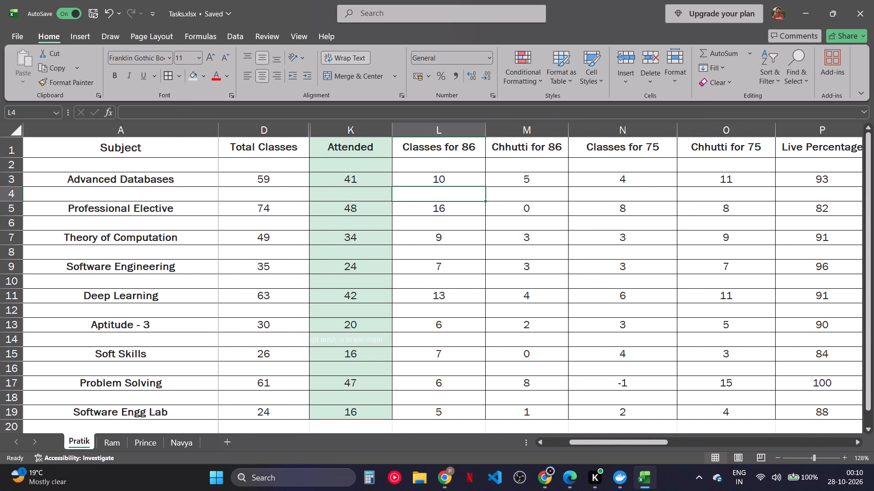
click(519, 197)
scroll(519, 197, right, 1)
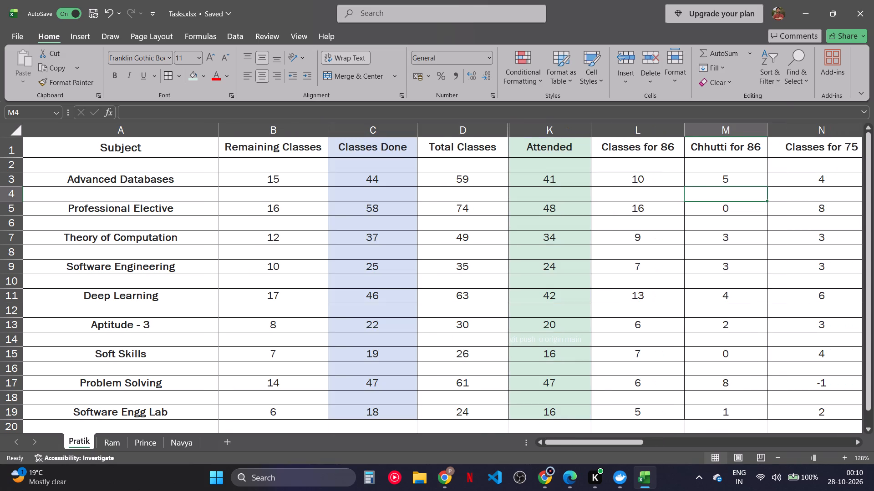
On Navya's sheet, apply All Borders to the attendance table from Subject through Live Percentage, down to the Software Engg Lab row (A1:P19).
click(185, 441)
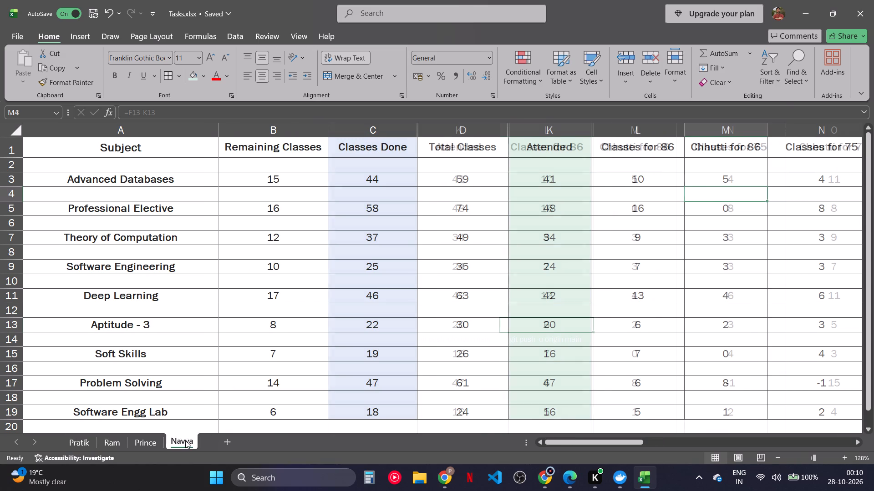
drag(160, 155, 802, 377)
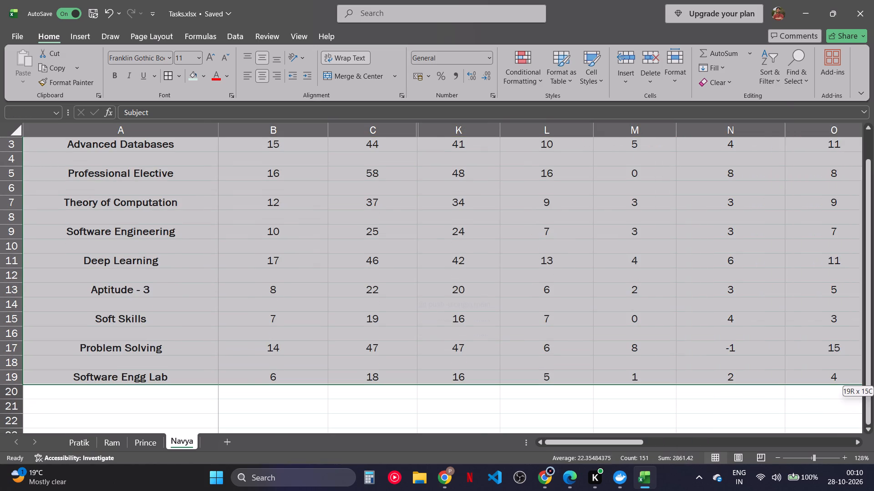
drag(802, 377, 667, 375)
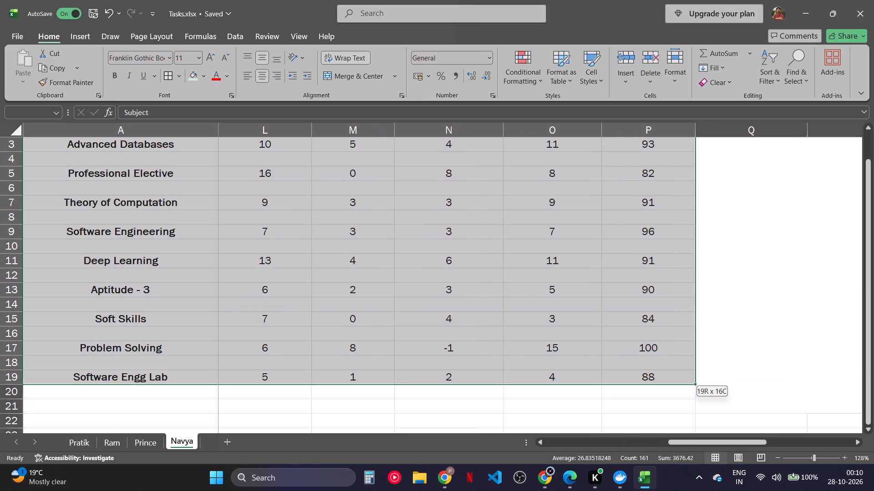
drag(667, 375, 666, 375)
click(169, 76)
scroll(290, 230, up, 2)
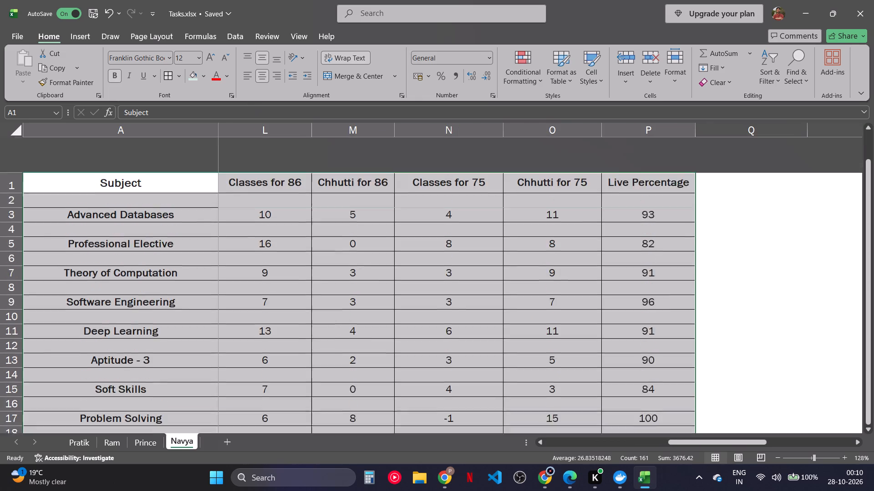
click(440, 202)
scroll(440, 202, right, 3)
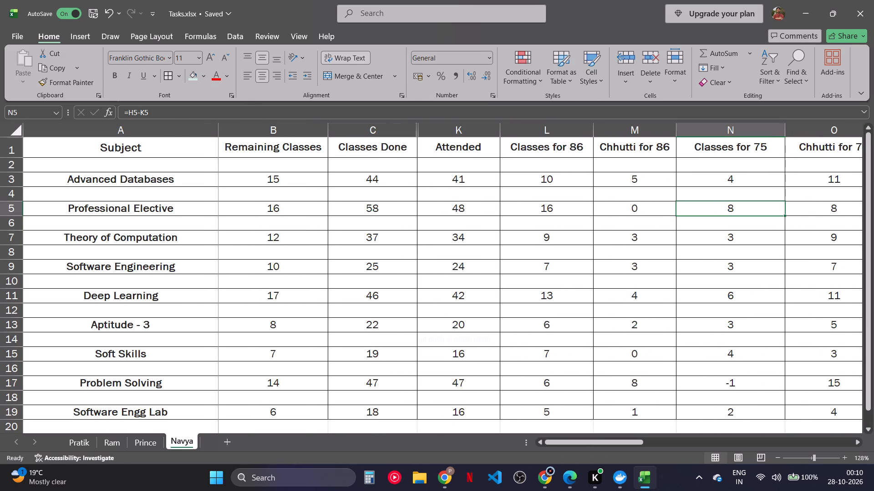
Fill the Attended table cells (K1:K19) on Navya's sheet with the same light green.
drag(386, 153, 392, 407)
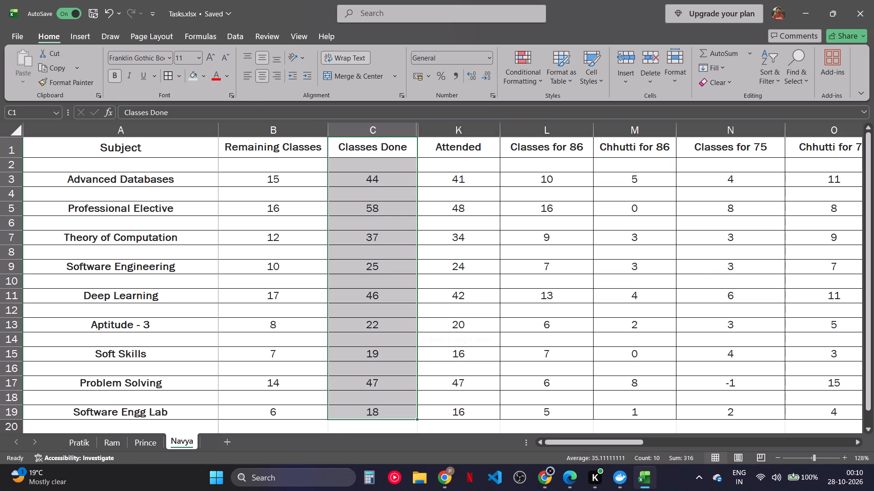
drag(470, 146, 468, 373)
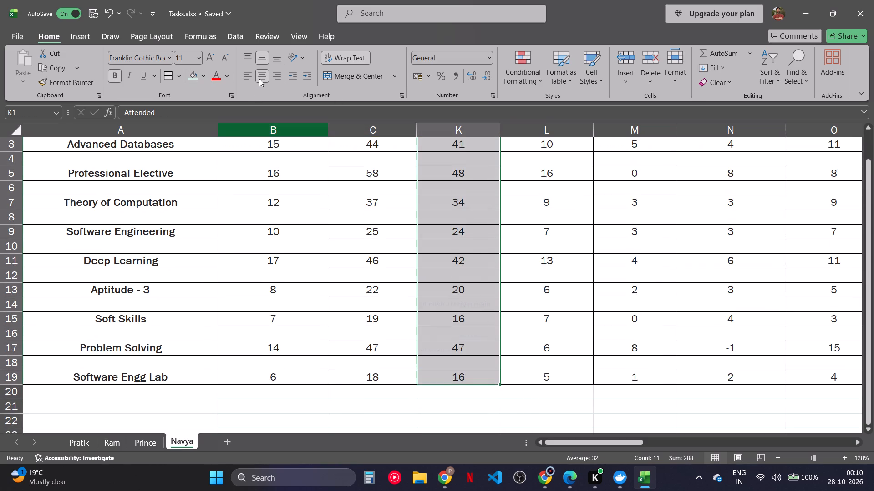
click(189, 75)
click(270, 183)
scroll(270, 183, up, 2)
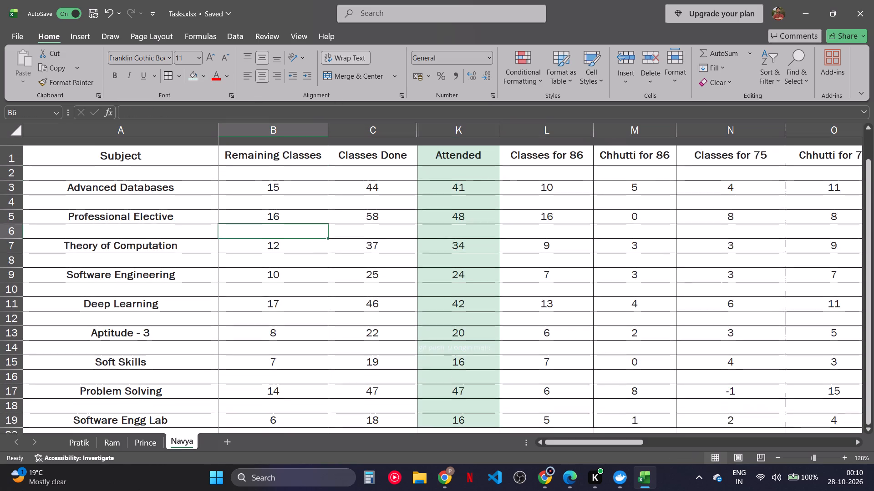
Fill the Chhutti for 75 table cells (O1:O19) on Navya's sheet with the lightest tint of the Blue, Accent 5 theme colour.
scroll(384, 252, left, 2)
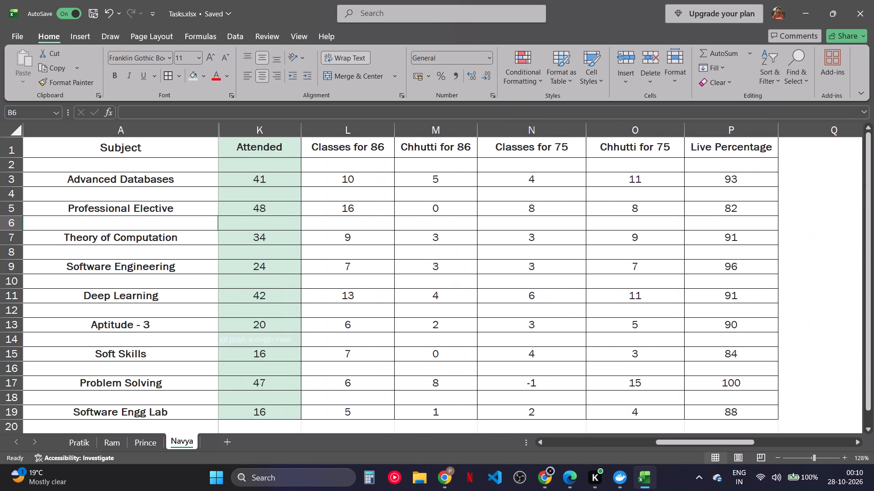
drag(645, 143, 640, 408)
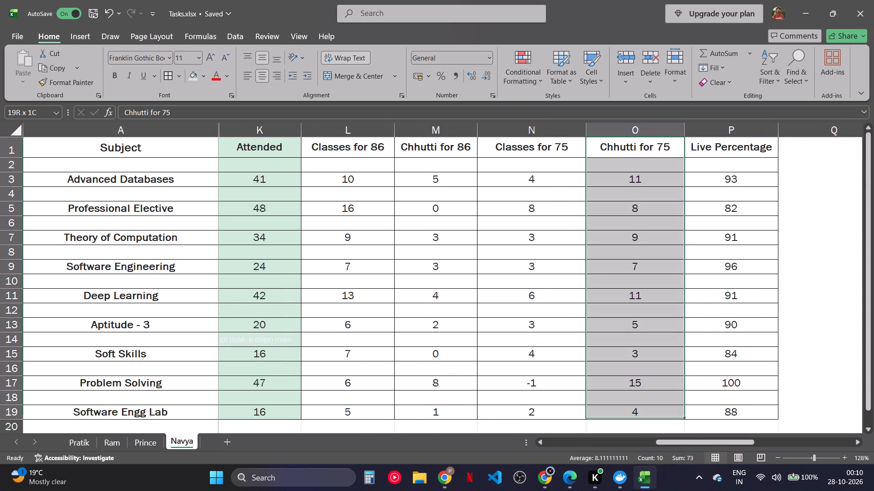
drag(640, 408, 639, 410)
click(231, 75)
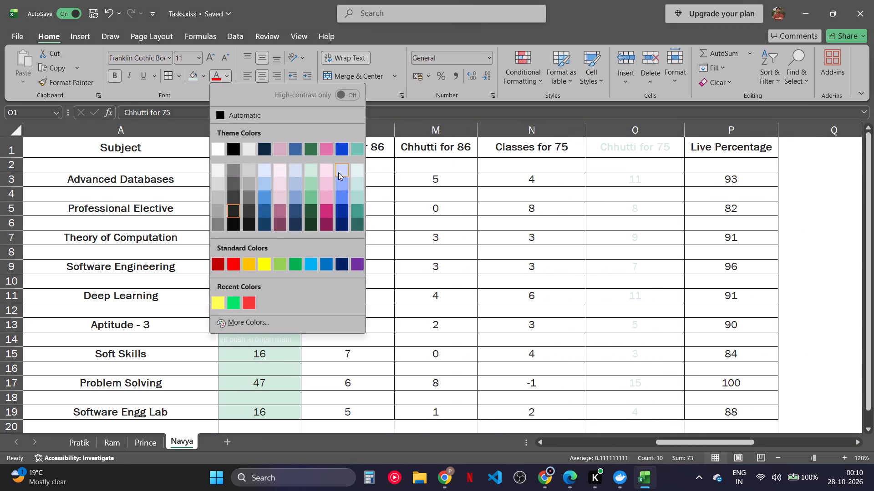
click(203, 75)
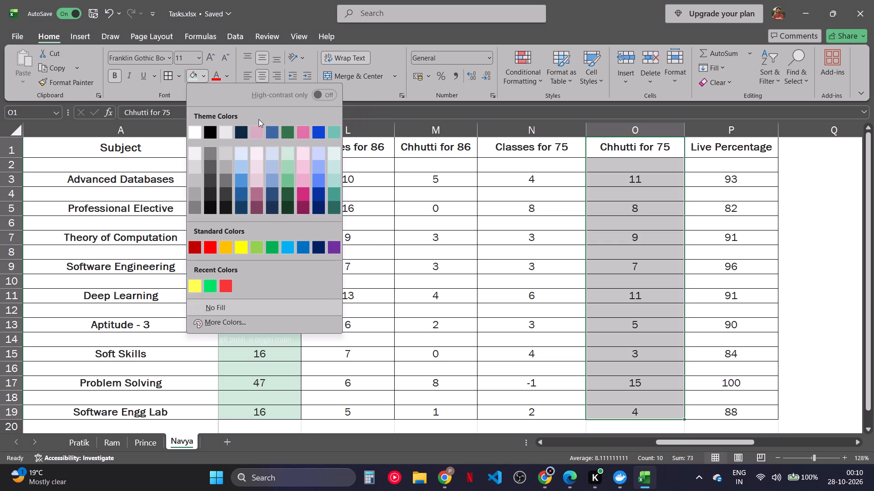
click(319, 155)
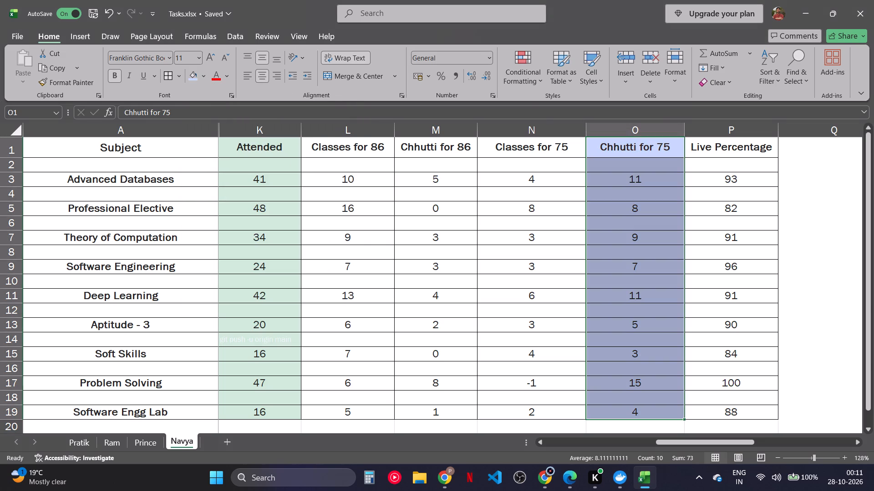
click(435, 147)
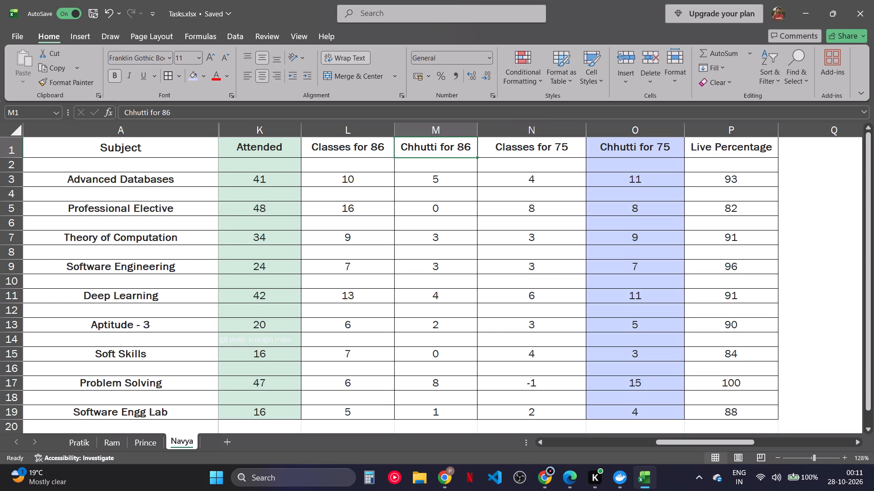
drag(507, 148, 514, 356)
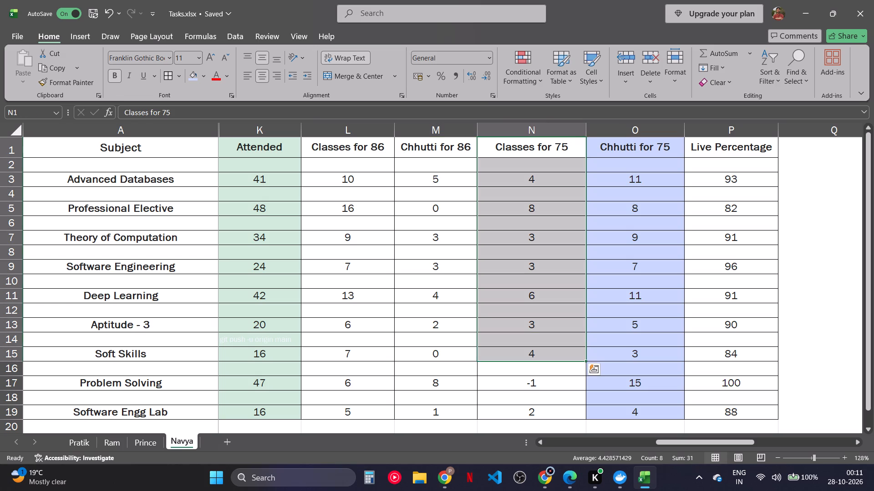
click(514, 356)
Fill the Remaining Classes table cells (B1:B19) on Navya's sheet with the second-lightest tint of the pink theme colour.
scroll(514, 356, right, 3)
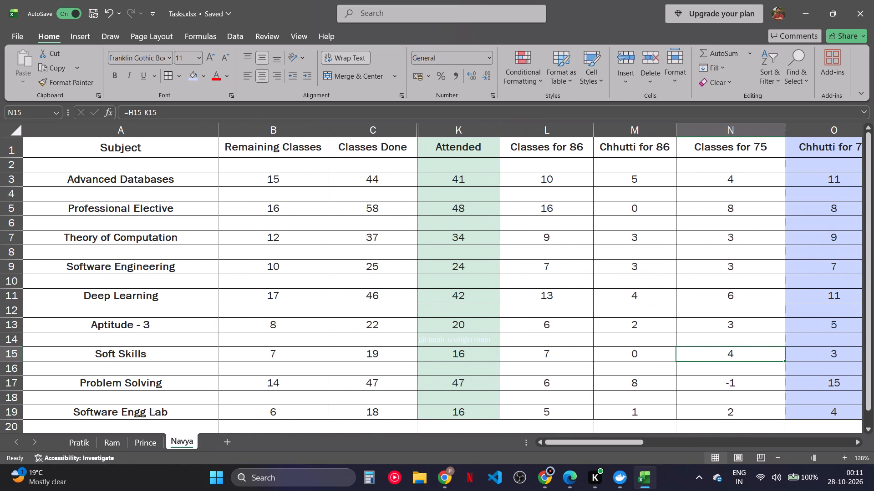
drag(306, 150, 316, 418)
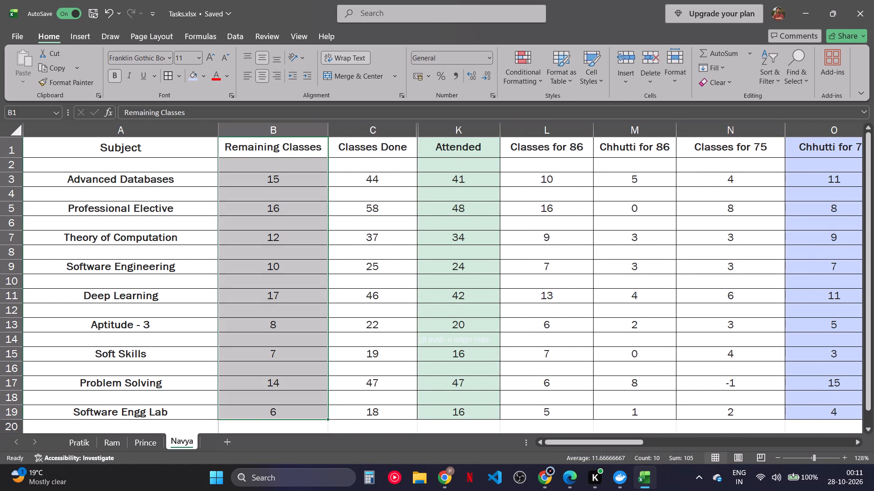
click(230, 75)
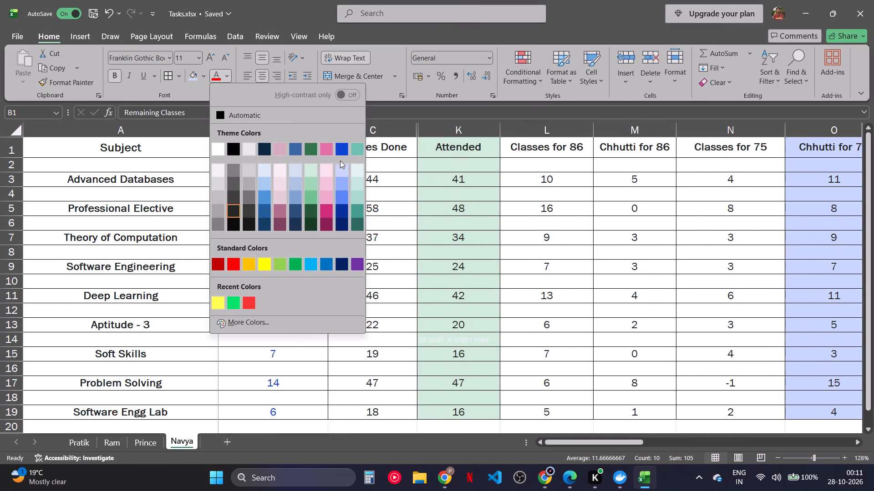
click(204, 73)
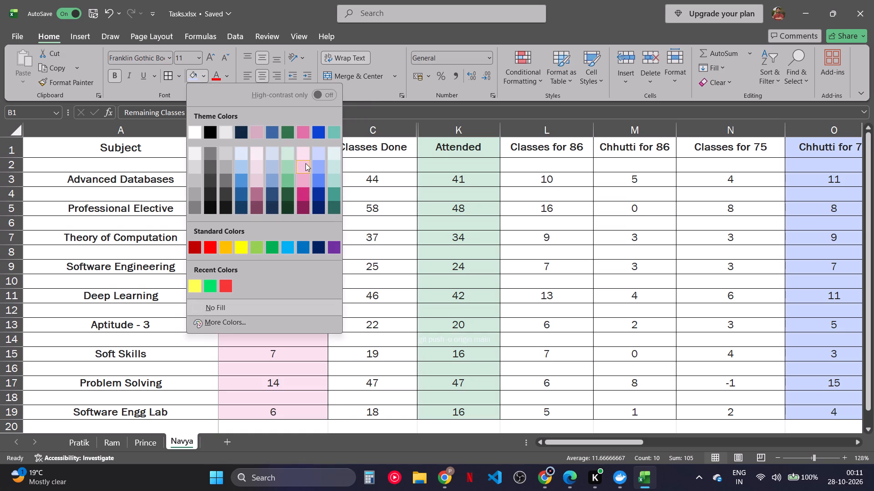
click(305, 163)
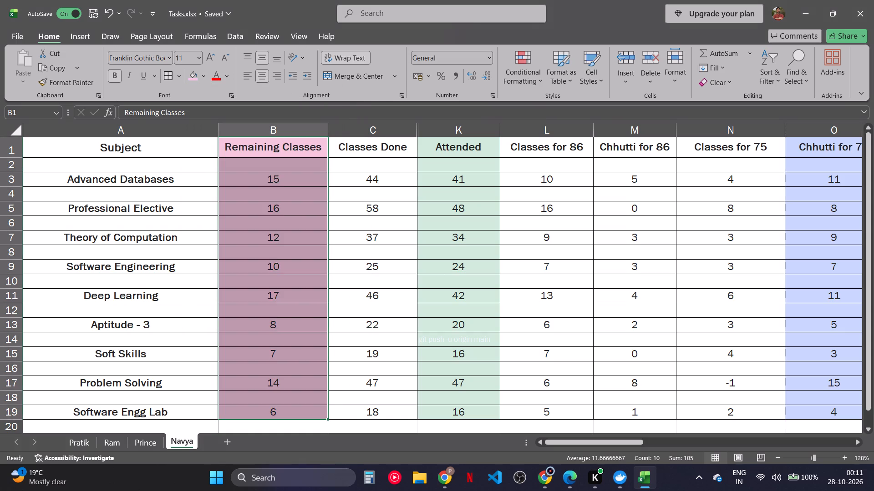
click(379, 203)
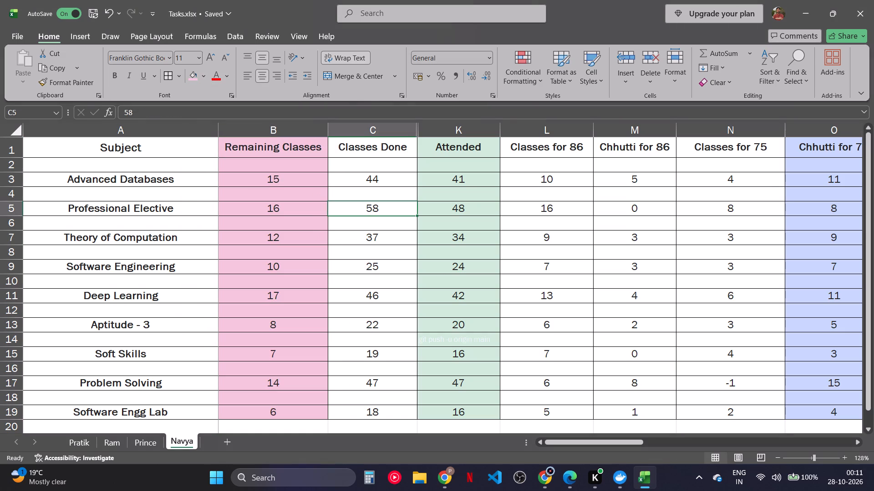
click(390, 247)
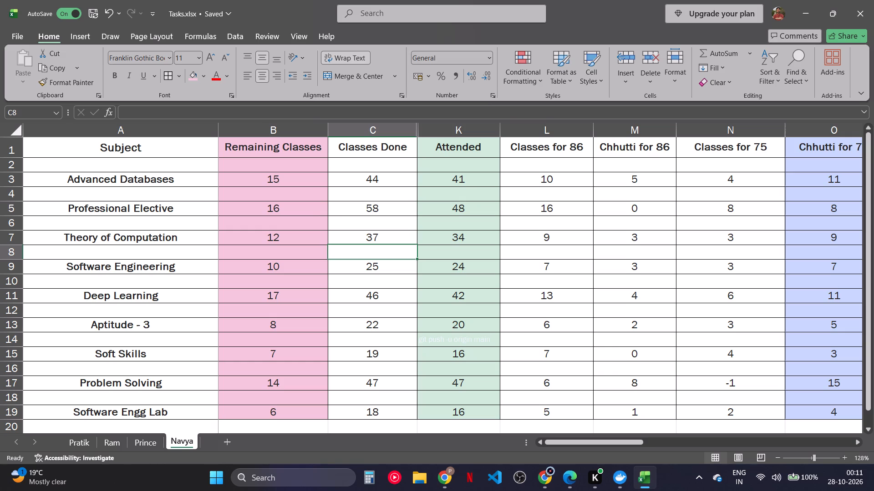
Fill the Chhutti for 86 table cells (M1:M19) on Navya's sheet with the same light pink.
click(543, 260)
scroll(543, 260, left, 1)
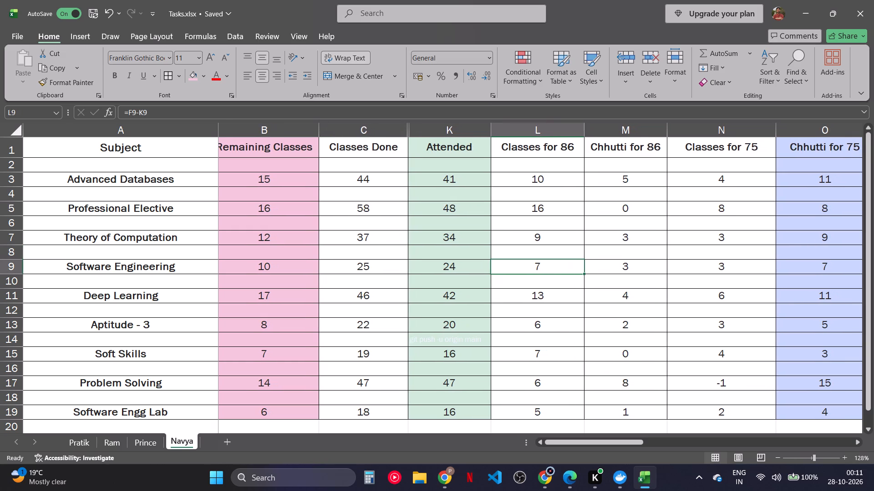
click(640, 132)
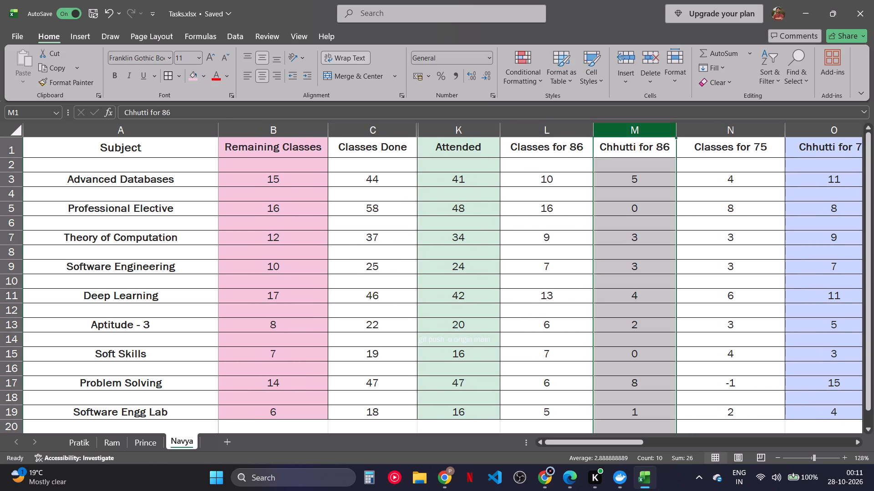
click(650, 194)
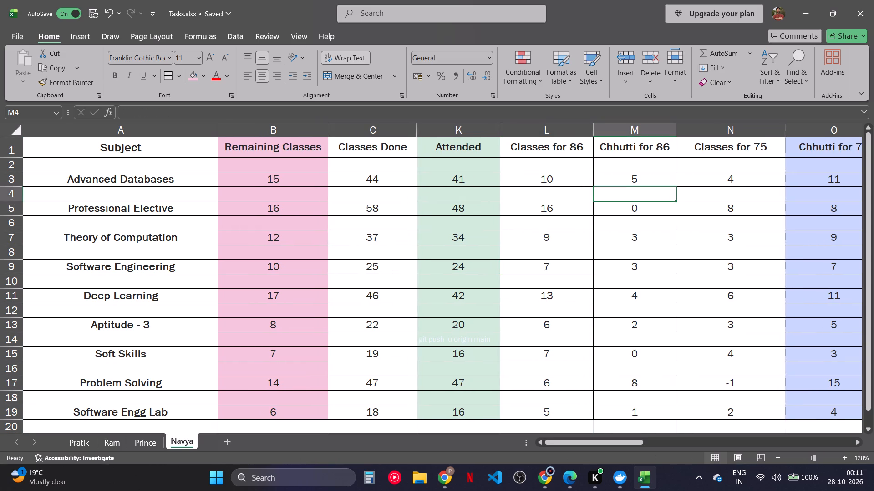
drag(640, 151, 658, 403)
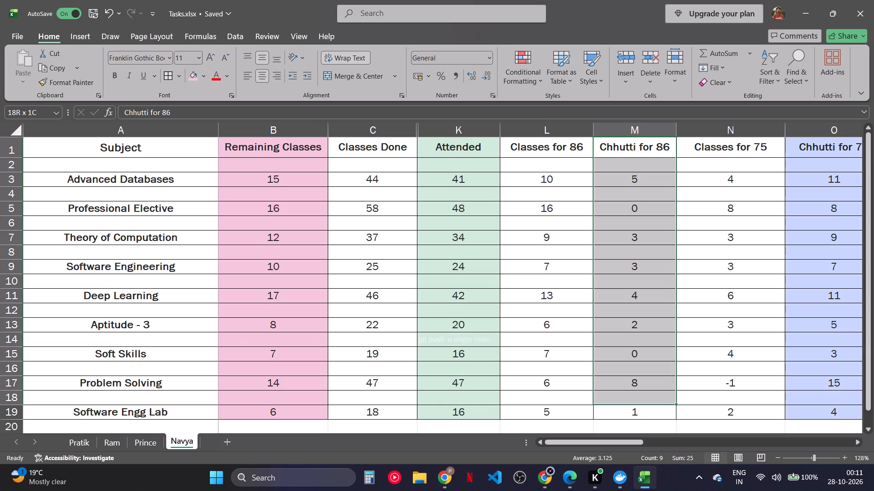
drag(658, 403, 654, 405)
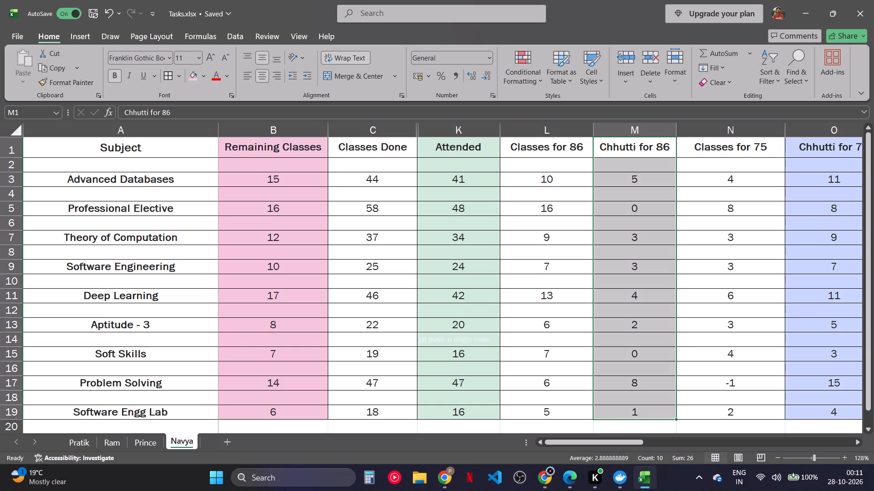
click(208, 76)
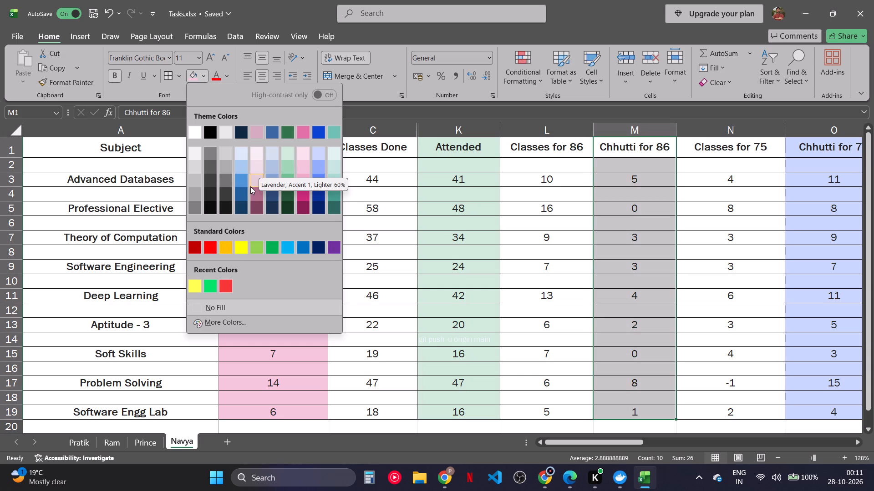
click(305, 166)
click(373, 191)
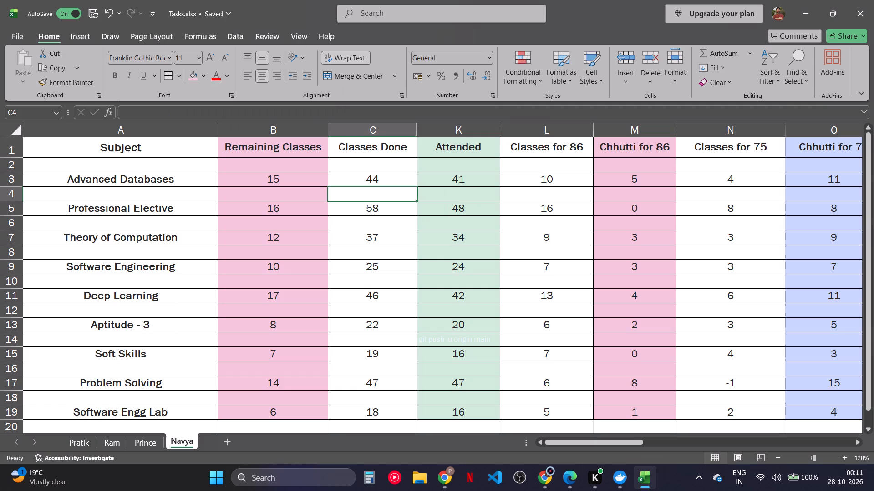
click(389, 217)
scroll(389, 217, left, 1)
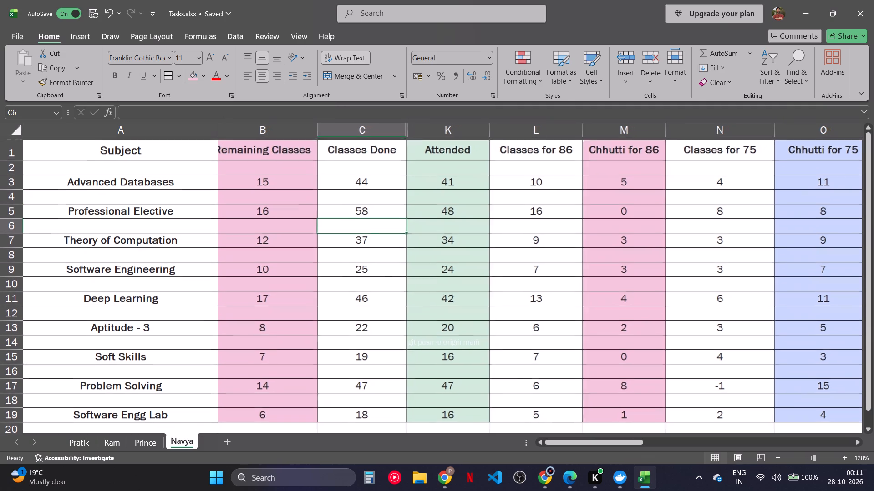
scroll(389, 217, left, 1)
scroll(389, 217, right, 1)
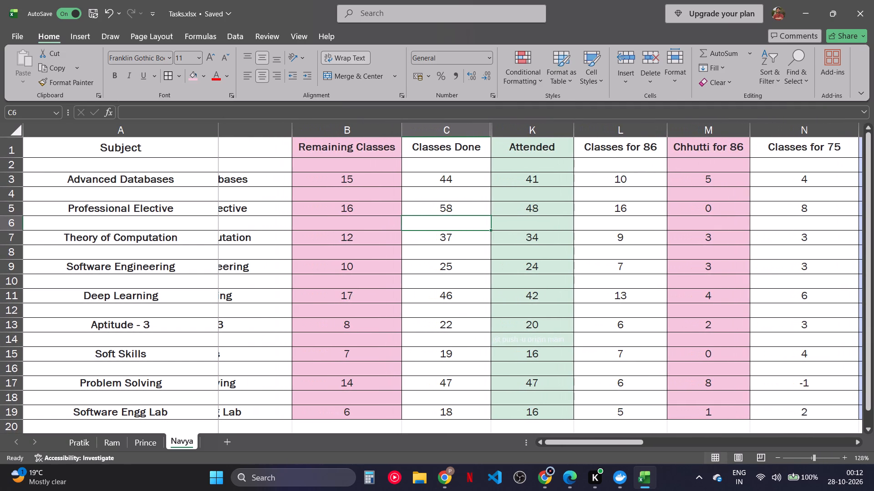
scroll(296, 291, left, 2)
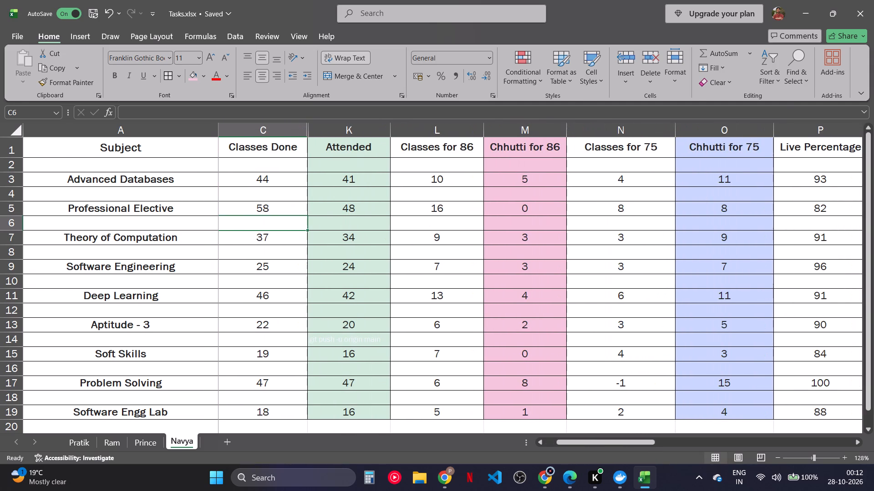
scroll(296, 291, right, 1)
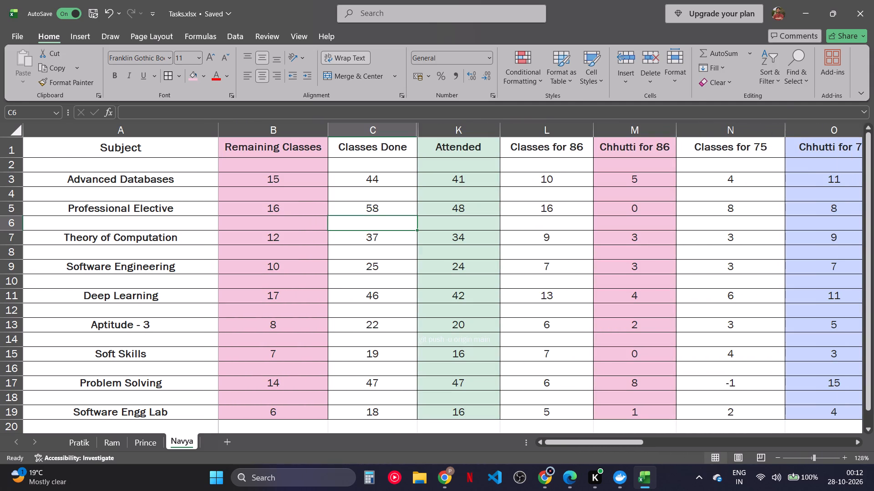
On Pratik's sheet, fill the Chhutti for 86 table cells (M1:M19) with the lightest tint of the bright blue theme colour.
click(85, 446)
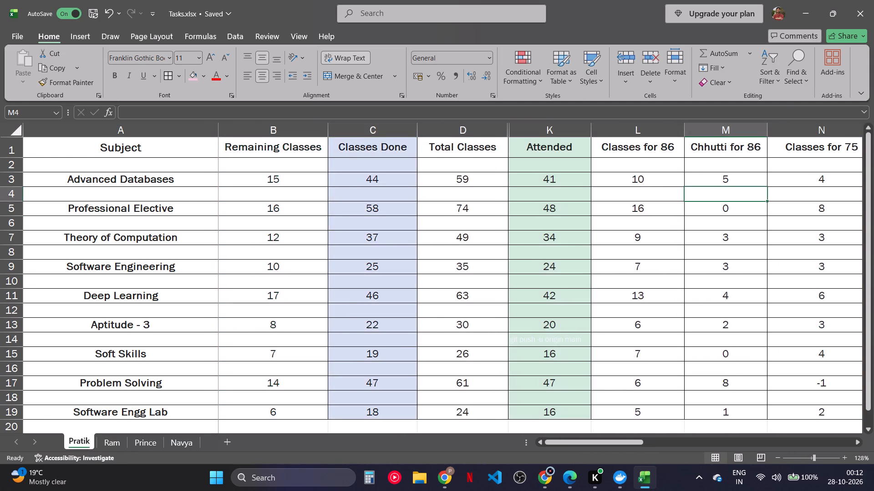
scroll(515, 310, left, 3)
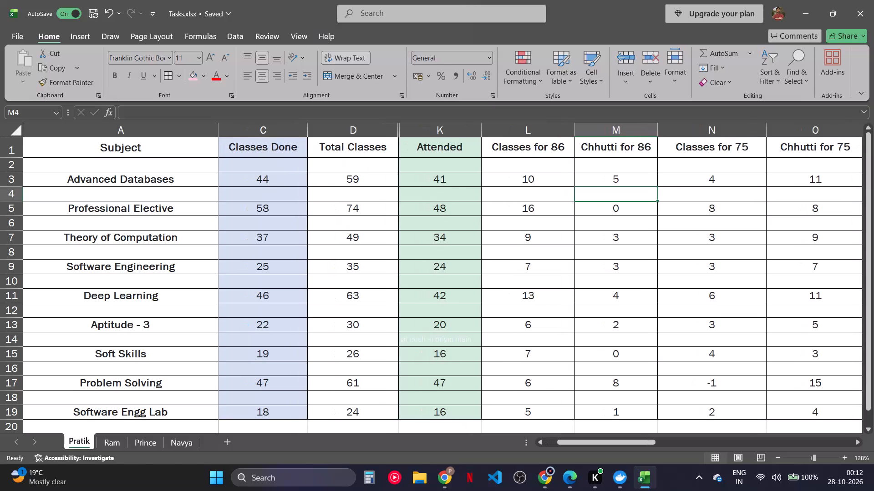
drag(639, 147, 635, 390)
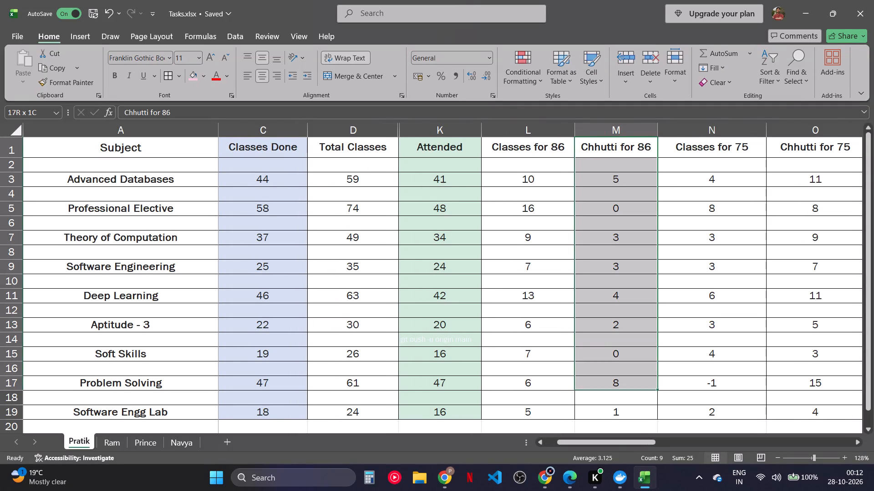
drag(635, 390, 620, 387)
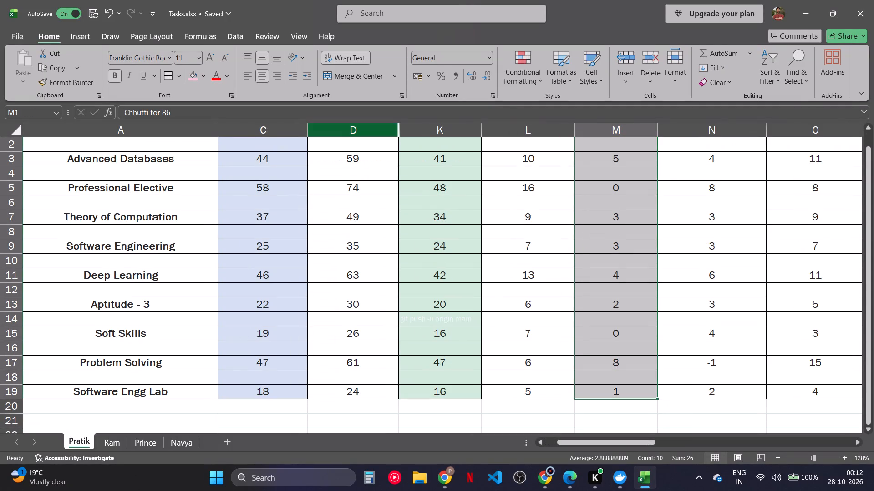
click(202, 80)
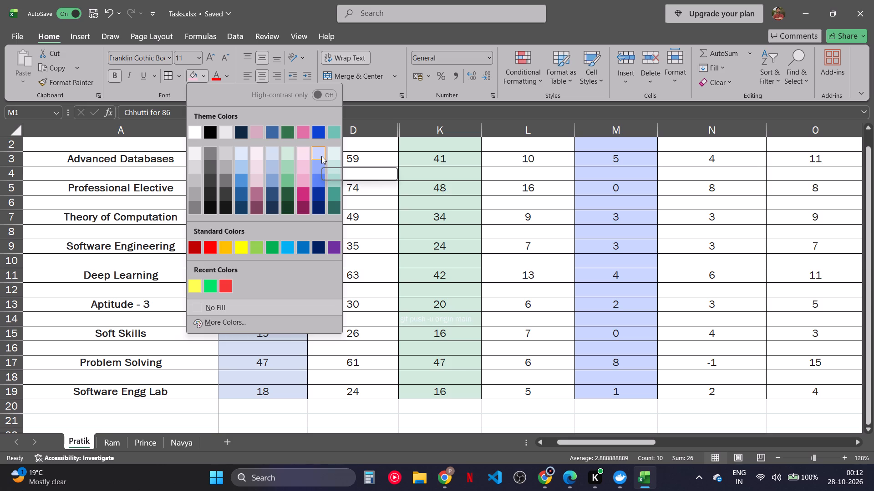
click(321, 156)
scroll(481, 238, up, 2)
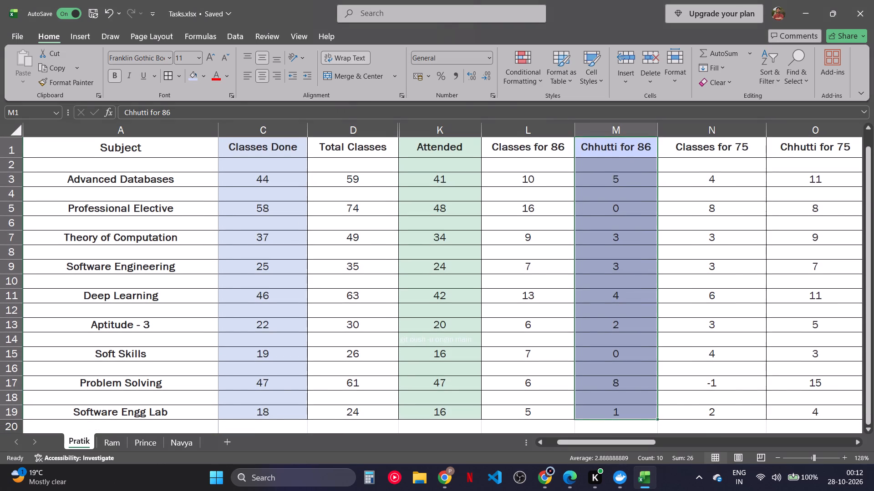
Fill the Chhutti for 75 table cells (O1:O19) on Pratik's sheet with the lightest green tint, matching the Attended column.
scroll(481, 238, left, 3)
drag(660, 150, 671, 386)
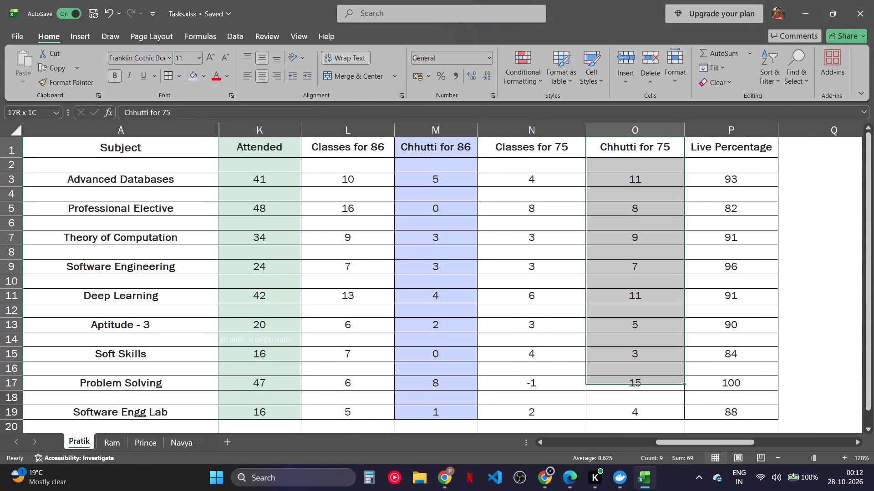
drag(671, 386, 665, 410)
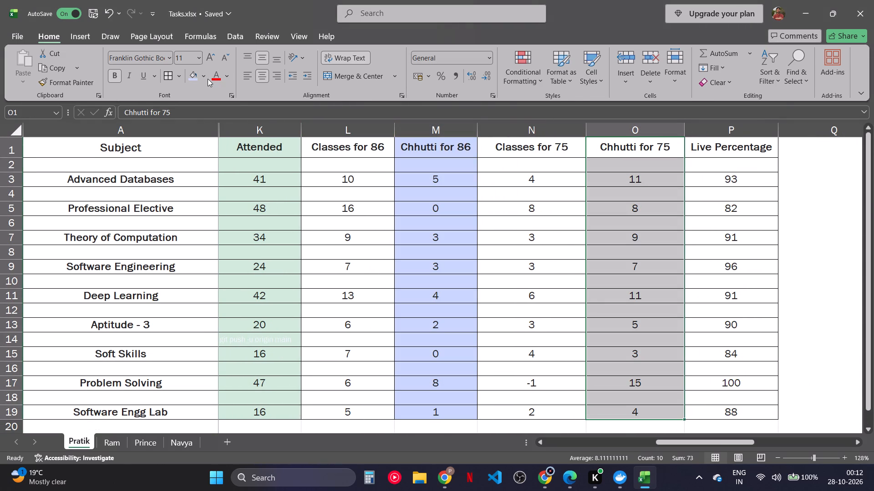
click(204, 77)
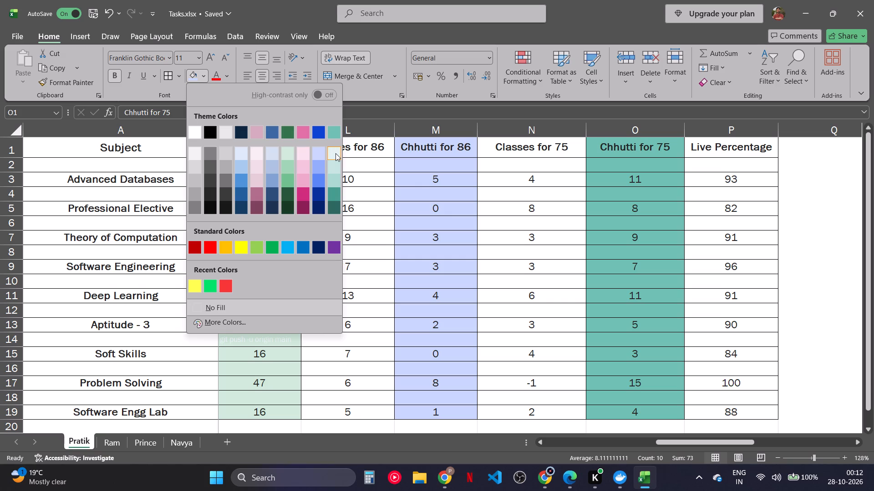
click(286, 154)
click(552, 218)
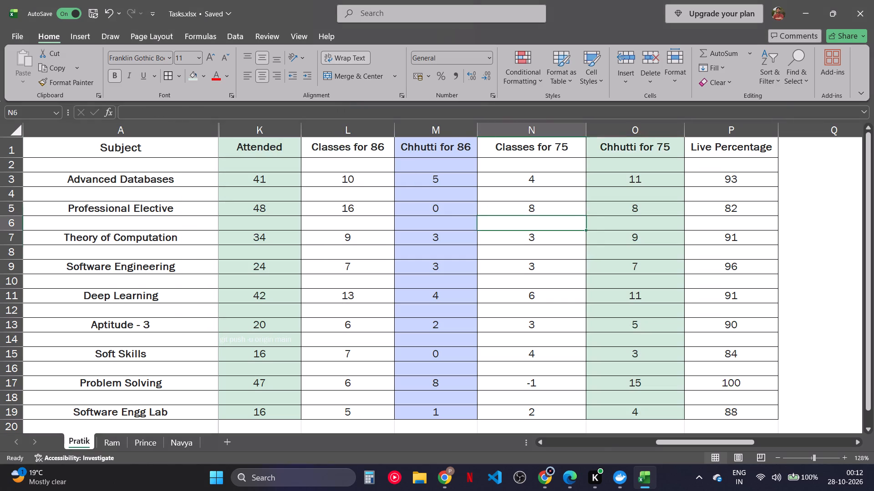
Save the Tasks.xlsx workbook with the new column fills on Pratik's sheet.
scroll(552, 218, right, 3)
scroll(552, 218, left, 1)
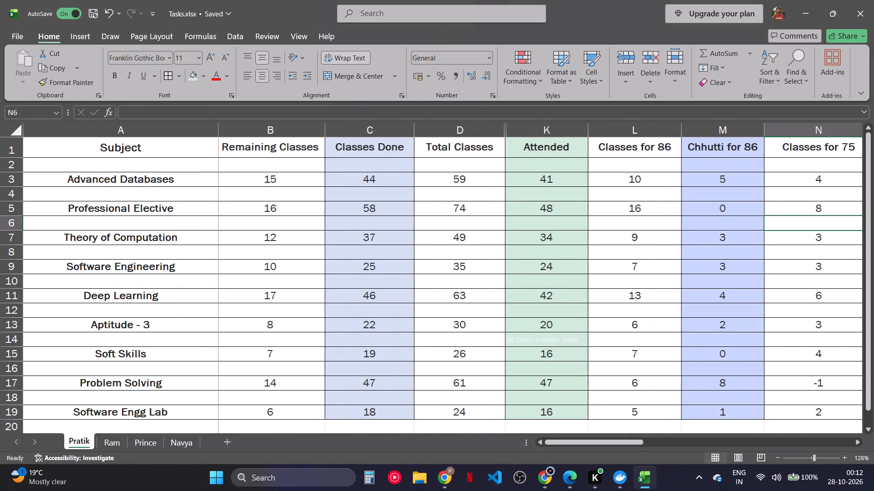
scroll(552, 218, left, 1)
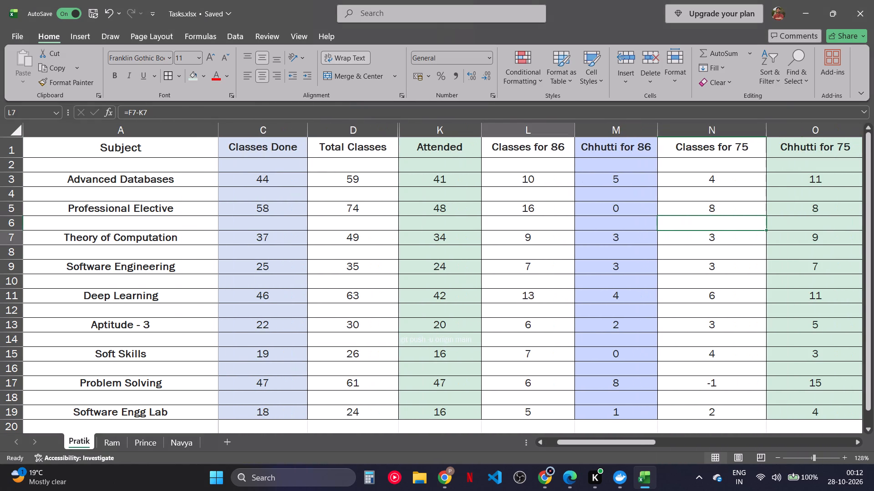
click(522, 241)
key(ctrl+s)
Compare the column fills on Navya's and Pratik's sheets across the attendance tables.
click(187, 442)
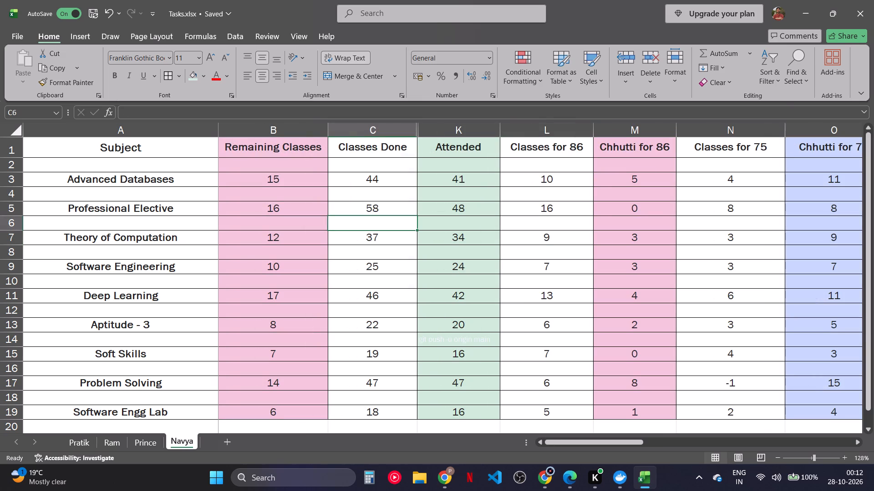
click(84, 444)
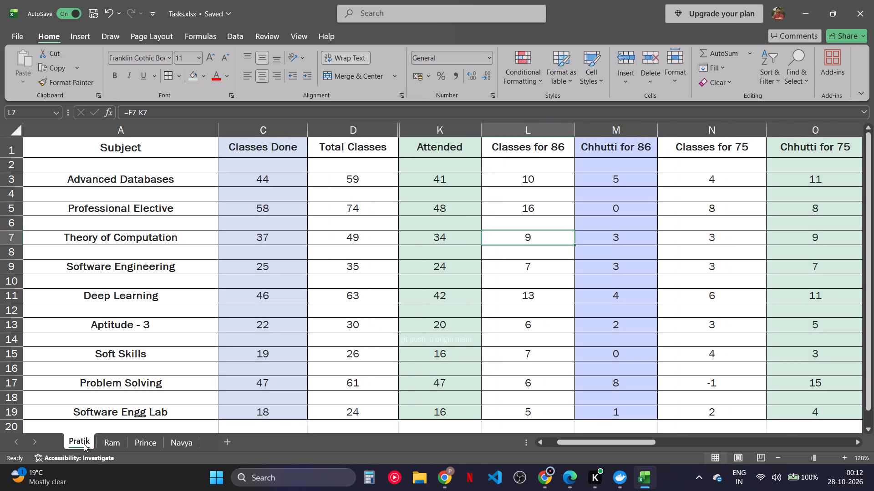
click(191, 444)
scroll(369, 337, left, 2)
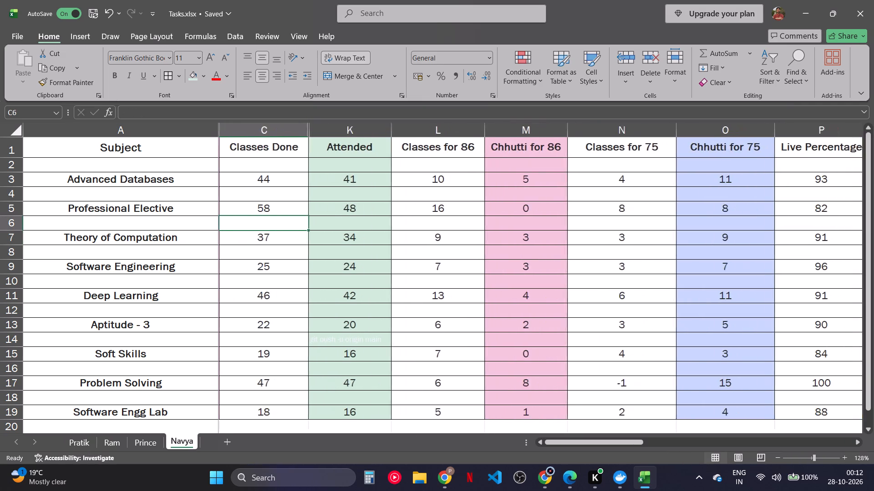
scroll(369, 337, left, 1)
scroll(369, 337, right, 1)
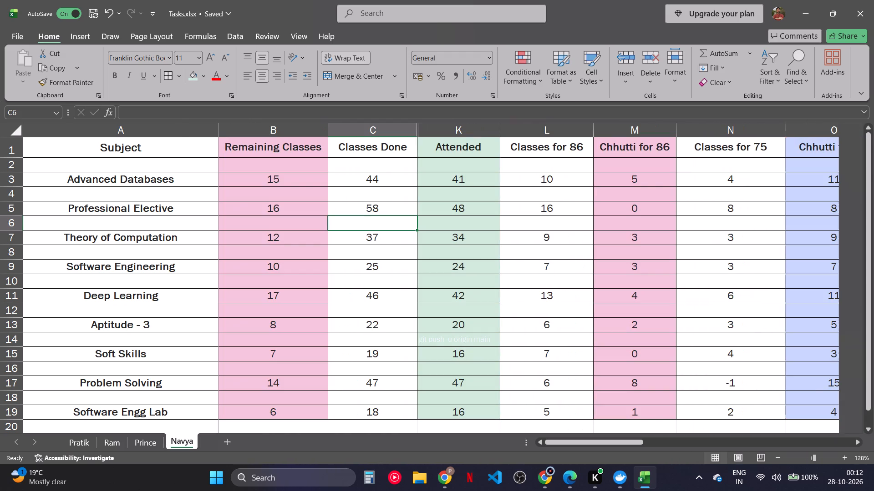
Close the Tasks.xlsx workbook.
click(873, 0)
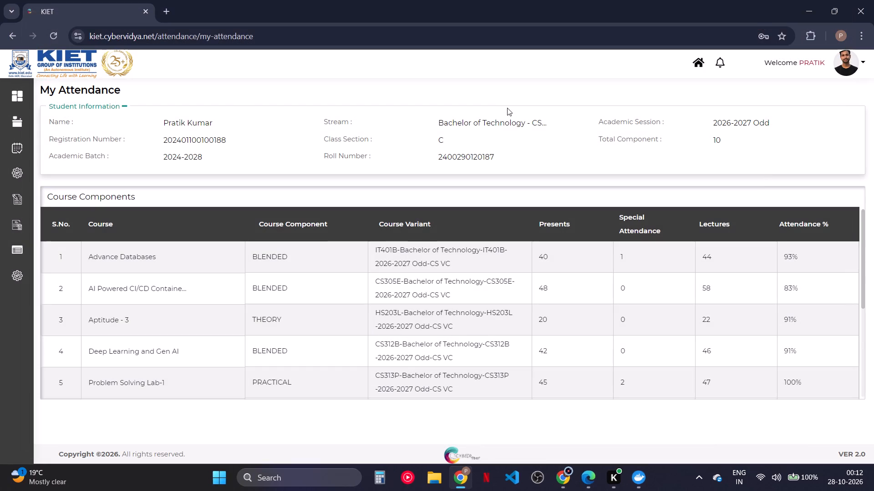